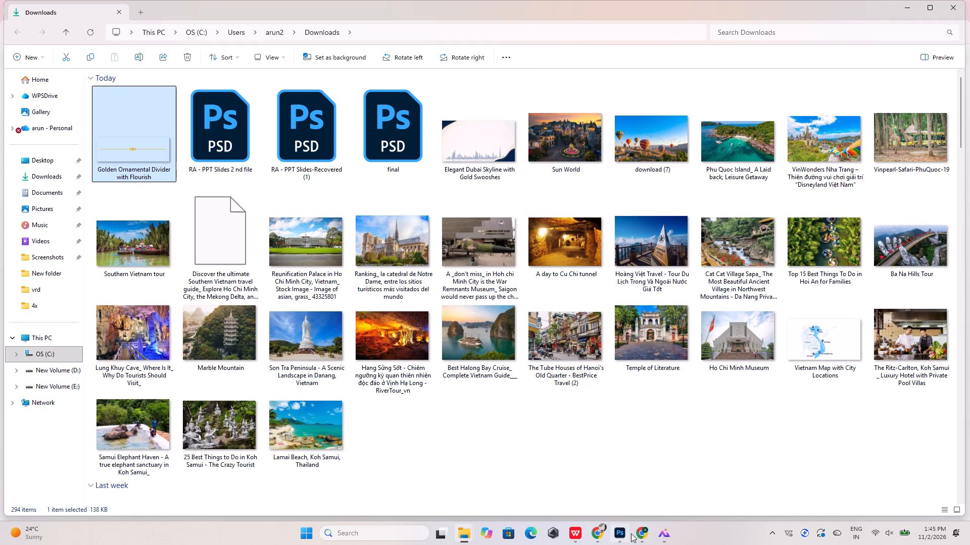
# In Photoshop, scale the golden ornamental divider to about 24.8% and place it between THANK YOU and the tagline.
pyautogui.click(617, 529)
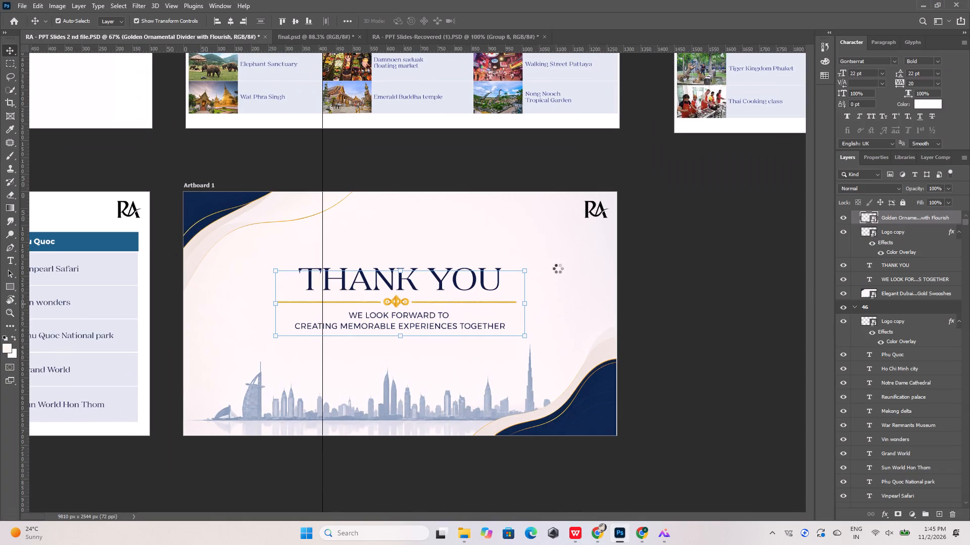
pyautogui.click(573, 270)
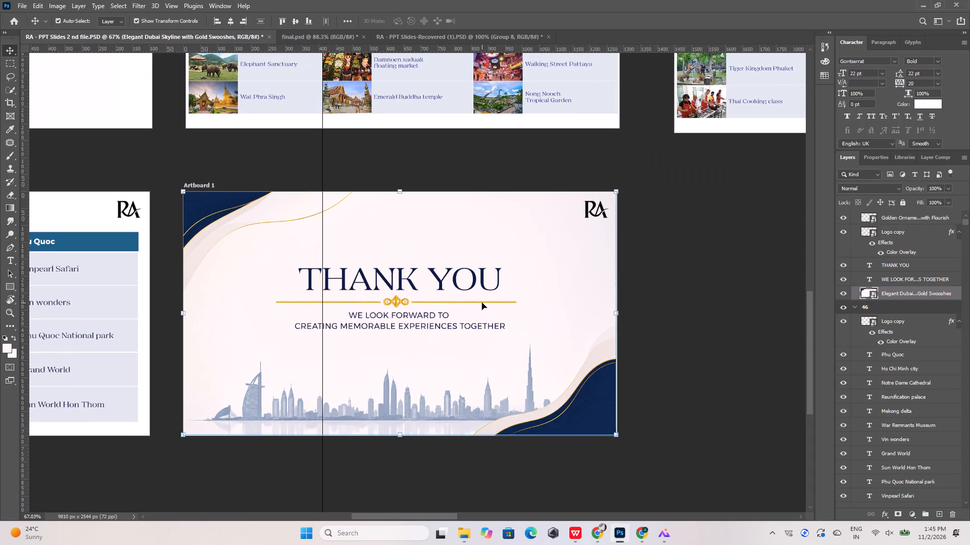
pyautogui.click(482, 301)
pyautogui.moveTo(524, 339); pyautogui.dragTo(501, 328)
pyautogui.hotkey('ctrl', 'z')
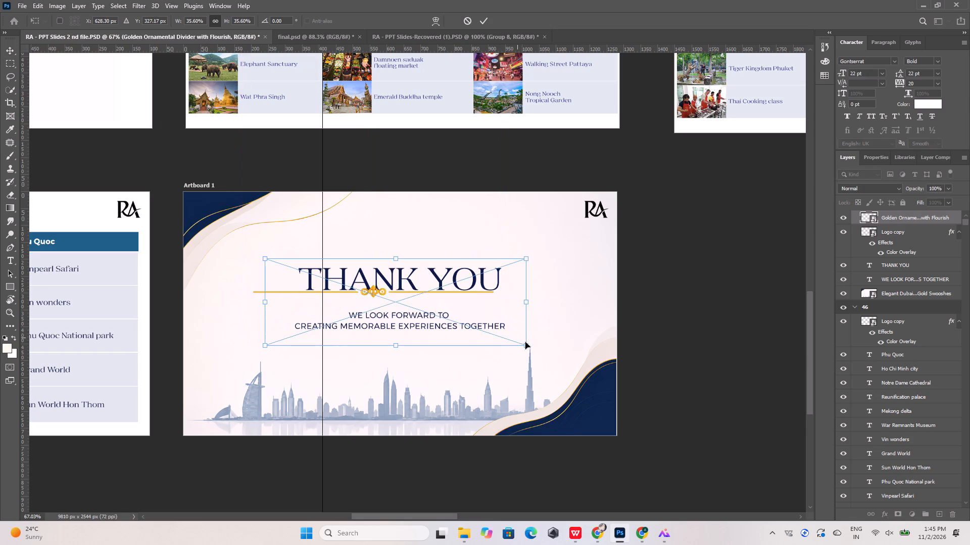
pyautogui.moveTo(526, 347); pyautogui.dragTo(515, 346)
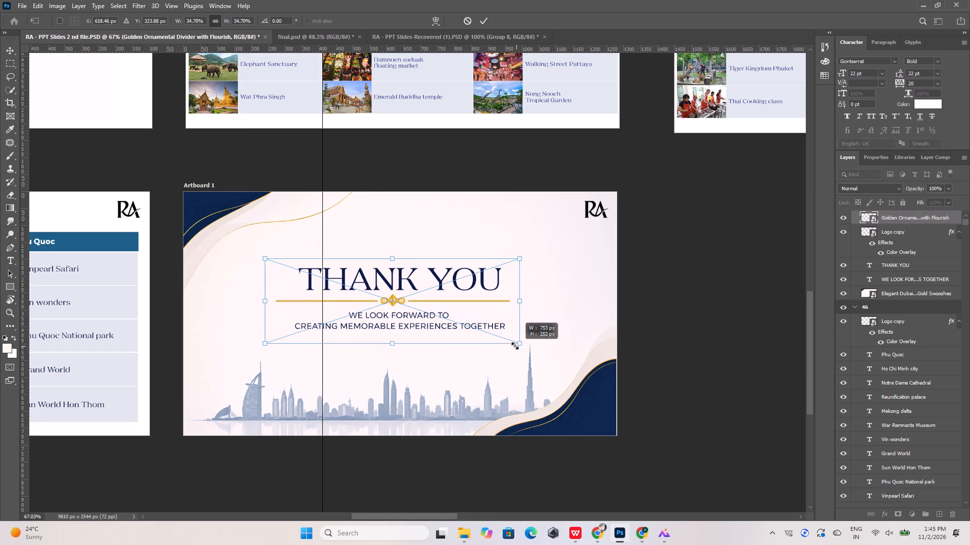
pyautogui.moveTo(515, 346); pyautogui.dragTo(461, 324)
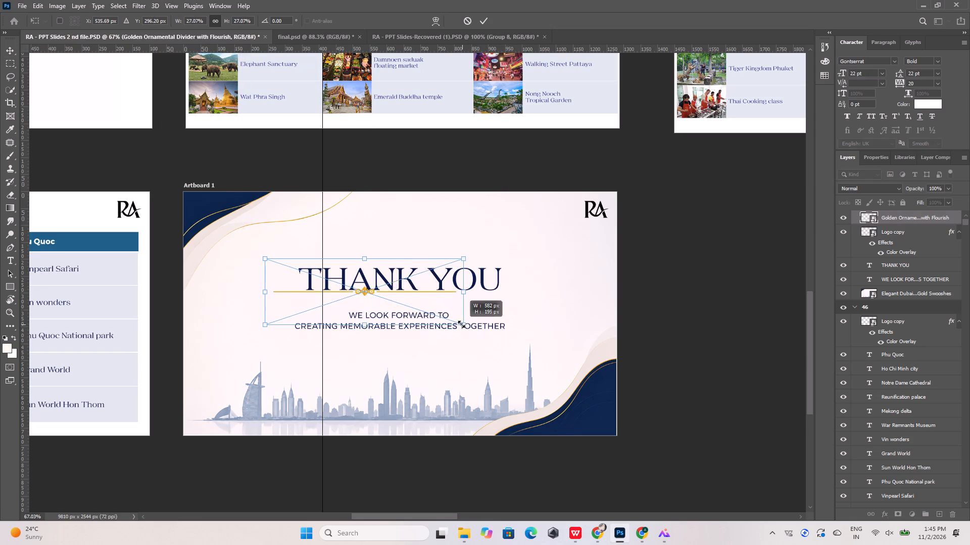
pyautogui.moveTo(461, 324); pyautogui.dragTo(448, 318)
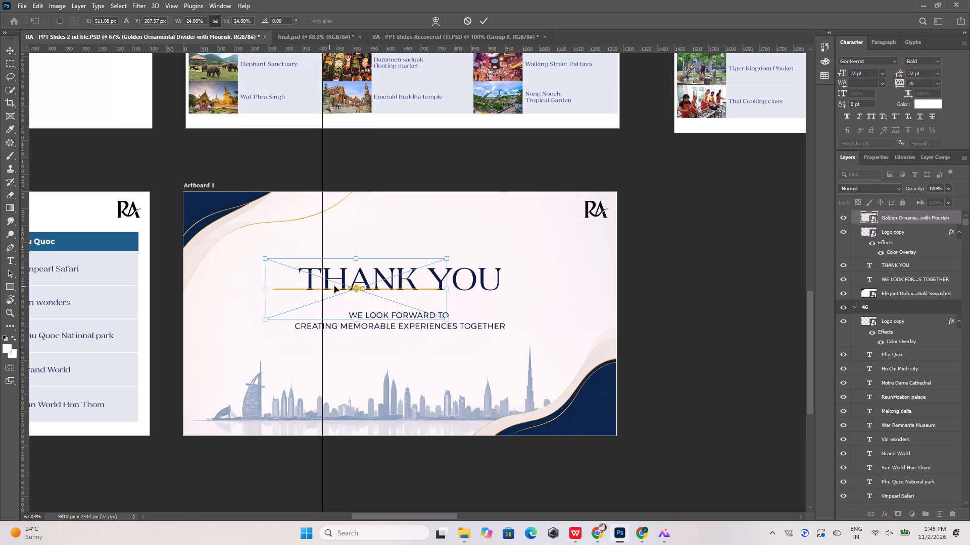
pyautogui.moveTo(357, 290); pyautogui.dragTo(392, 300)
pyautogui.click(484, 20)
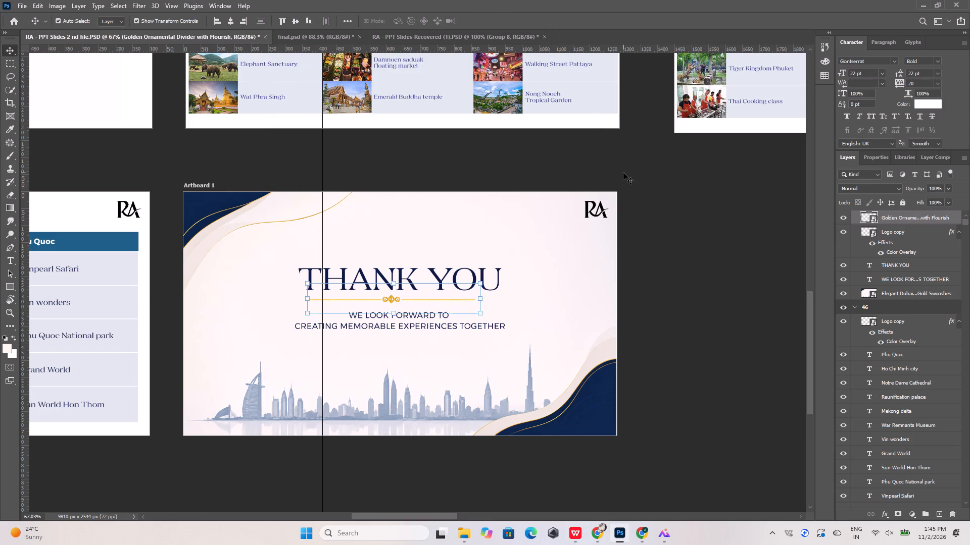
# Centre the golden divider horizontally on the thank-you slide's artboard.
pyautogui.click(231, 23)
pyautogui.click(480, 150)
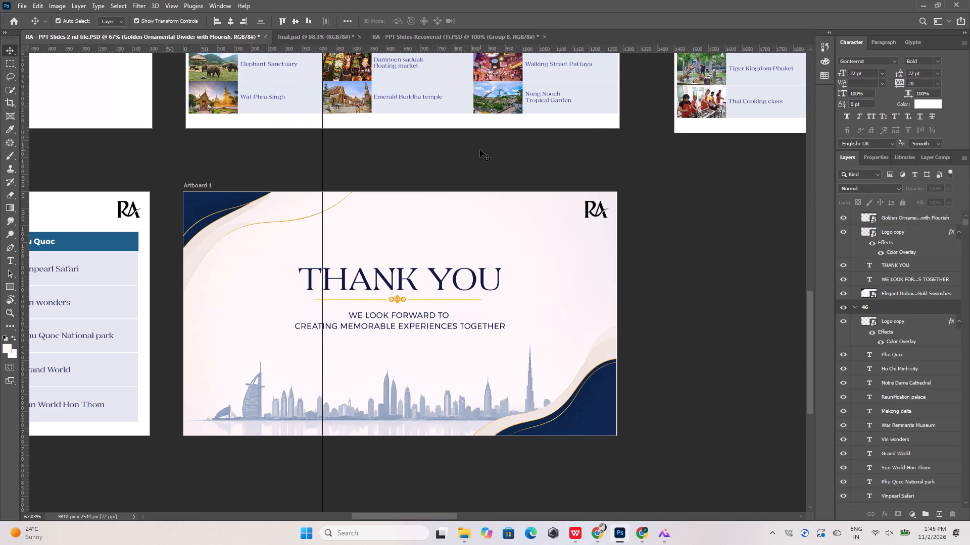
# Select the THANK YOU heading on the closing slide.
pyautogui.click(446, 280)
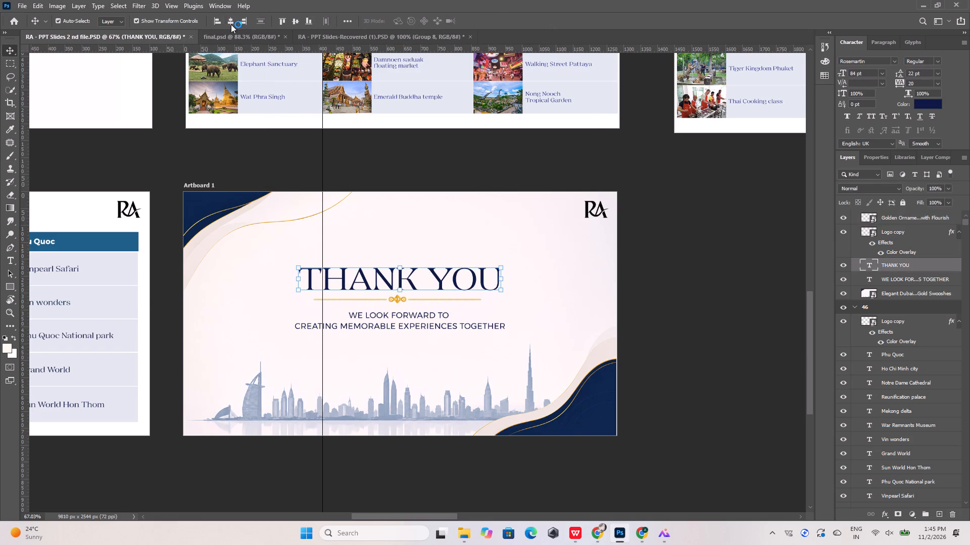
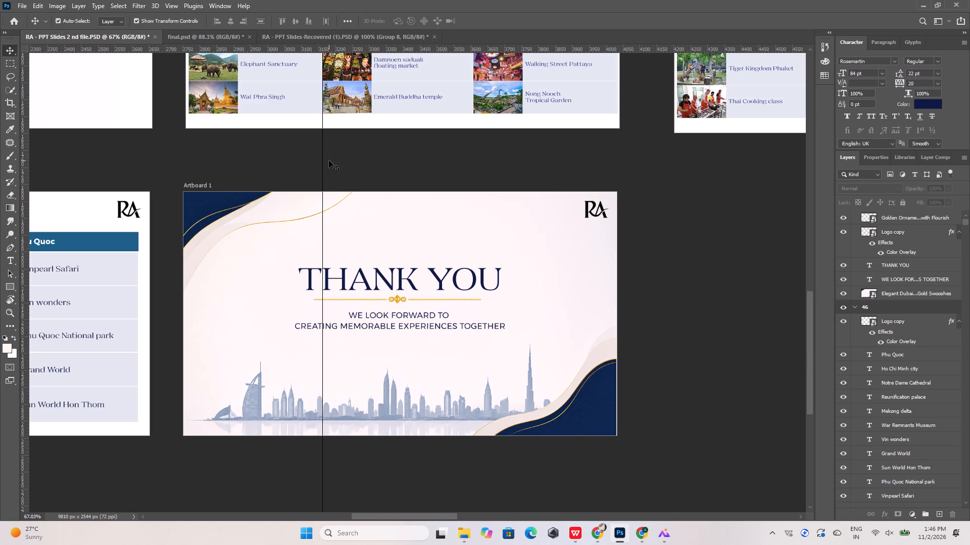
# Remove the vertical guide that crosses the thank-you slide.
pyautogui.moveTo(323, 162); pyautogui.dragTo(17, 165)
# Enlarge the golden ornamental divider on the thank-you slide so its line spans nearly the width of the THANK YOU heading.
pyautogui.click(394, 300)
pyautogui.click(400, 299)
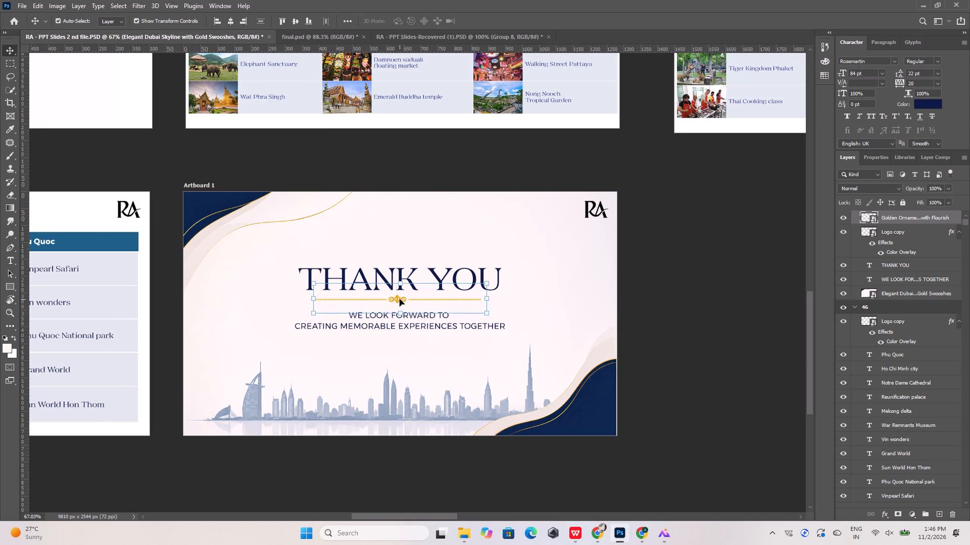
pyautogui.click(489, 315)
pyautogui.moveTo(489, 332); pyautogui.dragTo(504, 338)
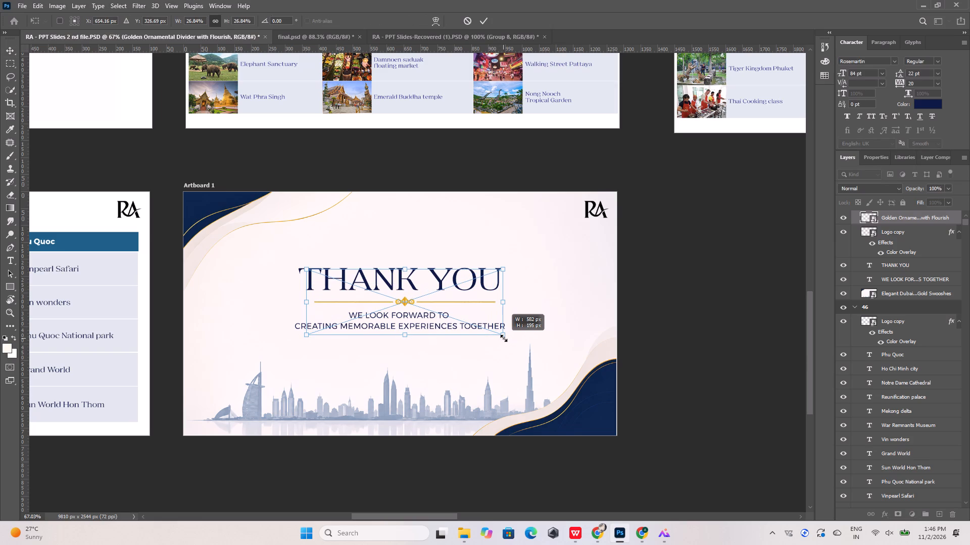
pyautogui.moveTo(504, 338); pyautogui.dragTo(502, 336)
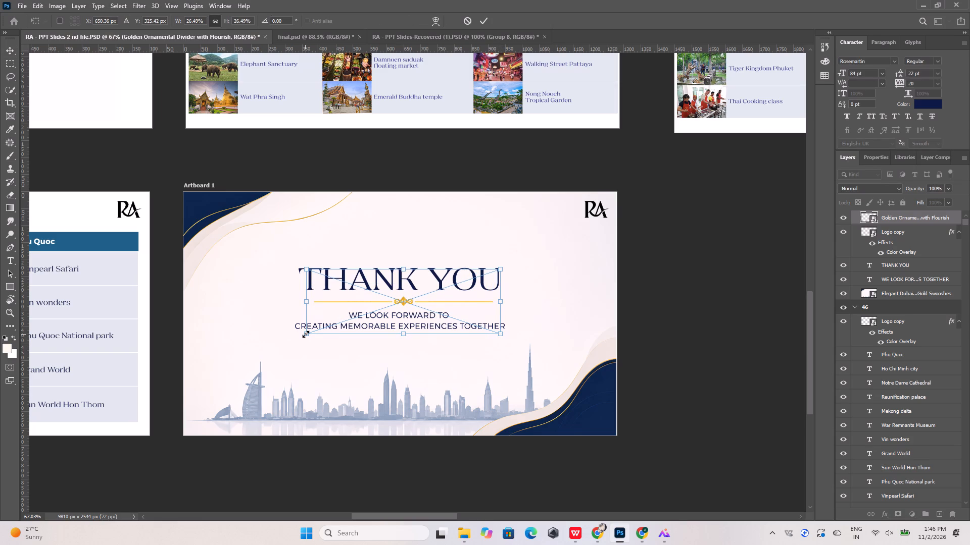
pyautogui.moveTo(306, 334); pyautogui.dragTo(299, 341)
pyautogui.click(482, 19)
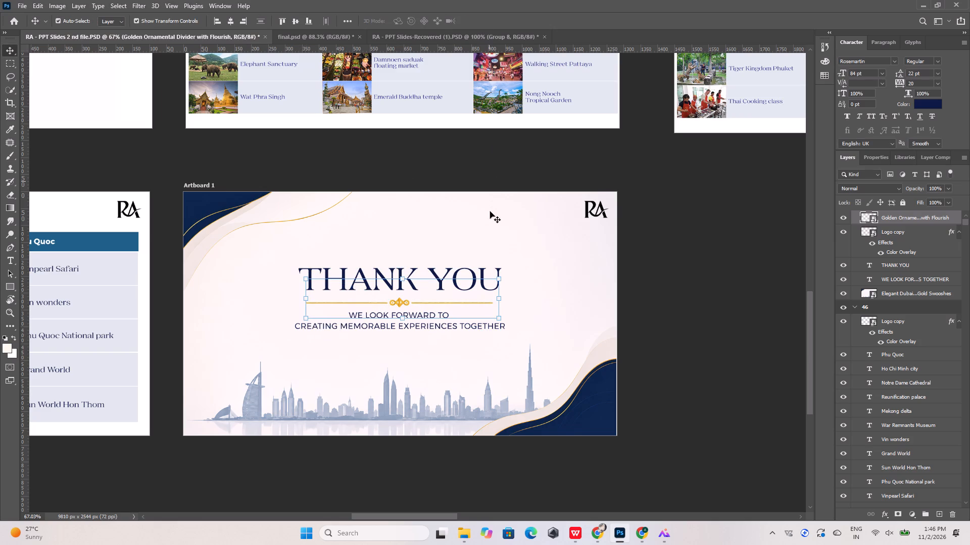
# Centre the enlarged golden divider horizontally on the thank-you slide's artboard.
pyautogui.click(229, 24)
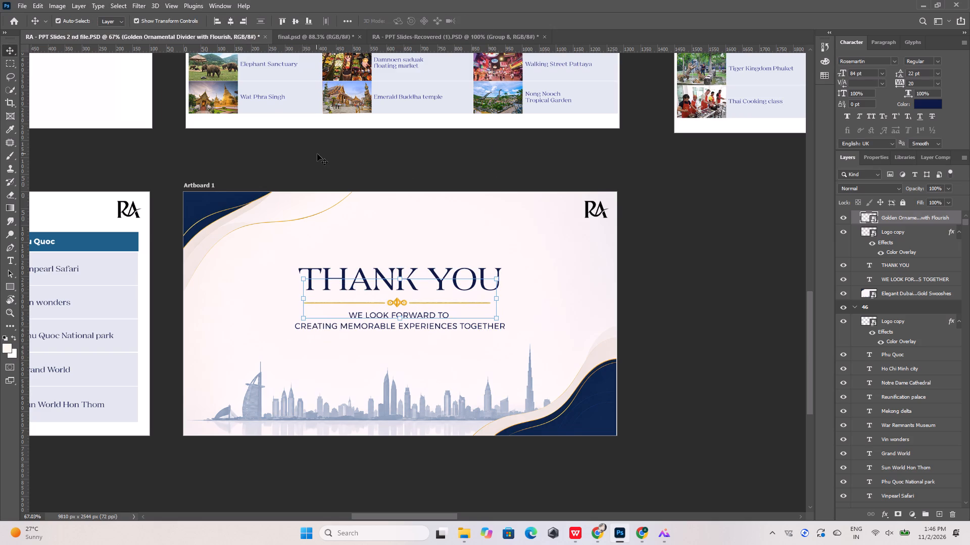
pyautogui.click(317, 154)
# Nudge the two-line tagline below the golden divider down by 9 px.
pyautogui.click(399, 318)
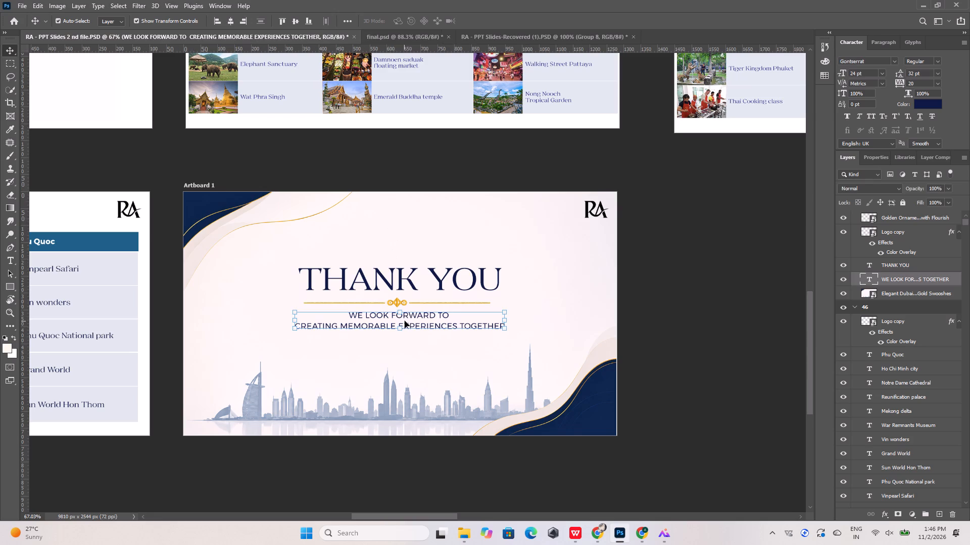
pyautogui.press('Down')
pyautogui.press('Down')
pyautogui.press('Down')
pyautogui.press('Down')
pyautogui.press('Down')
pyautogui.press('Down')
pyautogui.press('Down')
pyautogui.press('Down')
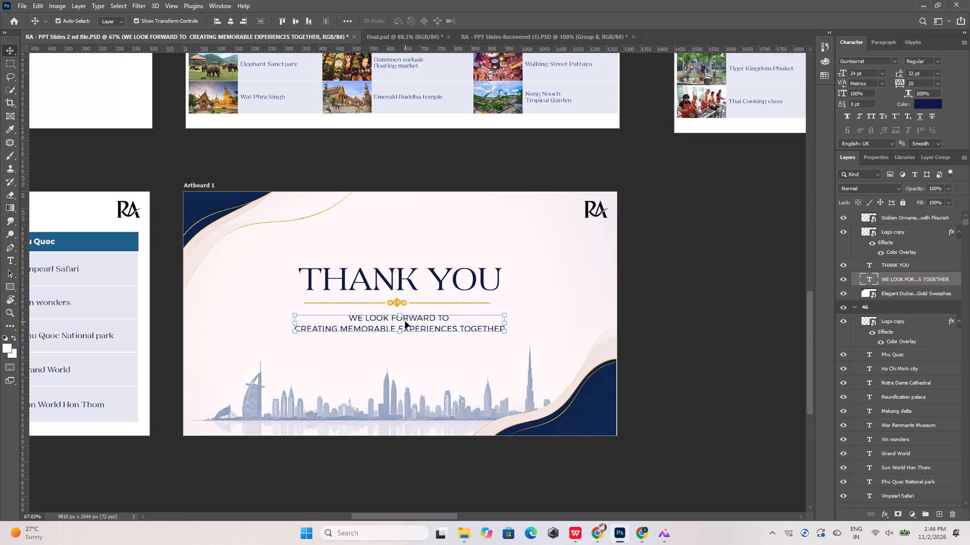
pyautogui.press('Down')
pyautogui.click(254, 175)
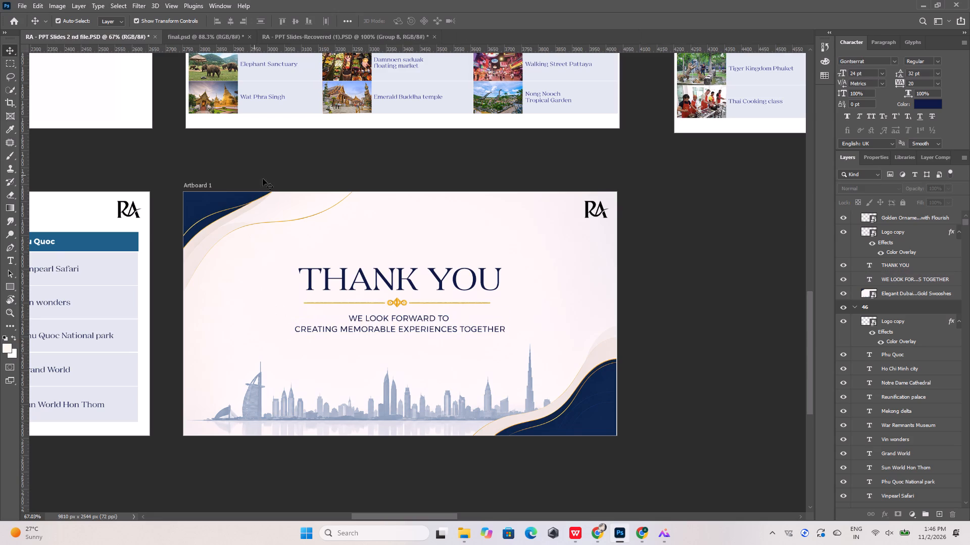
# Scale the Dubai skyline background to 76.59% so it covers the white sliver along the artboard's right edge.
pyautogui.click(581, 417)
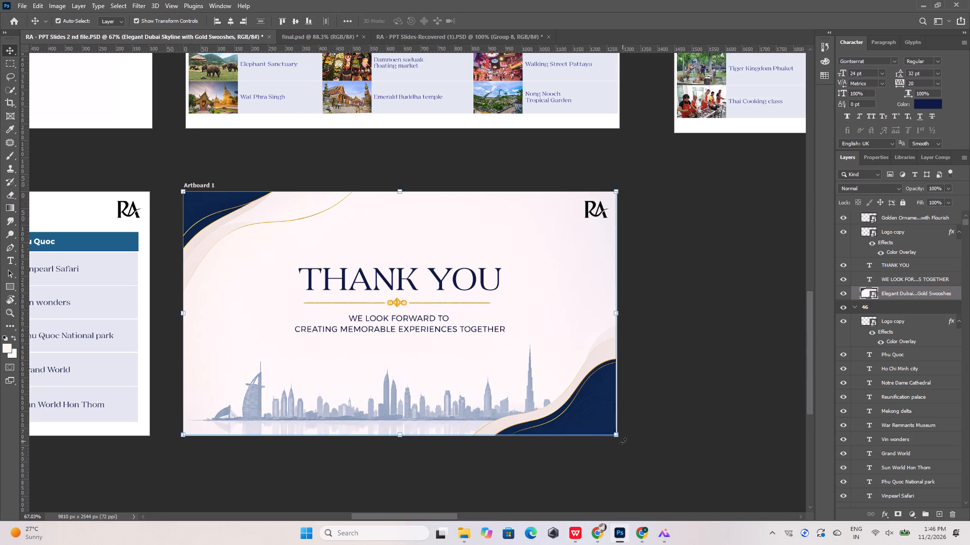
pyautogui.keyDown('alt'); pyautogui.scroll(20, 623, 441); pyautogui.keyUp('alt')
pyautogui.keyDown('alt'); pyautogui.scroll(5, 623, 441); pyautogui.keyUp('alt')
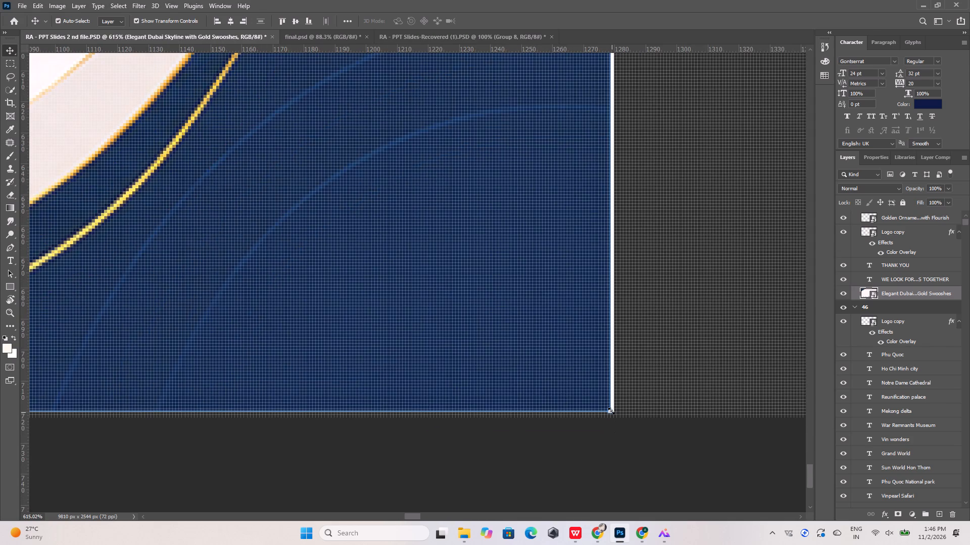
pyautogui.moveTo(611, 411); pyautogui.dragTo(618, 416)
pyautogui.keyDown('alt'); pyautogui.scroll(-8, 565, 386); pyautogui.keyUp('alt')
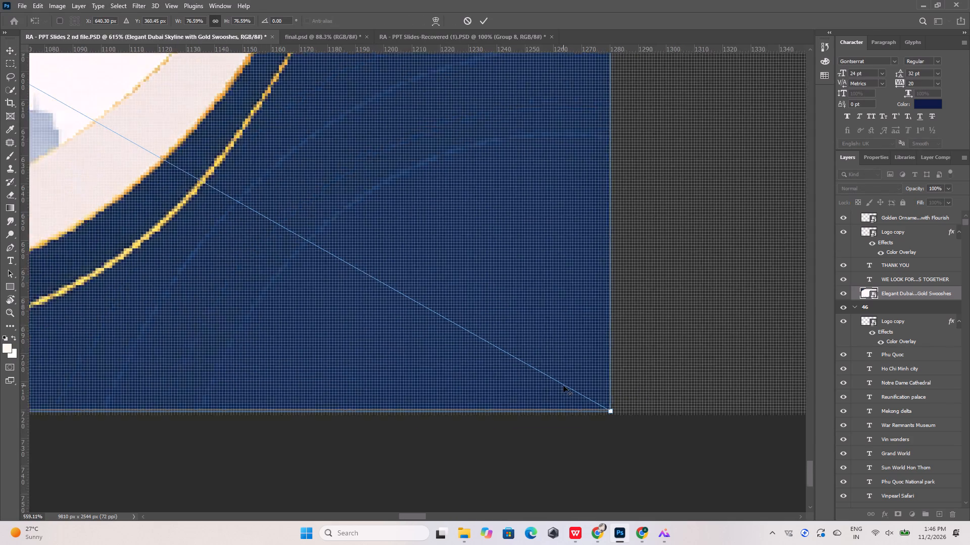
pyautogui.keyDown('alt'); pyautogui.scroll(-20, 563, 386); pyautogui.keyUp('alt')
pyautogui.keyDown('alt'); pyautogui.scroll(-4, 563, 386); pyautogui.keyUp('alt')
pyautogui.keyDown('alt'); pyautogui.scroll(16, 244, 259); pyautogui.keyUp('alt')
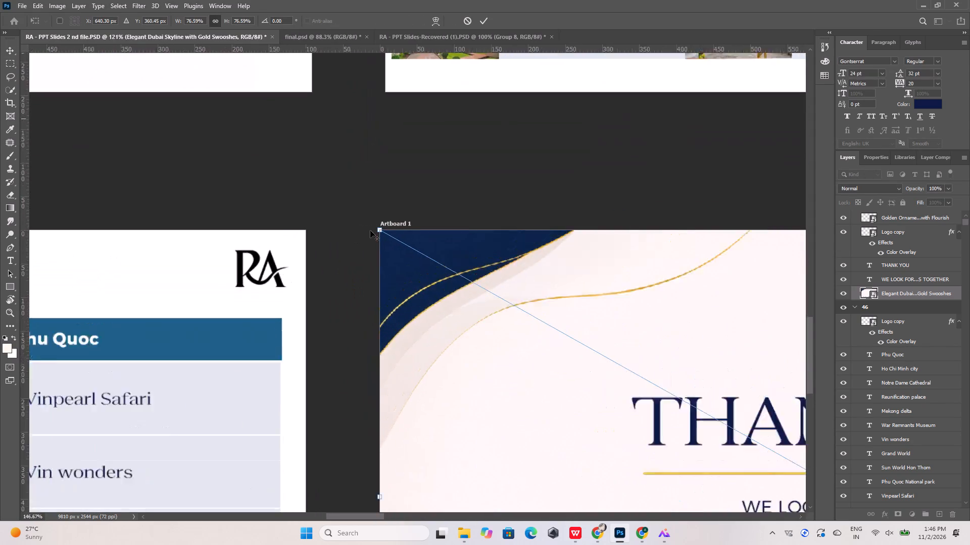
pyautogui.keyDown('alt'); pyautogui.scroll(12, 370, 231); pyautogui.keyUp('alt')
pyautogui.click(371, 232)
pyautogui.keyDown('alt'); pyautogui.scroll(12, 398, 219); pyautogui.keyUp('alt')
pyautogui.keyDown('alt'); pyautogui.scroll(-2, 329, 238); pyautogui.keyUp('alt')
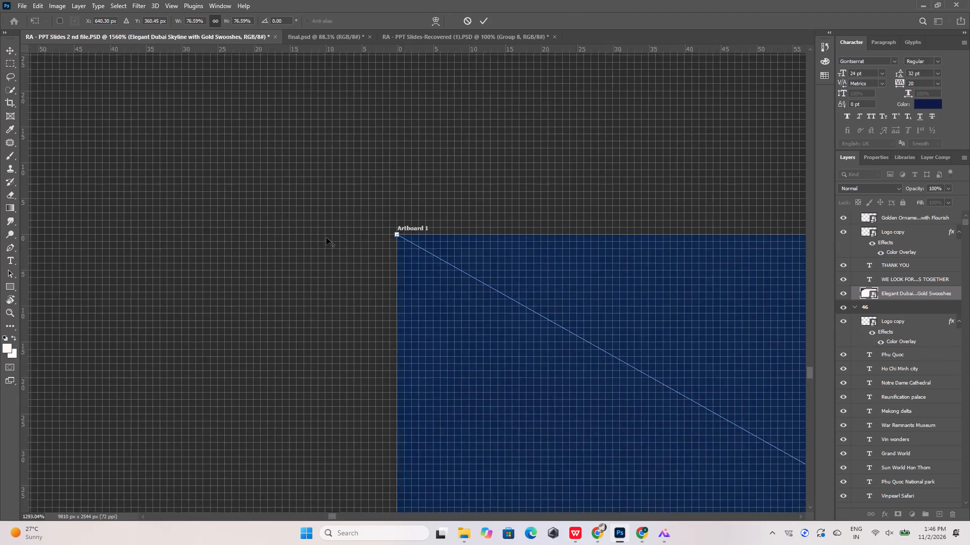
pyautogui.keyDown('alt'); pyautogui.scroll(-20, 326, 238); pyautogui.keyUp('alt')
pyautogui.keyDown('alt'); pyautogui.scroll(-20, 326, 238); pyautogui.keyUp('alt')
pyautogui.keyDown('alt'); pyautogui.scroll(-5, 320, 237); pyautogui.keyUp('alt')
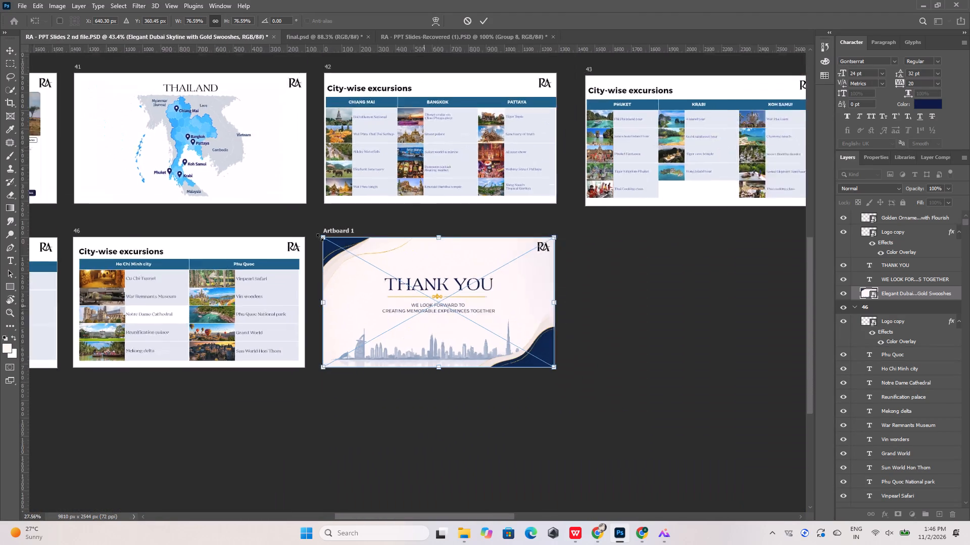
pyautogui.click(478, 17)
# Look over the thank-you slide and the full set of slide artboards in the document.
pyautogui.keyDown('alt'); pyautogui.scroll(7, 235, 262); pyautogui.keyUp('alt')
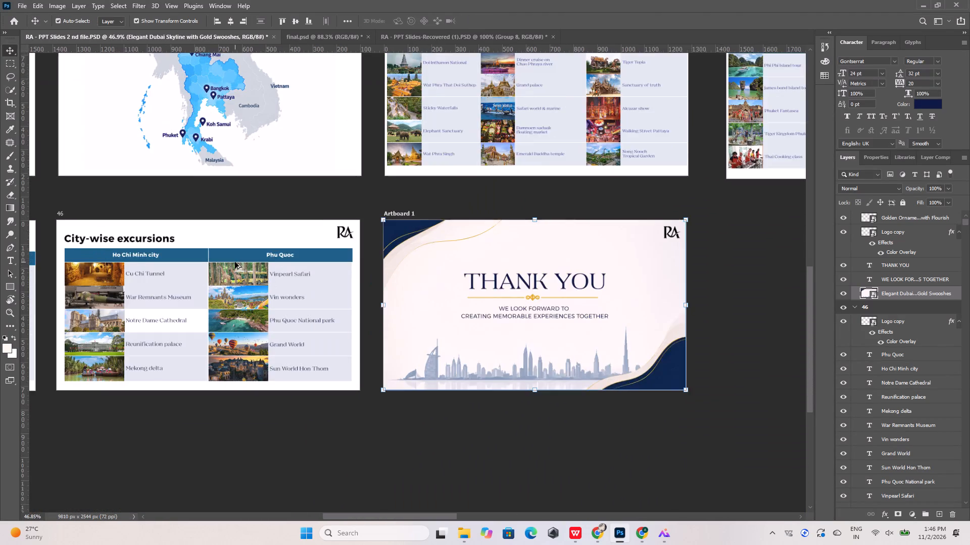
pyautogui.keyDown('alt'); pyautogui.scroll(6, 250, 277); pyautogui.keyUp('alt')
pyautogui.keyDown('alt'); pyautogui.scroll(-7, 292, 299); pyautogui.keyUp('alt')
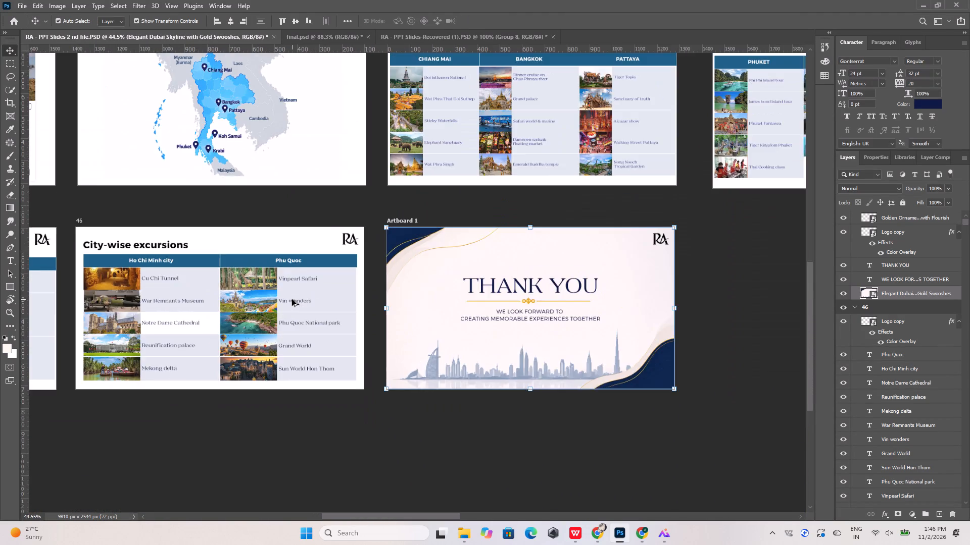
pyautogui.keyDown('alt'); pyautogui.scroll(-14, 292, 299); pyautogui.keyUp('alt')
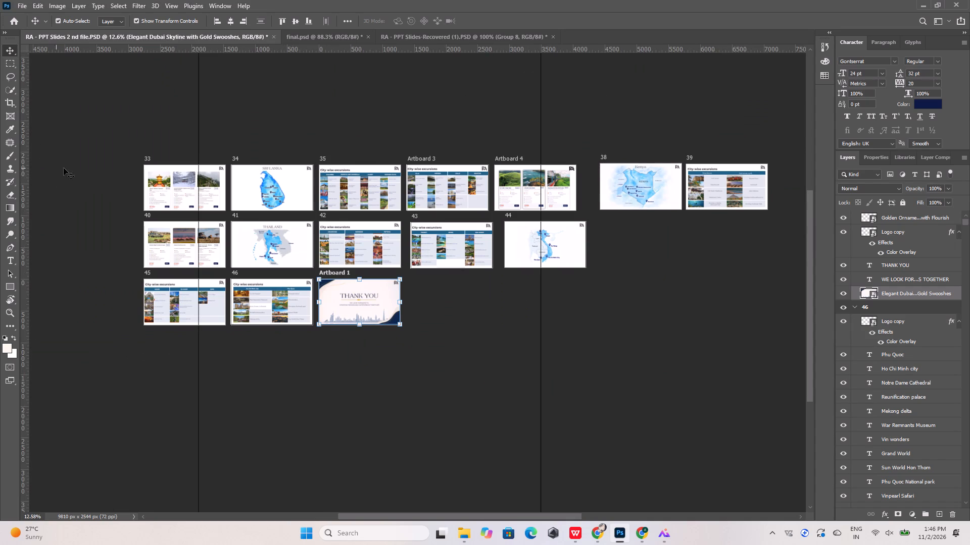
pyautogui.keyDown('alt'); pyautogui.scroll(11, 167, 171); pyautogui.keyUp('alt')
pyautogui.keyDown('alt'); pyautogui.scroll(-14, 202, 182); pyautogui.keyUp('alt')
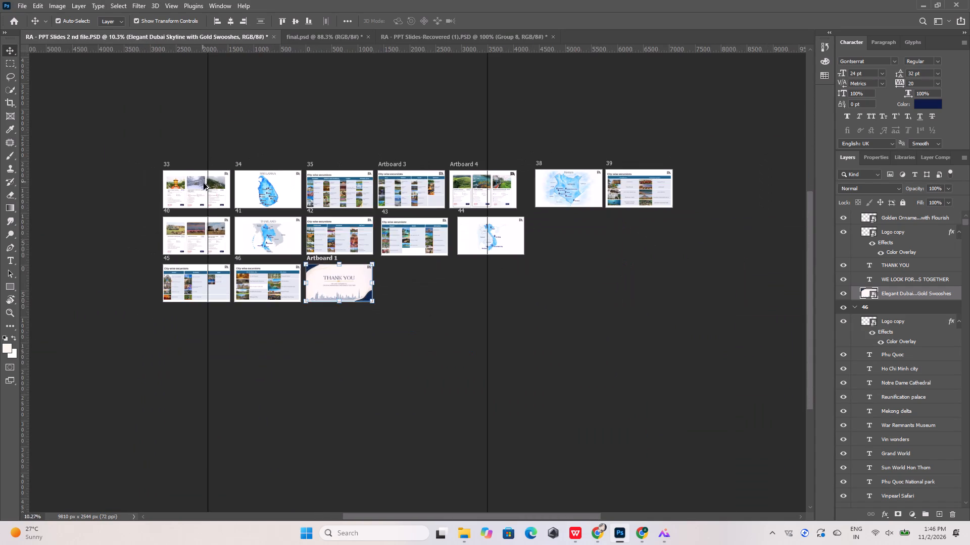
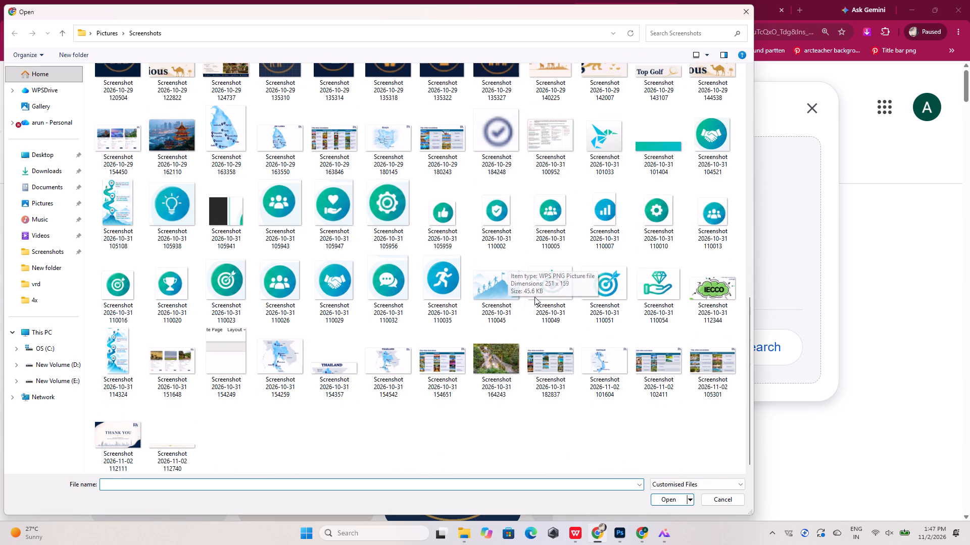
pyautogui.click(602, 363)
pyautogui.click(670, 503)
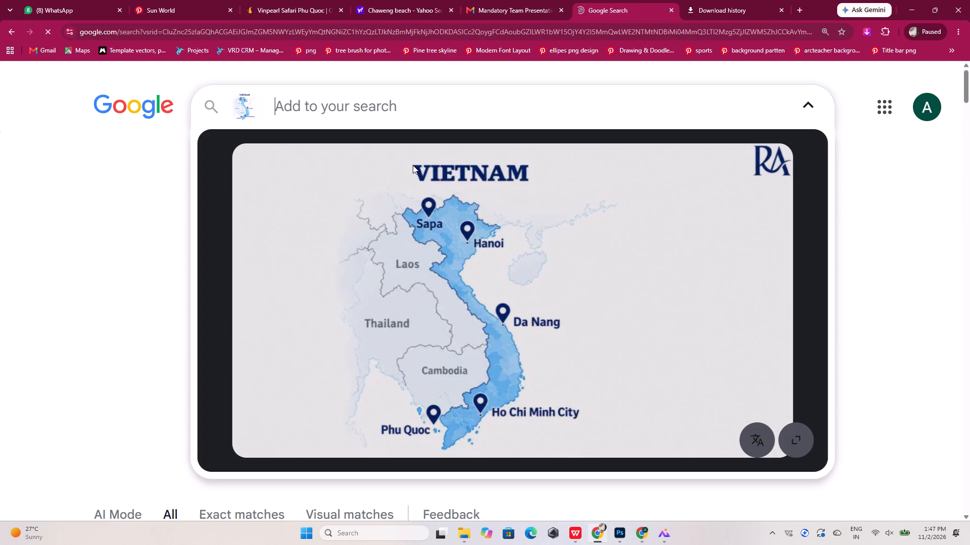
pyautogui.click(414, 166)
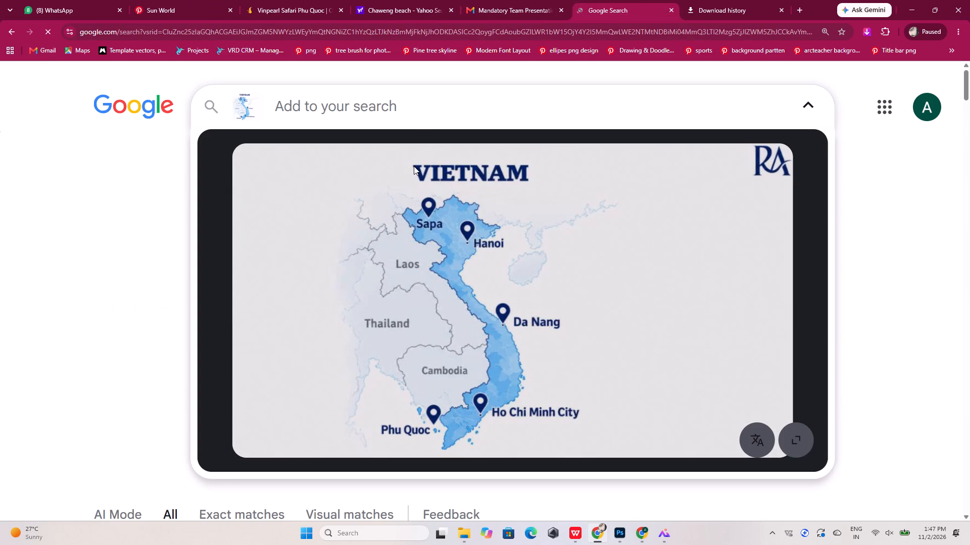
pyautogui.doubleClick(414, 166)
pyautogui.click(414, 166)
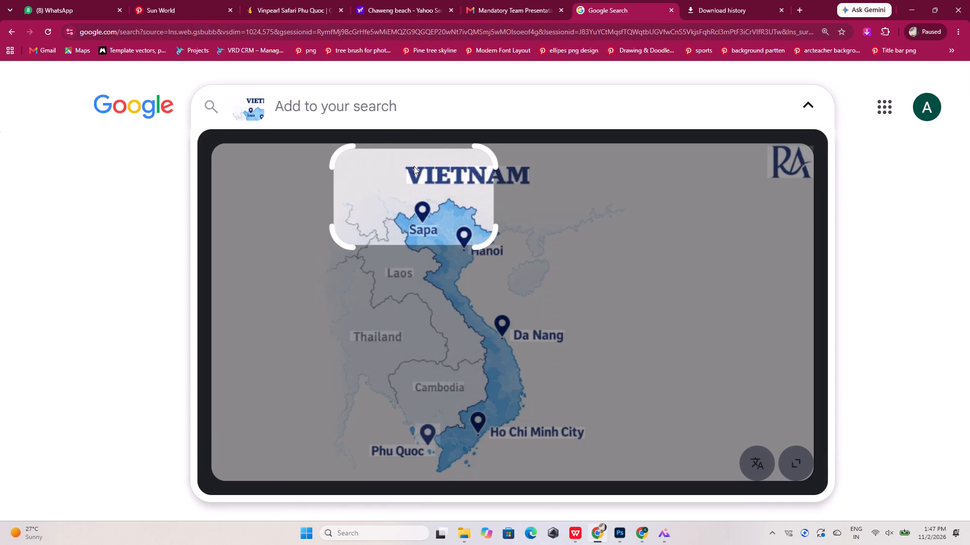
pyautogui.moveTo(412, 169); pyautogui.dragTo(533, 168)
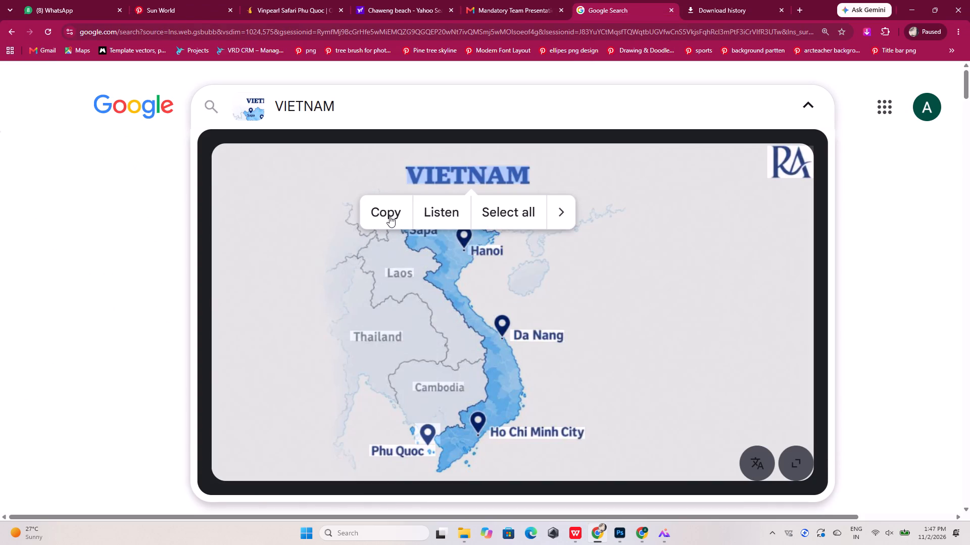
pyautogui.click(389, 215)
# In Photoshop, copy the Kenya title above the map on artboard 38 and paste it in place on Vietnam map artboard 44.
pyautogui.click(618, 531)
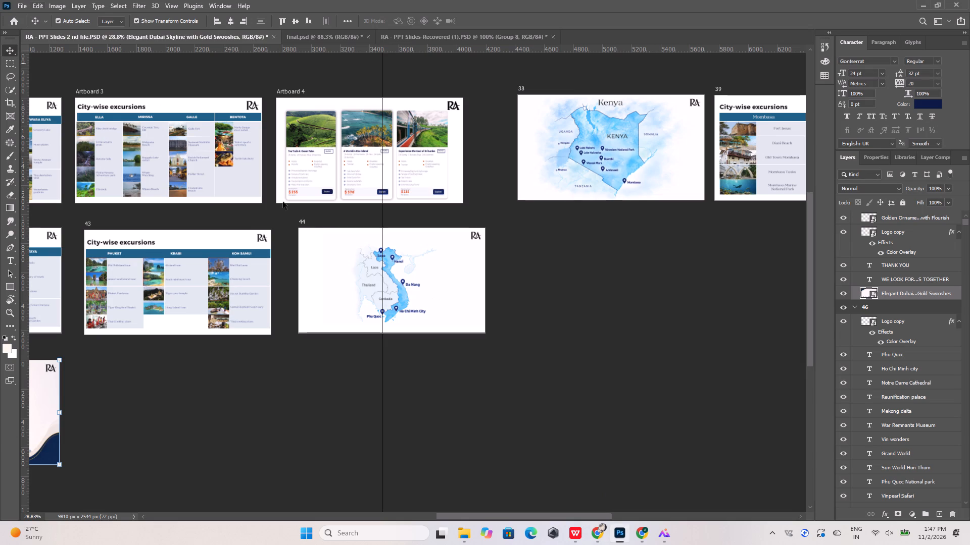
pyautogui.keyDown('alt'); pyautogui.scroll(7, 386, 255); pyautogui.keyUp('alt')
pyautogui.keyDown('alt'); pyautogui.scroll(-10, 386, 255); pyautogui.keyUp('alt')
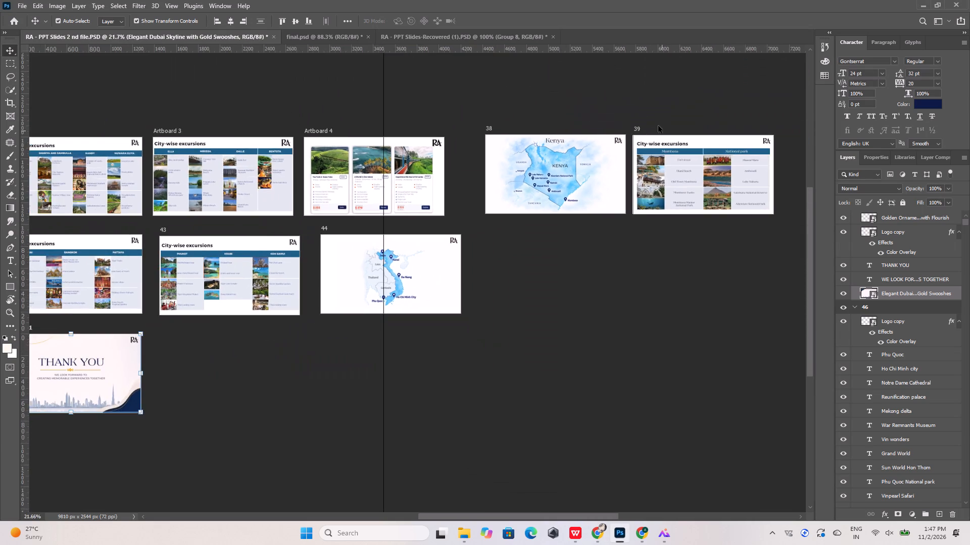
pyautogui.keyDown('alt'); pyautogui.scroll(5, 630, 122); pyautogui.keyUp('alt')
pyautogui.keyDown('alt'); pyautogui.scroll(4, 534, 148); pyautogui.keyUp('alt')
pyautogui.click(532, 142)
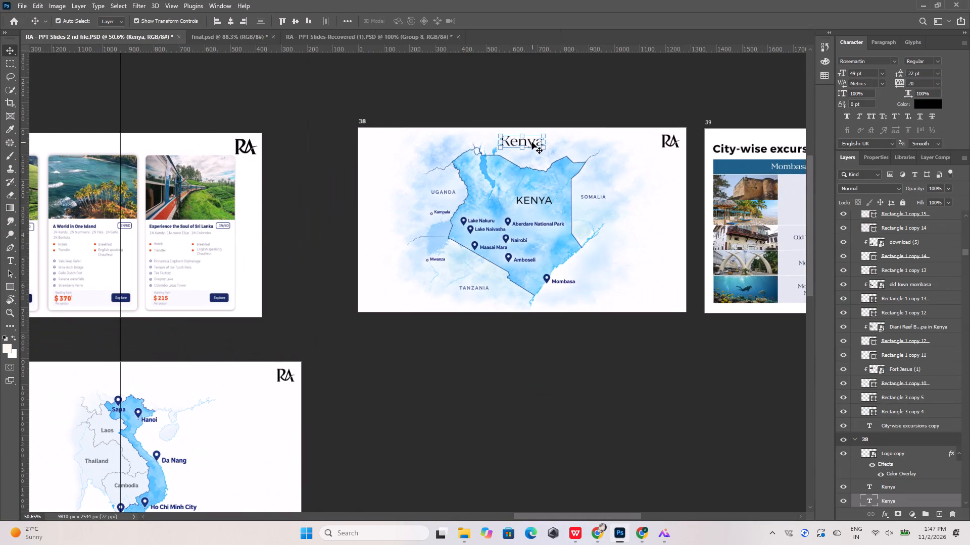
pyautogui.hotkey('ctrl', 'c')
pyautogui.click(234, 395)
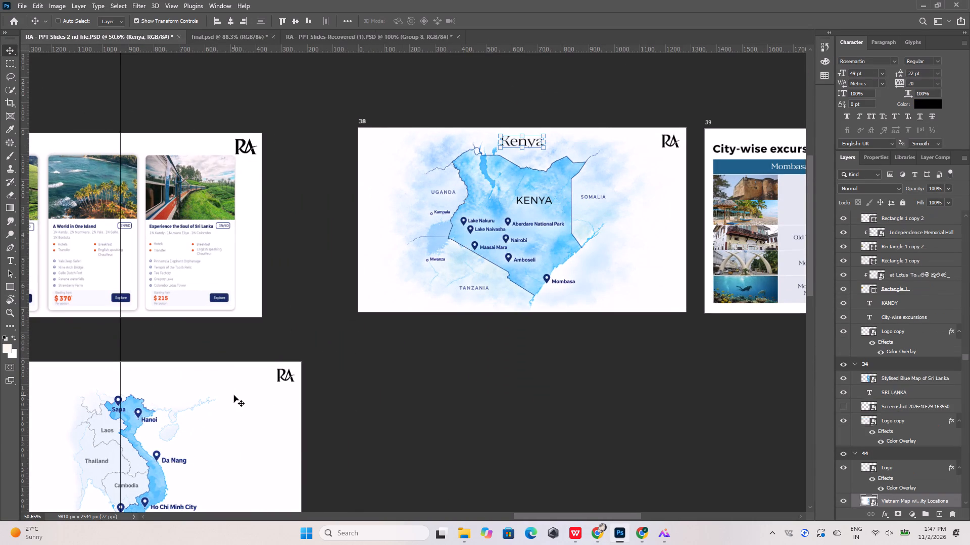
pyautogui.hotkey('ctrl', 'shift', 'v')
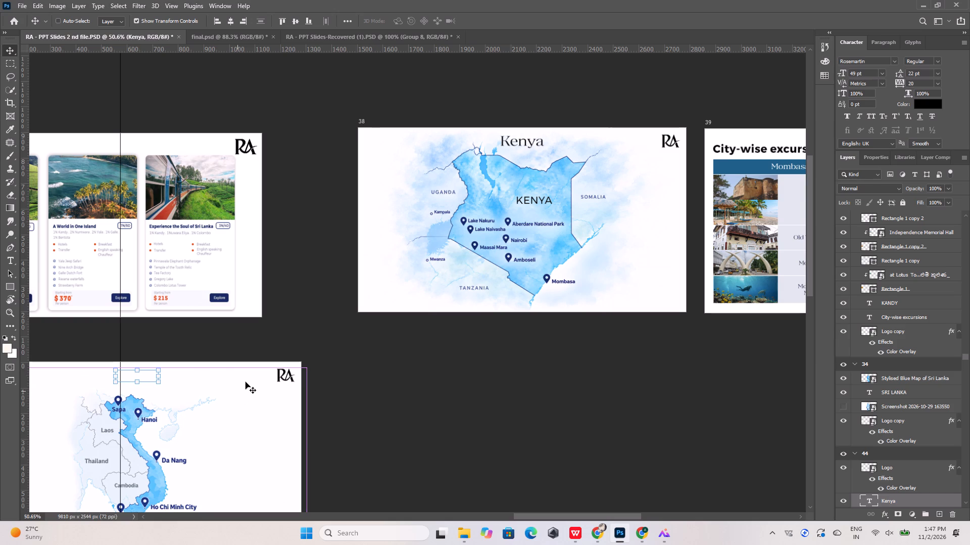
# Replace the pasted Kenya title on artboard 44 with the text VIETNAM, copied again from the map image in Chrome.
pyautogui.keyDown('alt'); pyautogui.scroll(-5, 453, 360); pyautogui.keyUp('alt')
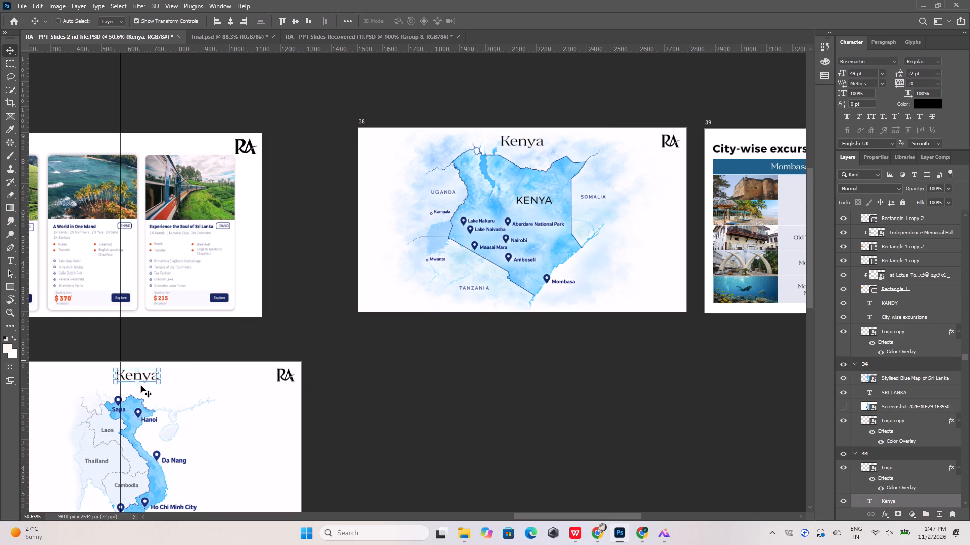
pyautogui.scroll(12, 116, 382)
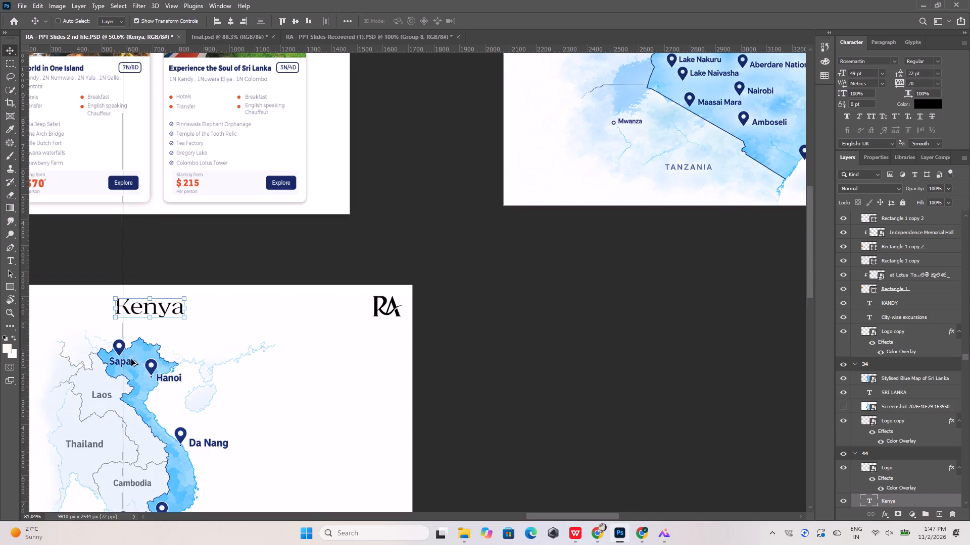
pyautogui.keyDown('alt'); pyautogui.scroll(12, 142, 310); pyautogui.keyUp('alt')
pyautogui.doubleClick(205, 226)
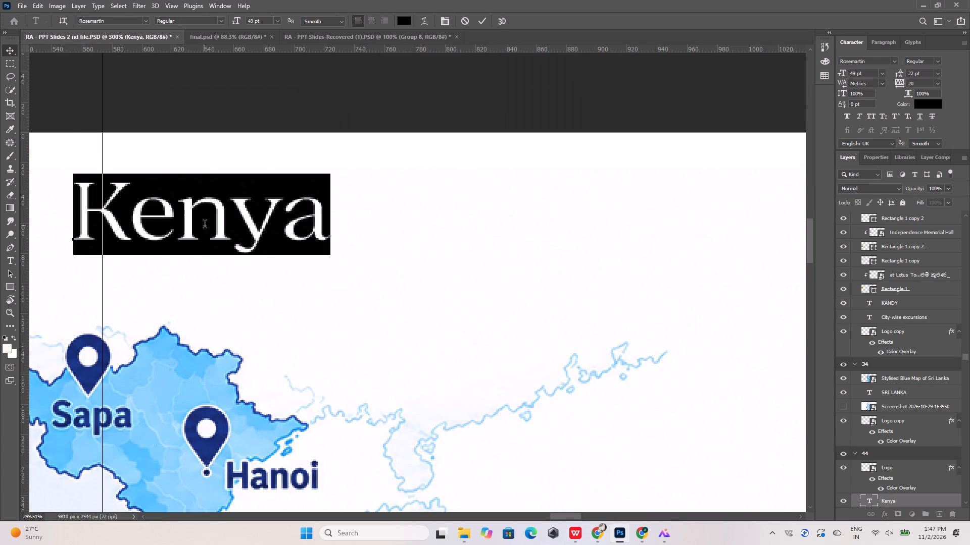
pyautogui.hotkey('ctrl', 'v')
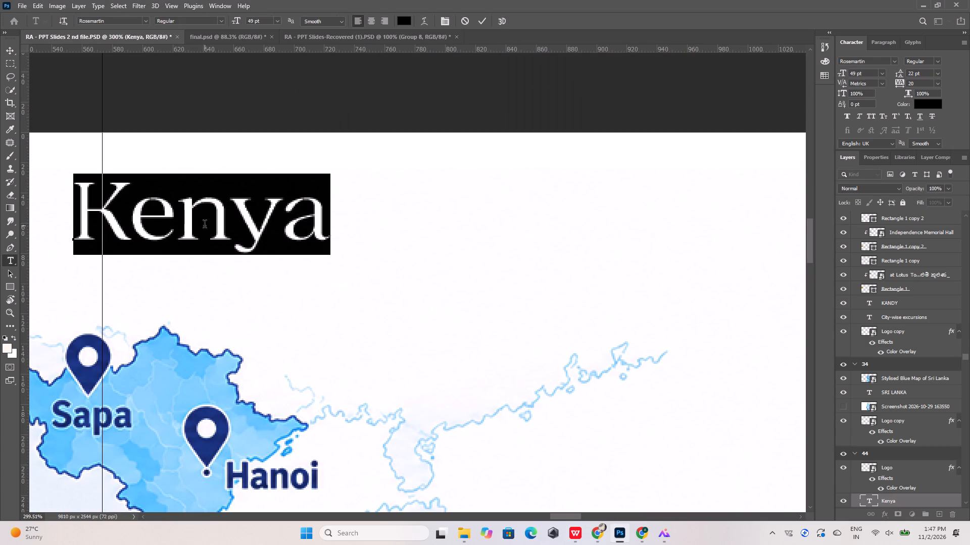
pyautogui.click(597, 530)
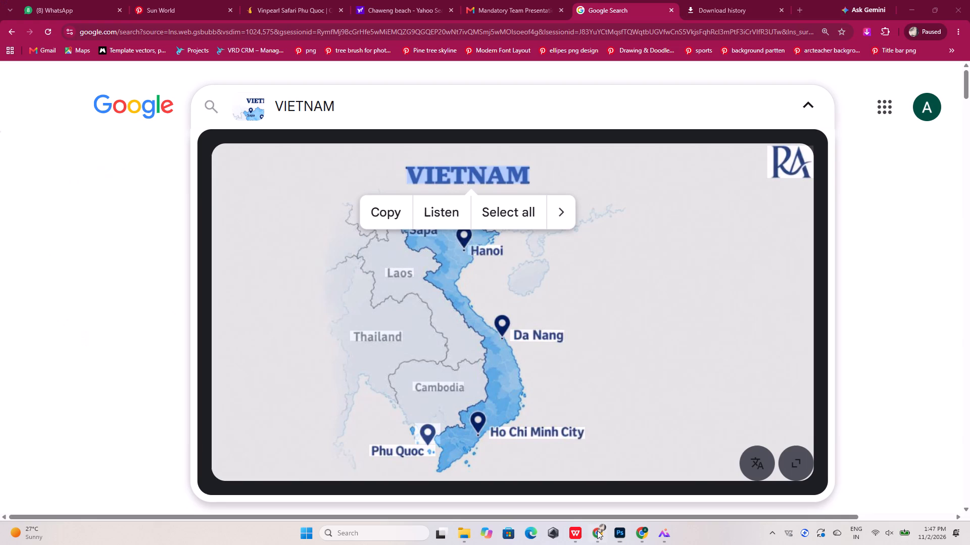
pyautogui.click(389, 211)
pyautogui.click(619, 536)
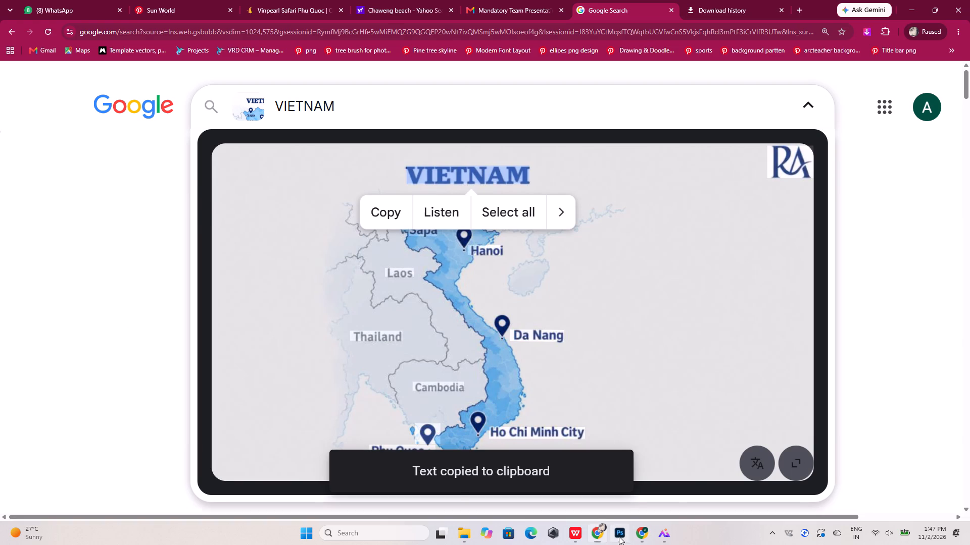
pyautogui.hotkey('ctrl', 'v')
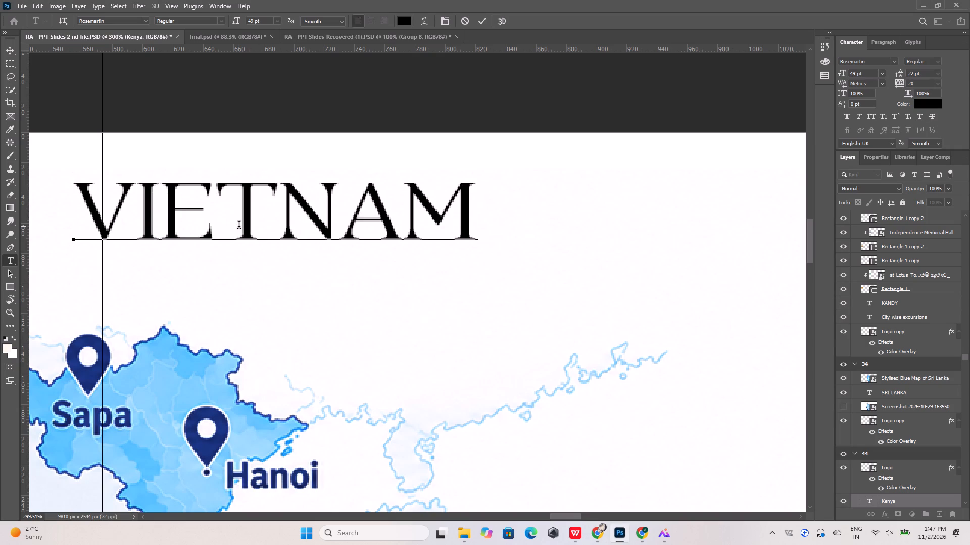
pyautogui.click(480, 22)
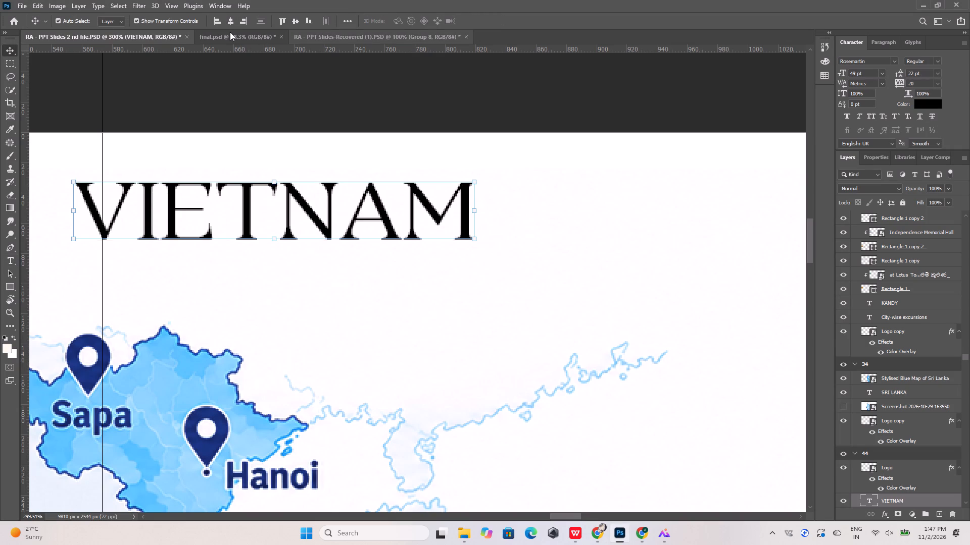
# Centre the VIETNAM title horizontally on artboard 44.
pyautogui.click(228, 21)
pyautogui.click(252, 92)
# Nudge the VIETNAM title down by 10 px and centre it horizontally on artboard 44 again.
pyautogui.keyDown('alt'); pyautogui.scroll(-2, 279, 220); pyautogui.keyUp('alt')
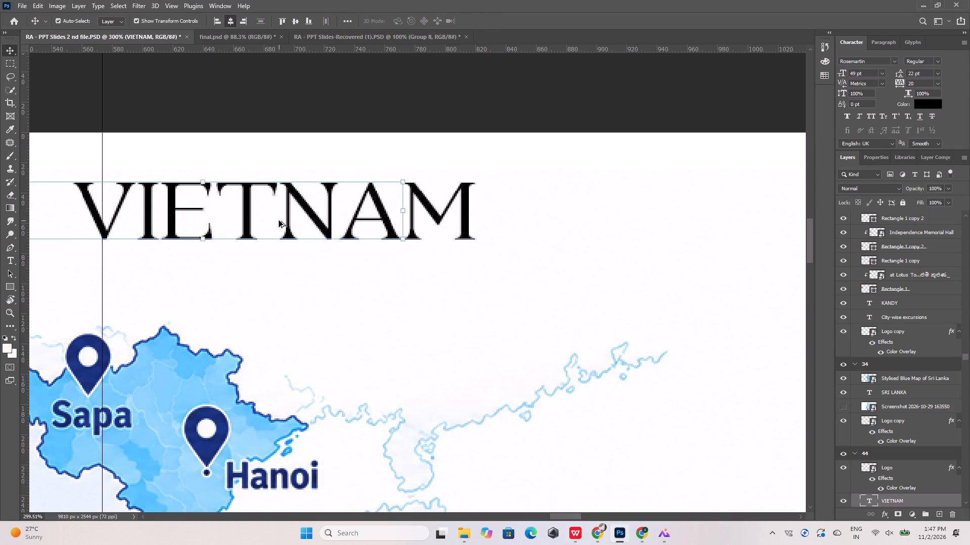
pyautogui.keyDown('alt'); pyautogui.scroll(-13, 279, 221); pyautogui.keyUp('alt')
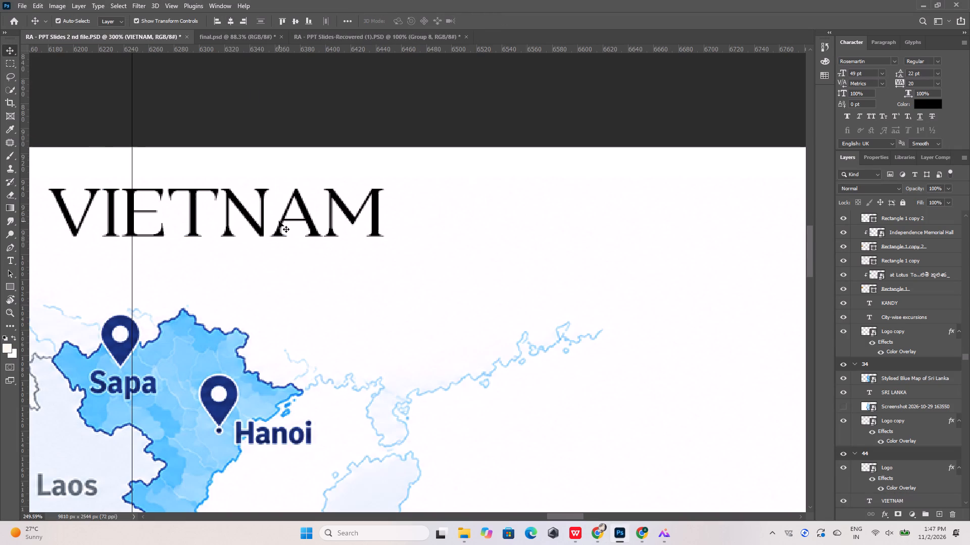
pyautogui.keyDown('alt'); pyautogui.scroll(-4, 279, 221); pyautogui.keyUp('alt')
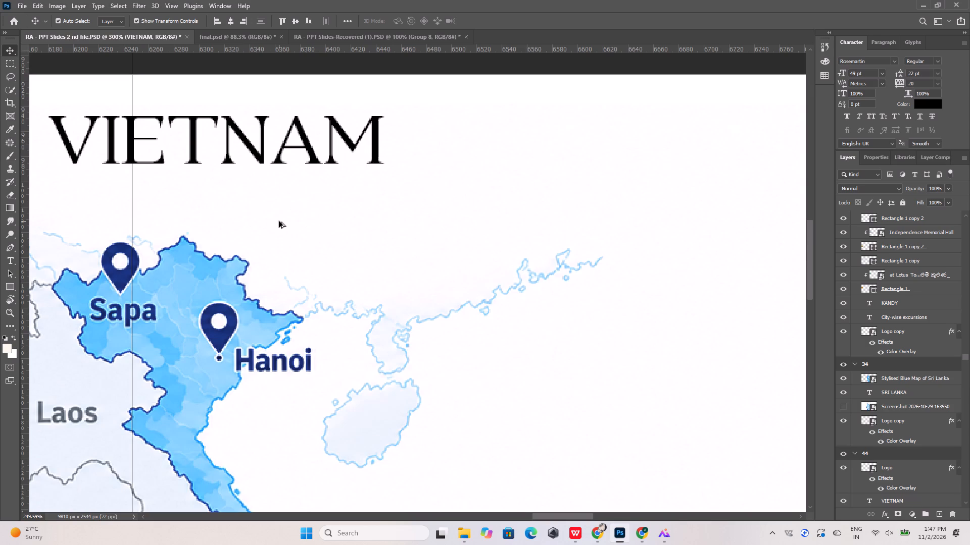
pyautogui.keyDown('alt'); pyautogui.scroll(-12, 279, 221); pyautogui.keyUp('alt')
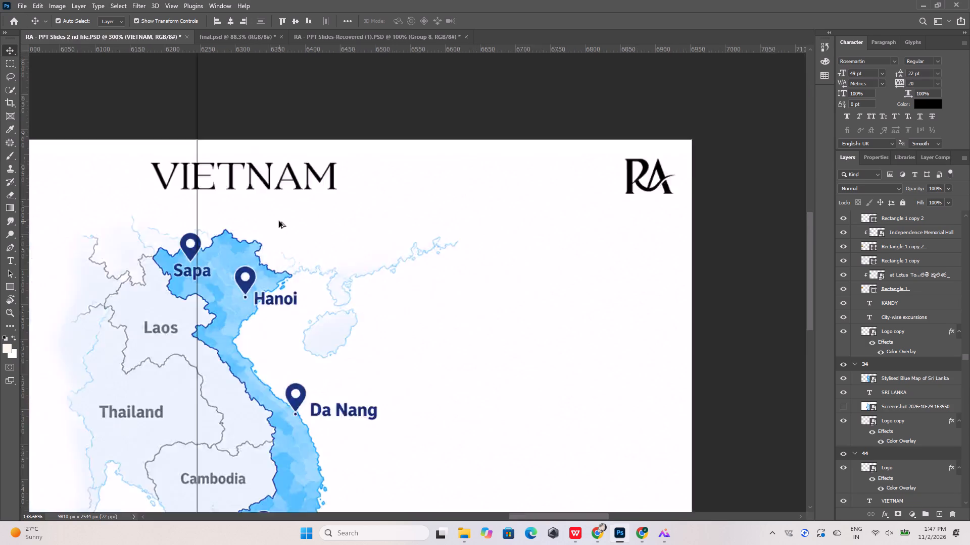
pyautogui.keyDown('alt'); pyautogui.scroll(-4, 279, 221); pyautogui.keyUp('alt')
pyautogui.keyDown('alt'); pyautogui.scroll(11, 268, 208); pyautogui.keyUp('alt')
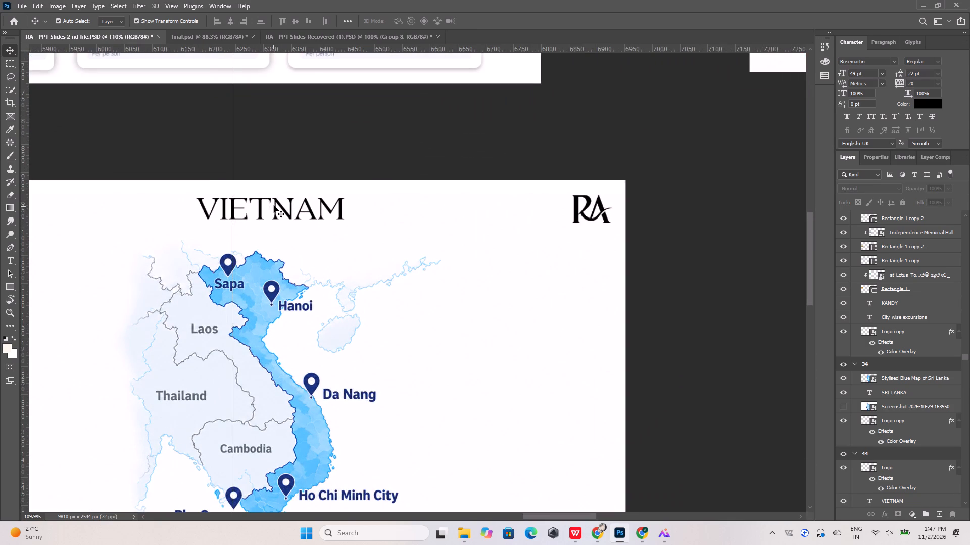
pyautogui.click(278, 204)
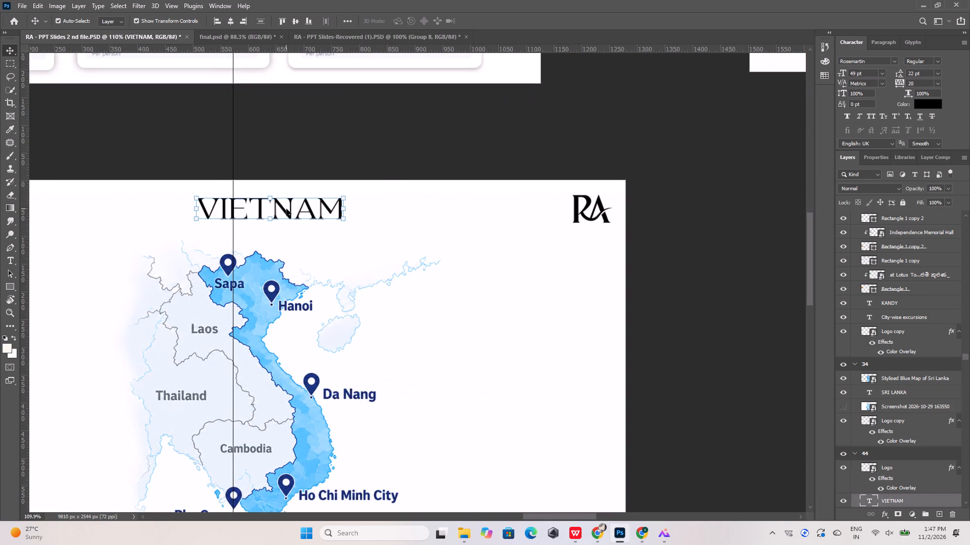
pyautogui.hotkey('shift', 'Down')
pyautogui.scroll(1, 286, 209)
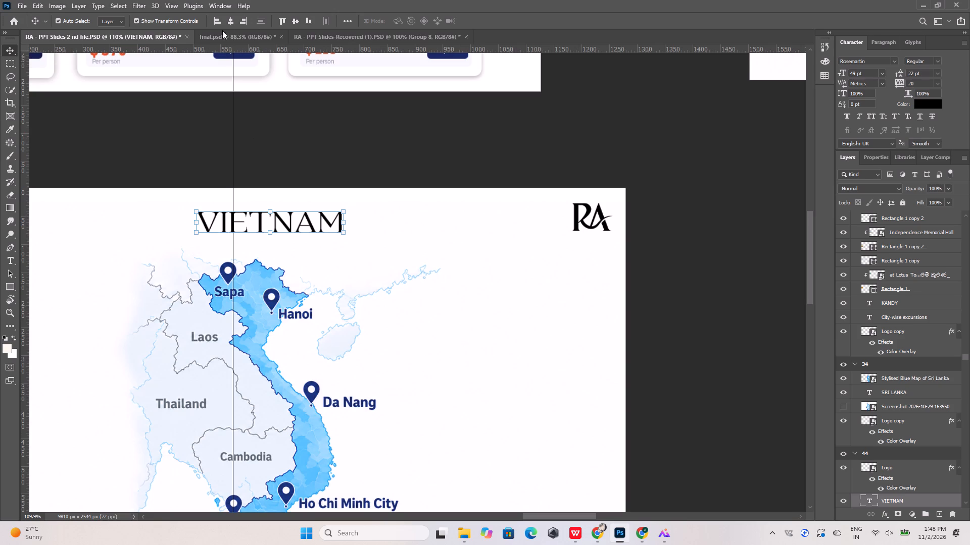
pyautogui.click(228, 21)
pyautogui.click(254, 133)
# Save the document on the computer over RA - PPT Slides 2 nd file in Downloads, as a Photoshop file with Maximize Compatibility.
pyautogui.keyDown('alt'); pyautogui.scroll(-12, 351, 259); pyautogui.keyUp('alt')
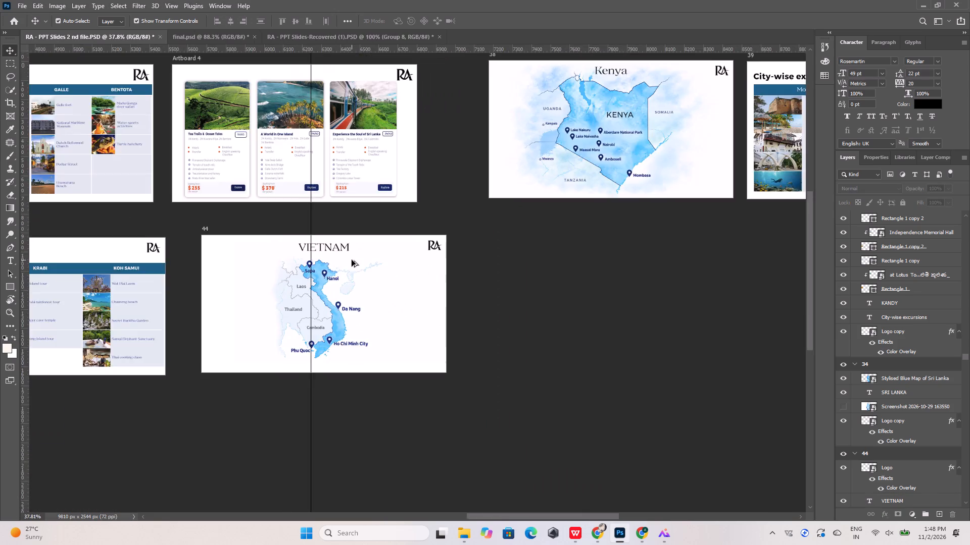
pyautogui.keyDown('alt'); pyautogui.scroll(-6, 352, 260); pyautogui.keyUp('alt')
pyautogui.keyDown('alt'); pyautogui.scroll(-11, 442, 290); pyautogui.keyUp('alt')
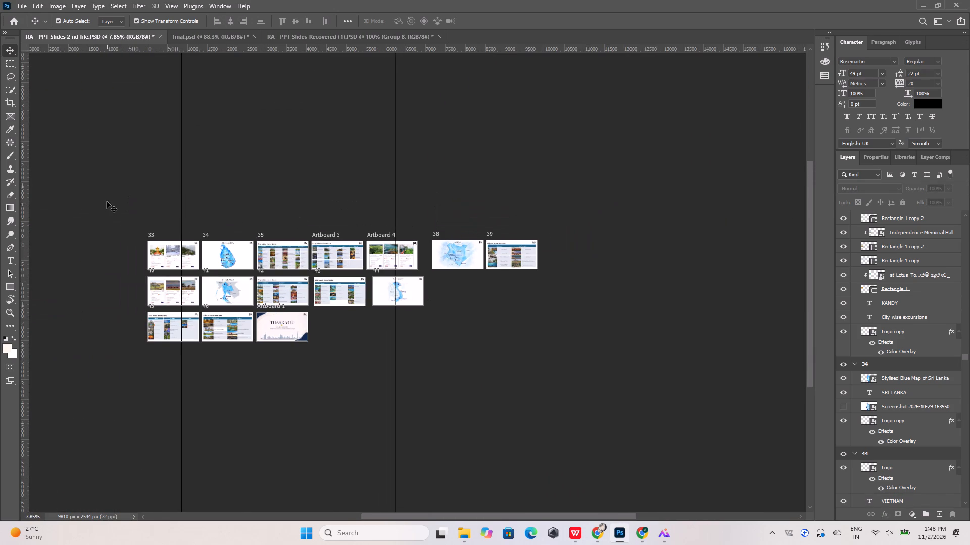
pyautogui.keyDown('alt'); pyautogui.scroll(6, 103, 144); pyautogui.keyUp('alt')
pyautogui.click(23, 4)
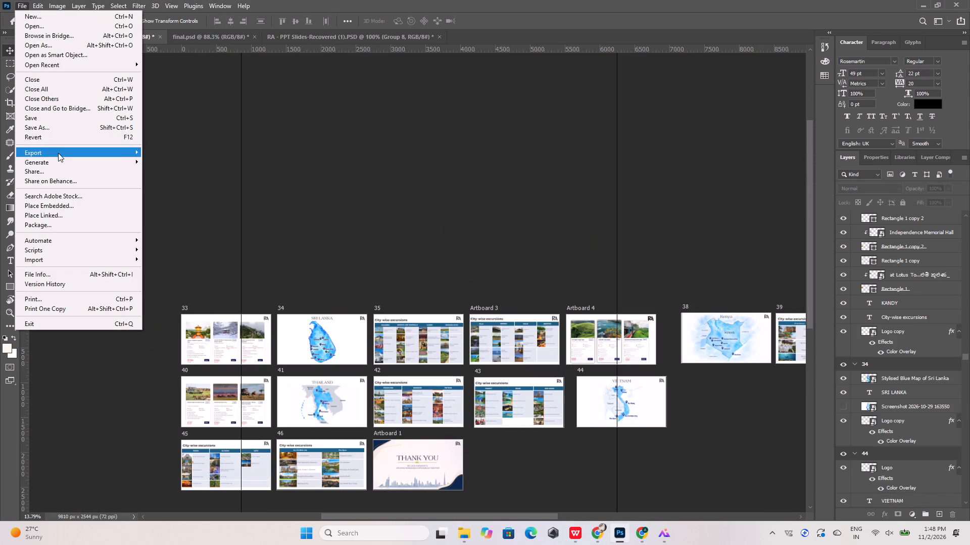
pyautogui.click(68, 129)
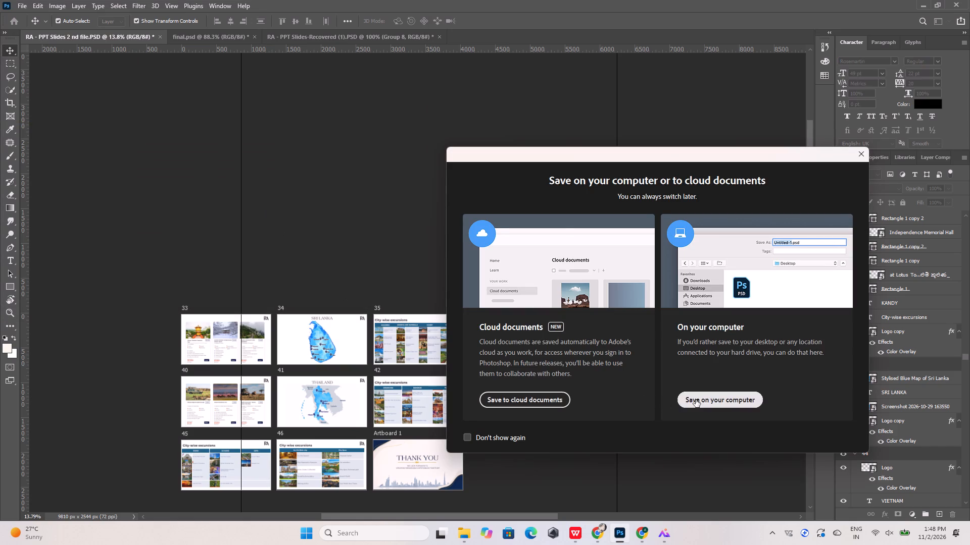
pyautogui.click(696, 399)
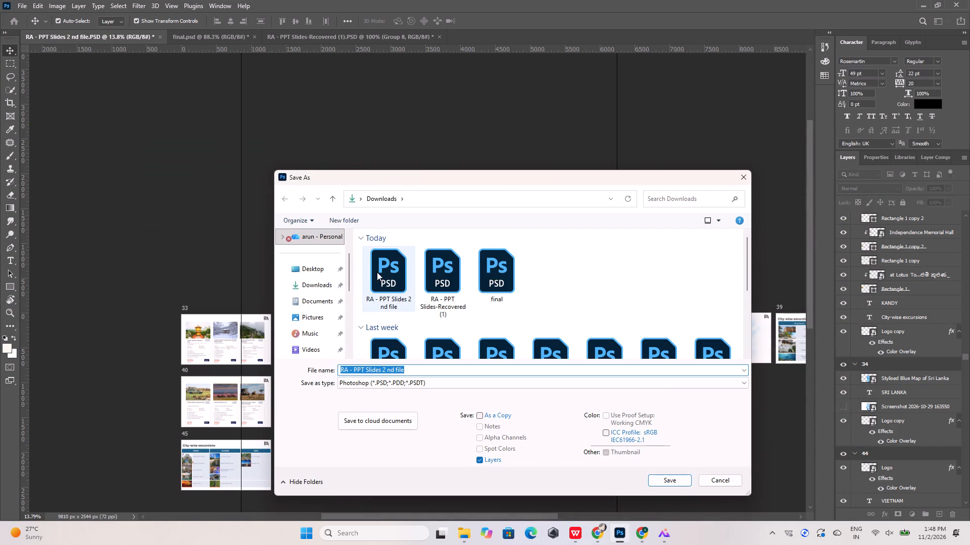
pyautogui.click(377, 272)
pyautogui.click(661, 482)
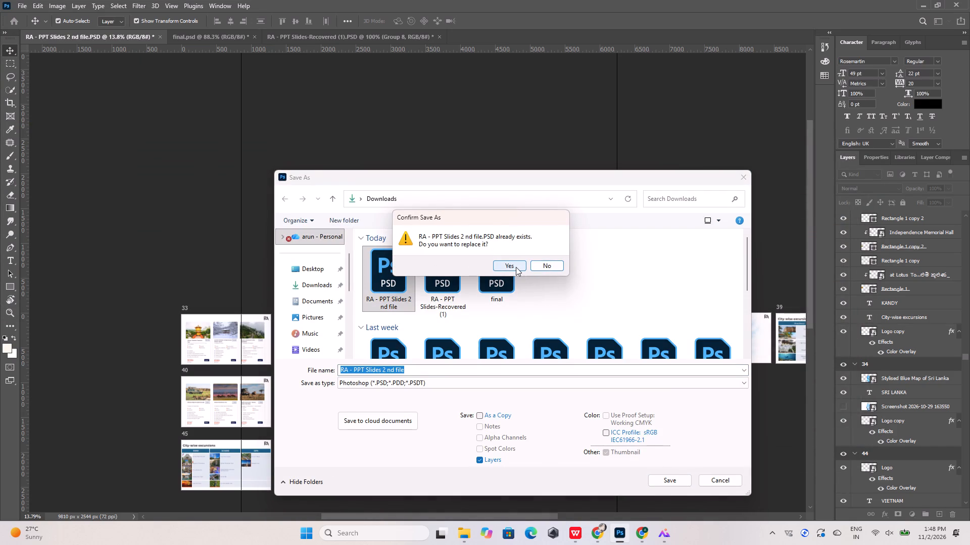
pyautogui.click(516, 267)
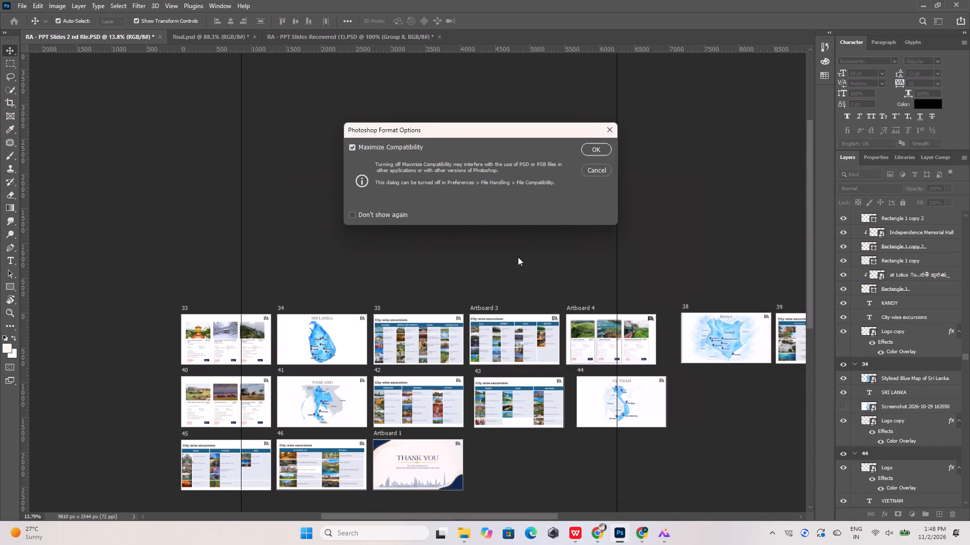
pyautogui.click(597, 153)
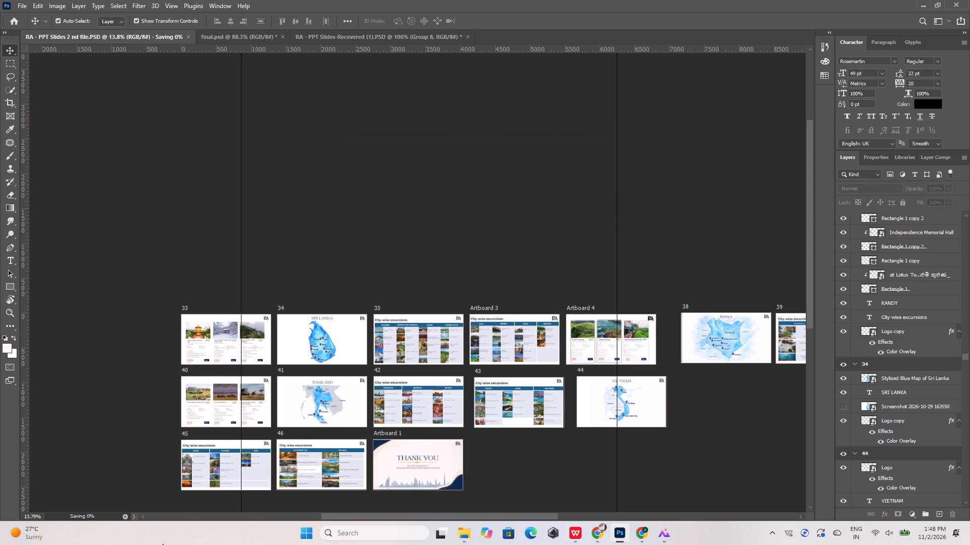
# Switch to the open RA - PPT Slides-Recovered (1).PSD document.
pyautogui.click(277, 37)
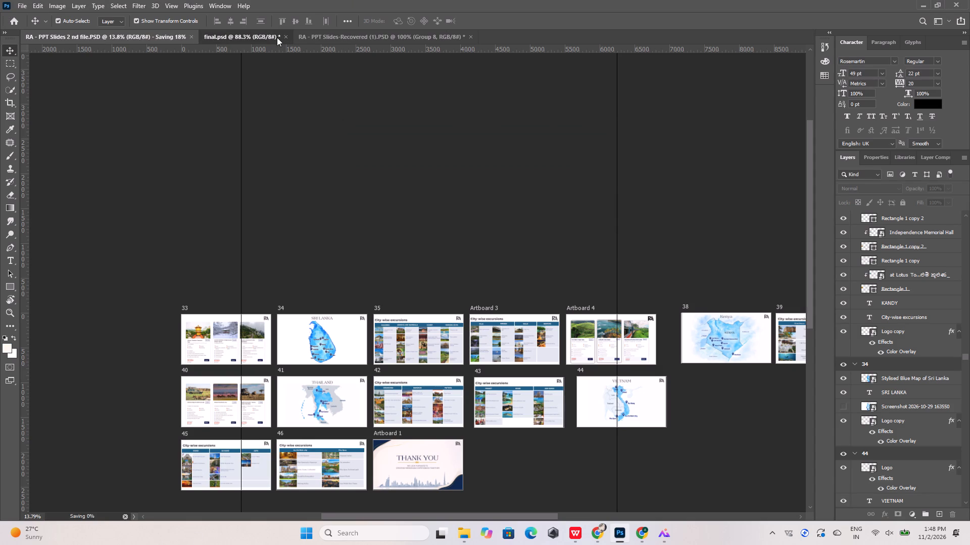
pyautogui.click(311, 36)
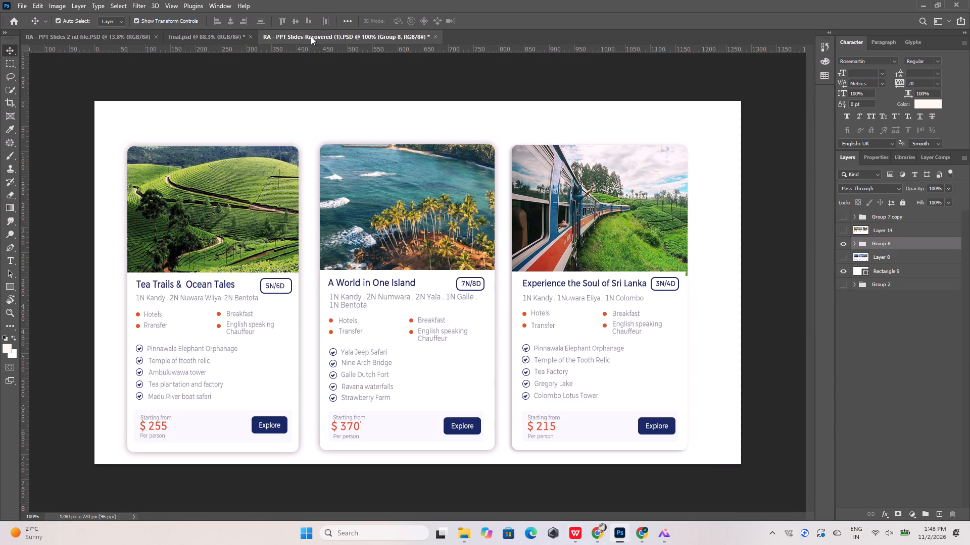
# Close the RA - PPT Slides-Recovered (1).PSD and final.psd documents without saving their changes.
pyautogui.click(437, 37)
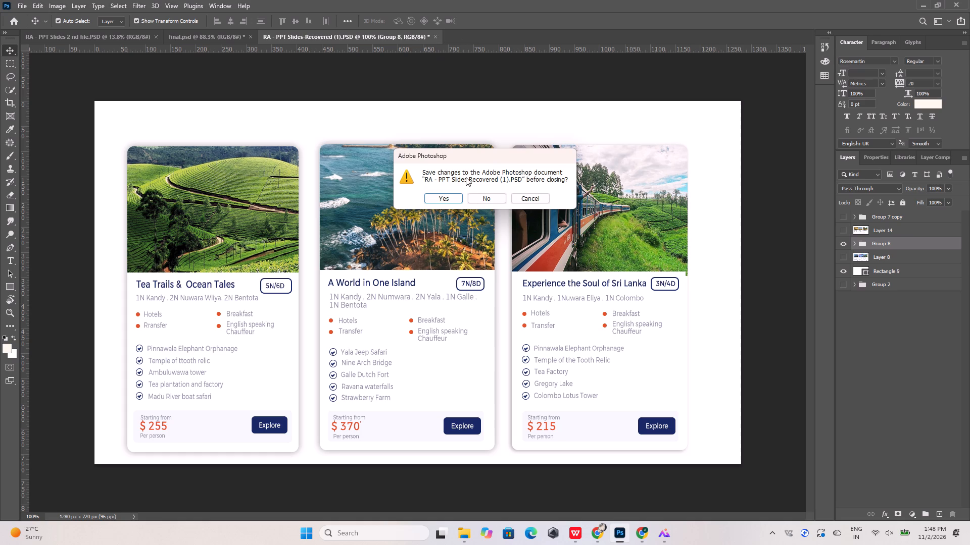
pyautogui.click(476, 194)
pyautogui.click(251, 36)
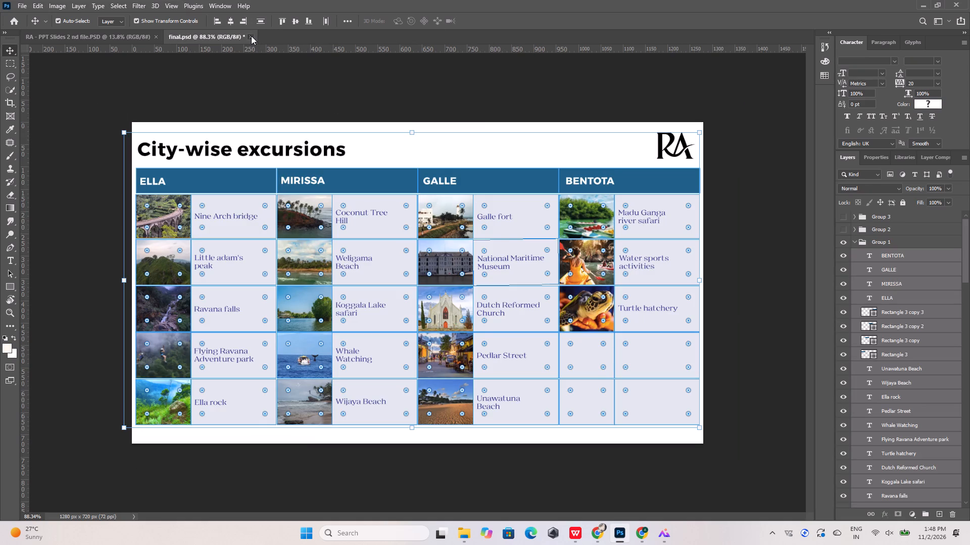
pyautogui.click(482, 196)
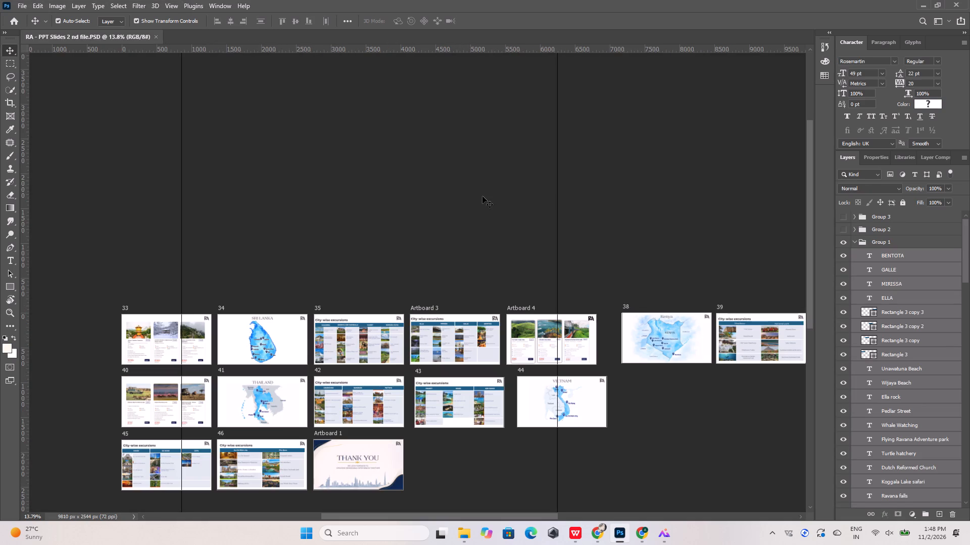
# Examine the slide artboards in RA - PPT Slides 2 nd file.PSD, including the excursion tables, maps and travel package cards.
pyautogui.scroll(-20, 387, 169)
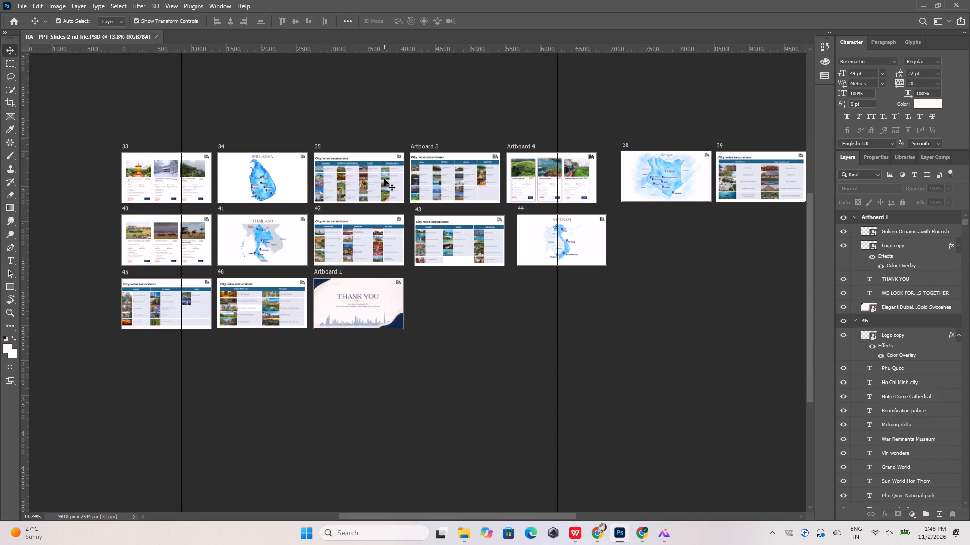
pyautogui.scroll(-1, 384, 179)
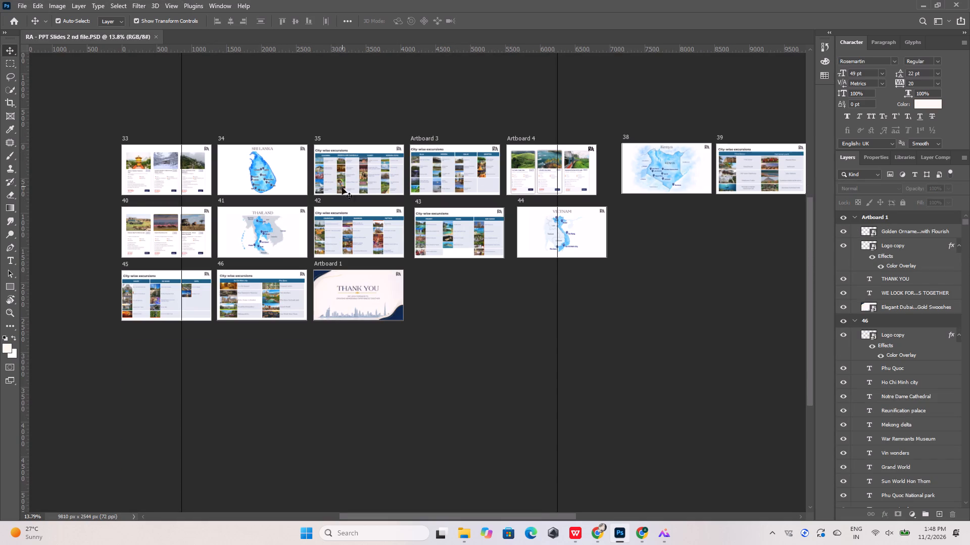
pyautogui.keyDown('alt'); pyautogui.scroll(6, 295, 170); pyautogui.keyUp('alt')
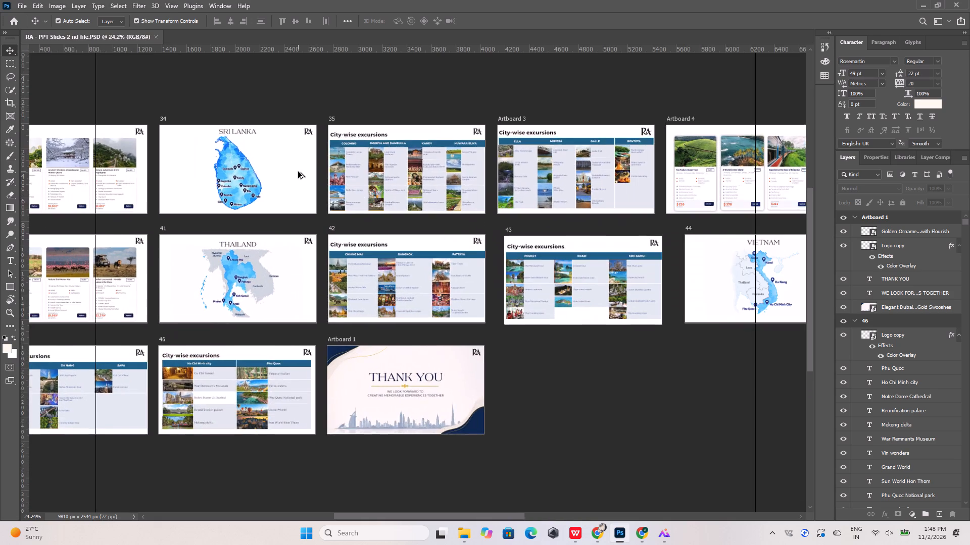
pyautogui.keyDown('alt'); pyautogui.scroll(-5, 298, 172); pyautogui.keyUp('alt')
pyautogui.keyDown('alt'); pyautogui.scroll(6, 553, 153); pyautogui.keyUp('alt')
pyautogui.keyDown('alt'); pyautogui.scroll(4, 396, 169); pyautogui.keyUp('alt')
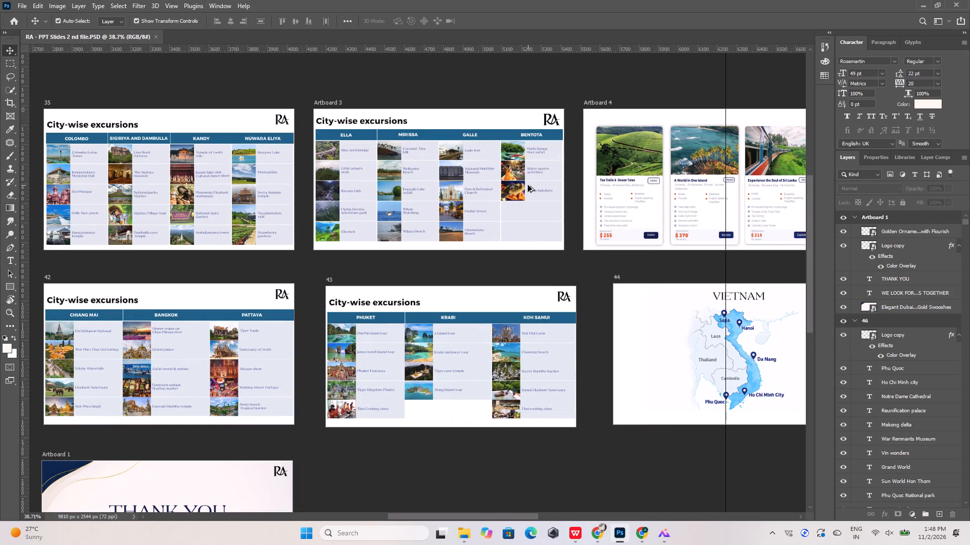
pyautogui.keyDown('alt'); pyautogui.scroll(-6, 528, 185); pyautogui.keyUp('alt')
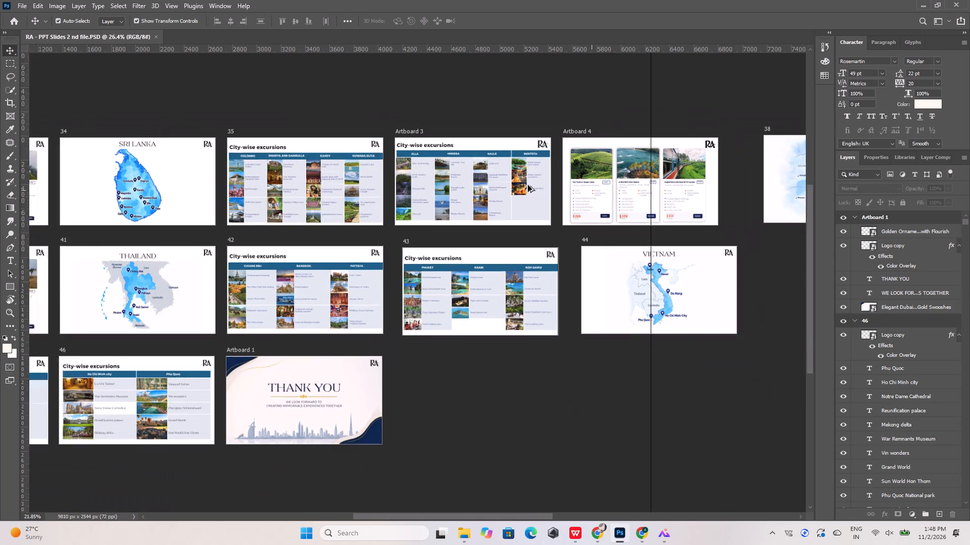
pyautogui.keyDown('alt'); pyautogui.scroll(-2, 528, 185); pyautogui.keyUp('alt')
pyautogui.keyDown('alt'); pyautogui.scroll(12, 356, 252); pyautogui.keyUp('alt')
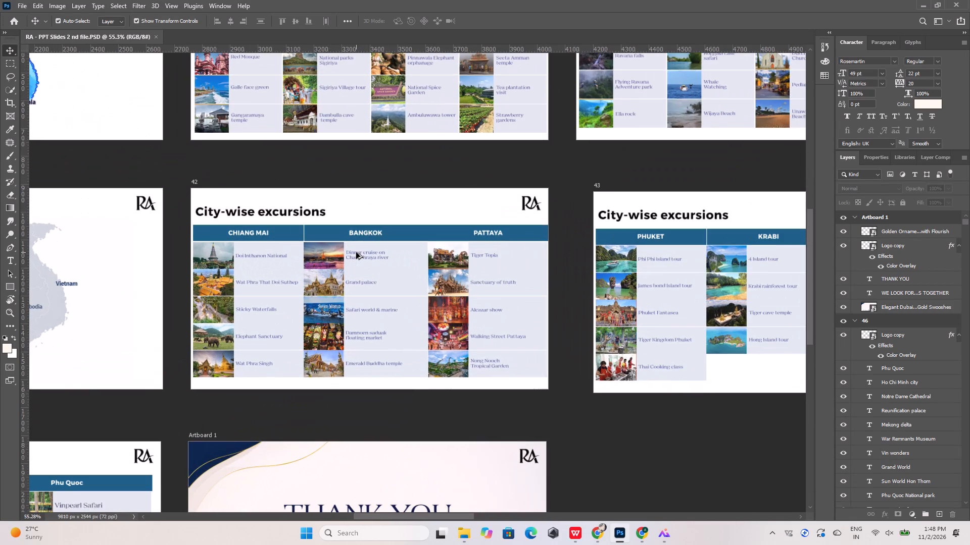
pyautogui.keyDown('alt'); pyautogui.scroll(6, 356, 252); pyautogui.keyUp('alt')
pyautogui.keyDown('alt'); pyautogui.scroll(-9, 356, 252); pyautogui.keyUp('alt')
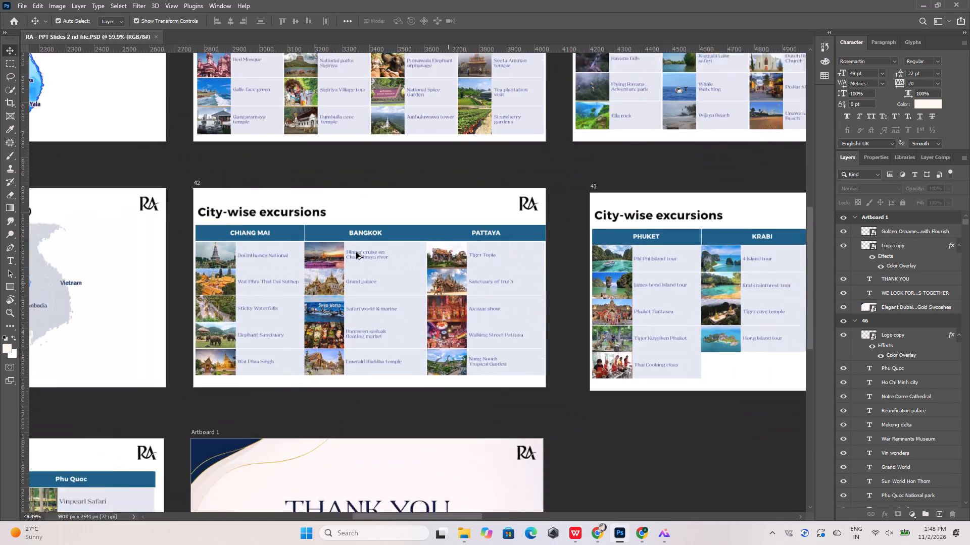
pyautogui.keyDown('alt'); pyautogui.scroll(-2, 356, 252); pyautogui.keyUp('alt')
pyautogui.keyDown('alt'); pyautogui.scroll(11, 604, 264); pyautogui.keyUp('alt')
pyautogui.keyDown('alt'); pyautogui.scroll(-12, 543, 251); pyautogui.keyUp('alt')
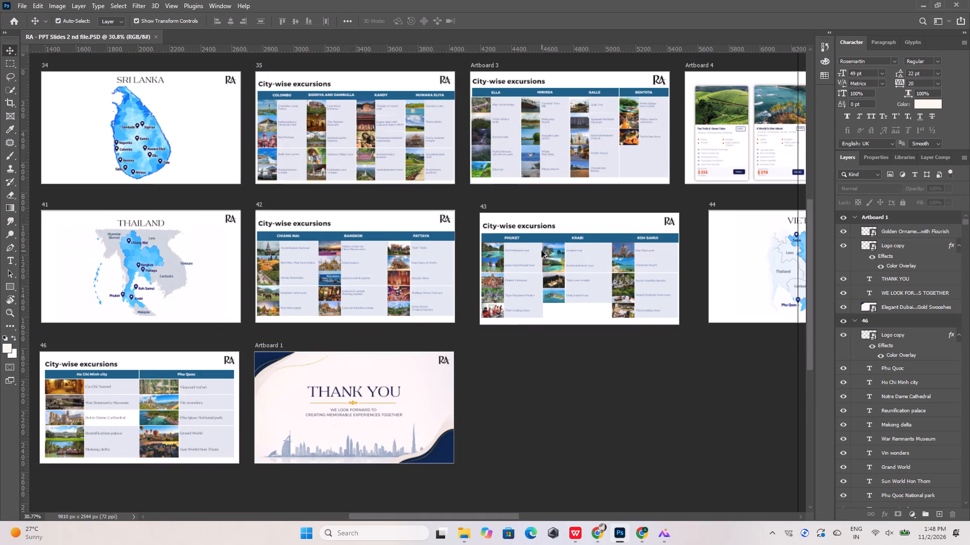
pyautogui.keyDown('alt'); pyautogui.scroll(12, 354, 159); pyautogui.keyUp('alt')
pyautogui.keyDown('alt'); pyautogui.scroll(-6, 354, 158); pyautogui.keyUp('alt')
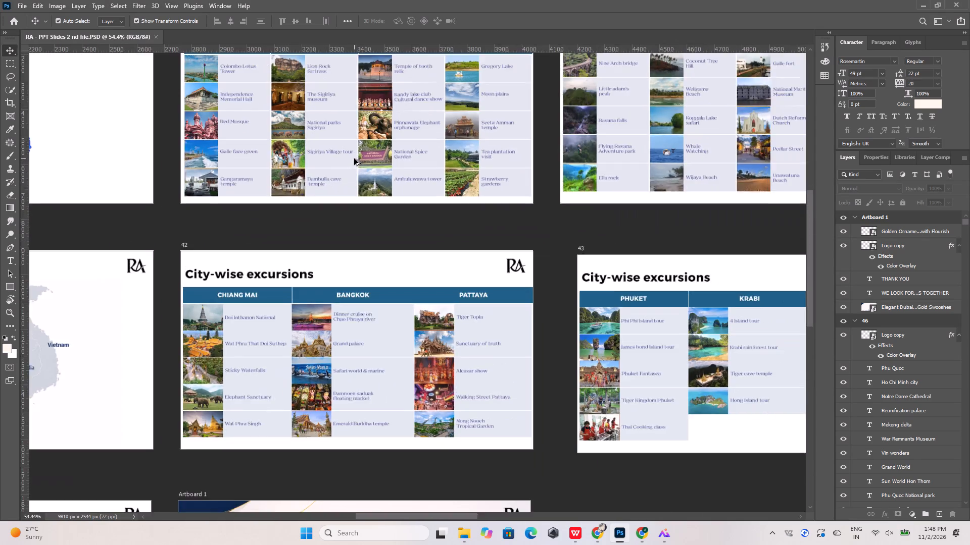
pyautogui.keyDown('alt'); pyautogui.scroll(-14, 354, 158); pyautogui.keyUp('alt')
pyautogui.keyDown('alt'); pyautogui.scroll(18, 75, 183); pyautogui.keyUp('alt')
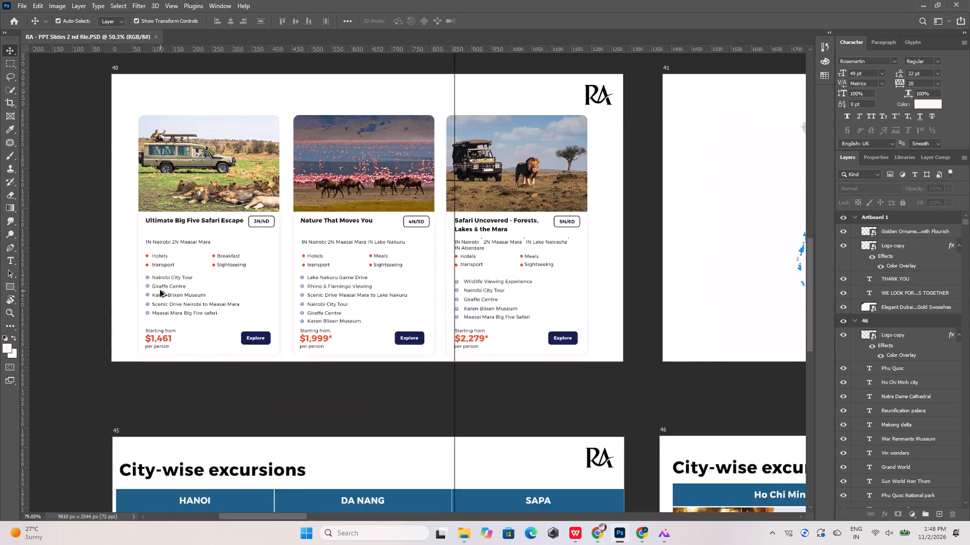
pyautogui.keyDown('alt'); pyautogui.scroll(2, 160, 290); pyautogui.keyUp('alt')
pyautogui.keyDown('alt'); pyautogui.scroll(-8, 160, 290); pyautogui.keyUp('alt')
pyautogui.keyDown('alt'); pyautogui.scroll(-15, 159, 285); pyautogui.keyUp('alt')
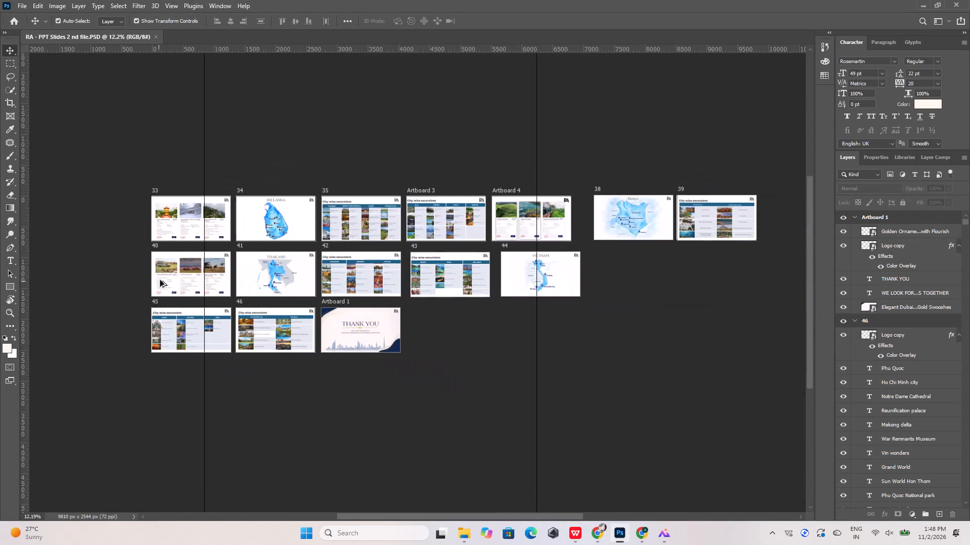
pyautogui.keyDown('alt'); pyautogui.scroll(11, 497, 217); pyautogui.keyUp('alt')
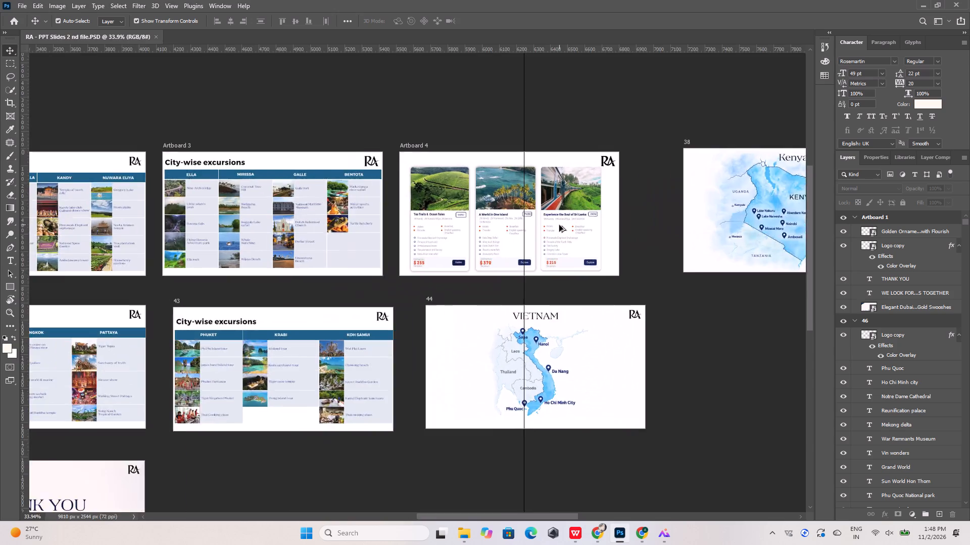
pyautogui.keyDown('alt'); pyautogui.scroll(5, 559, 225); pyautogui.keyUp('alt')
pyautogui.click(557, 226)
pyautogui.keyDown('alt'); pyautogui.scroll(11, 557, 226); pyautogui.keyUp('alt')
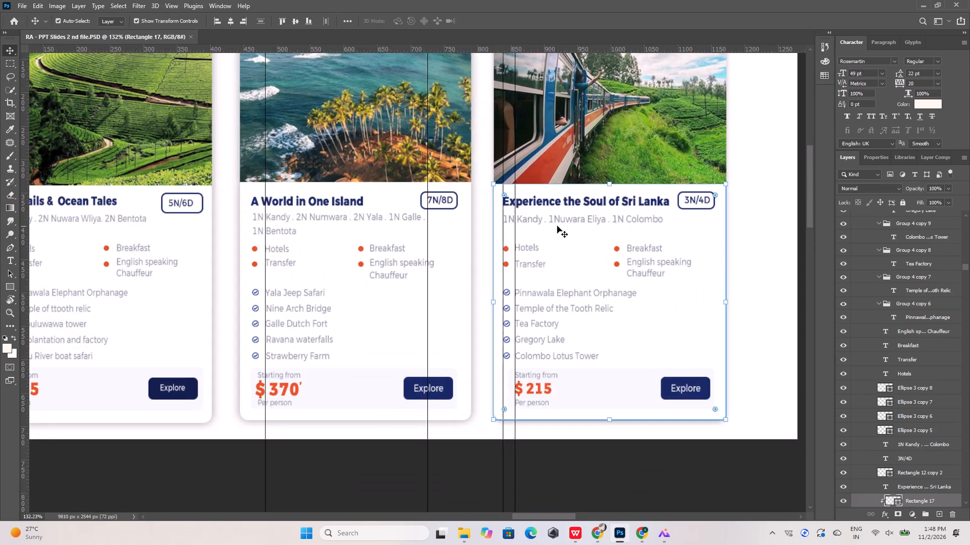
pyautogui.keyDown('alt'); pyautogui.scroll(-17, 557, 226); pyautogui.keyUp('alt')
pyautogui.click(604, 146)
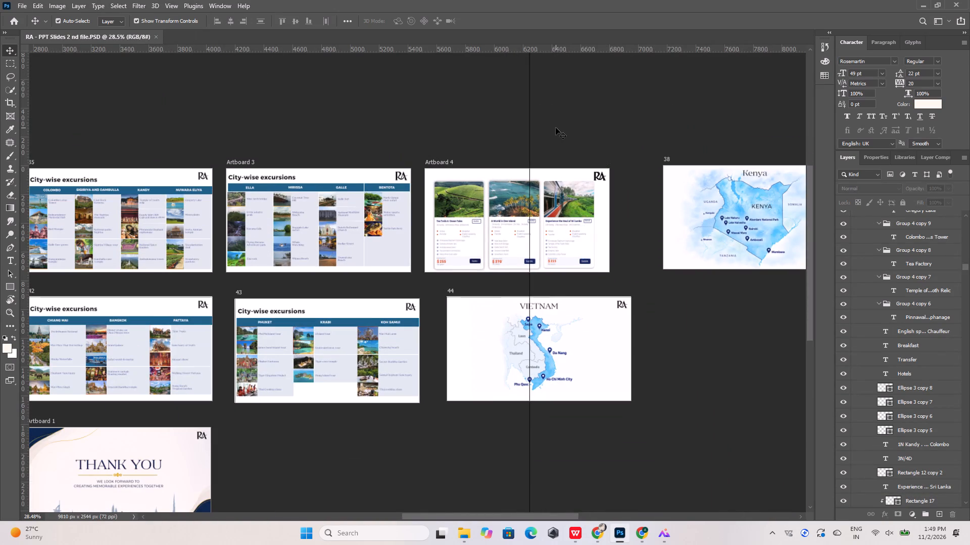
# Remove the vertical guides that cross the right half of Artboard 4.
pyautogui.click(560, 173)
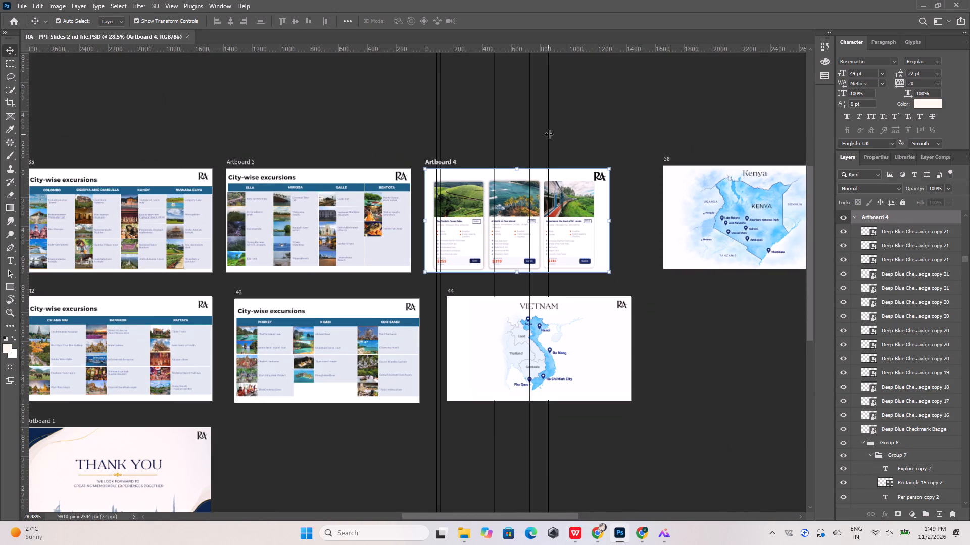
pyautogui.moveTo(549, 133); pyautogui.dragTo(0, 91)
pyautogui.moveTo(547, 97); pyautogui.dragTo(0, 70)
pyautogui.moveTo(530, 92); pyautogui.dragTo(0, 37)
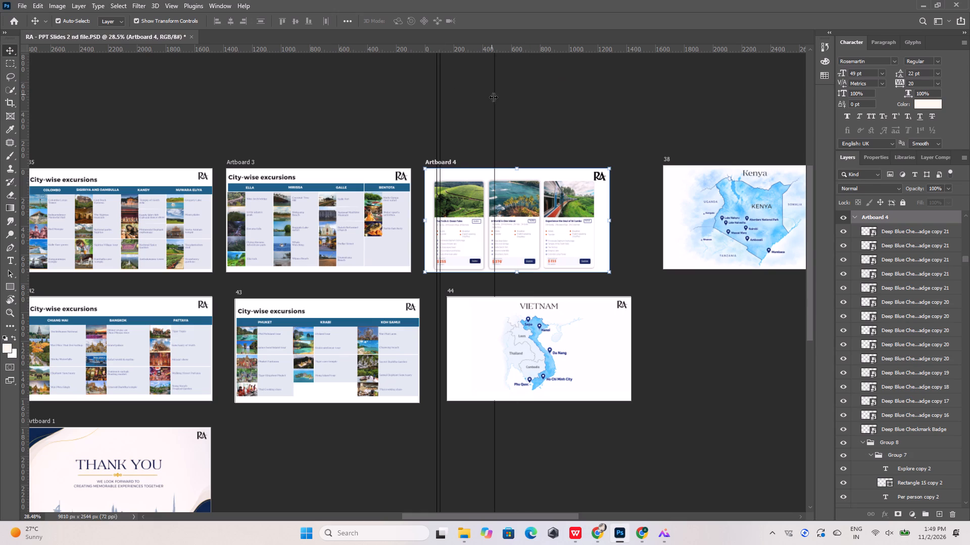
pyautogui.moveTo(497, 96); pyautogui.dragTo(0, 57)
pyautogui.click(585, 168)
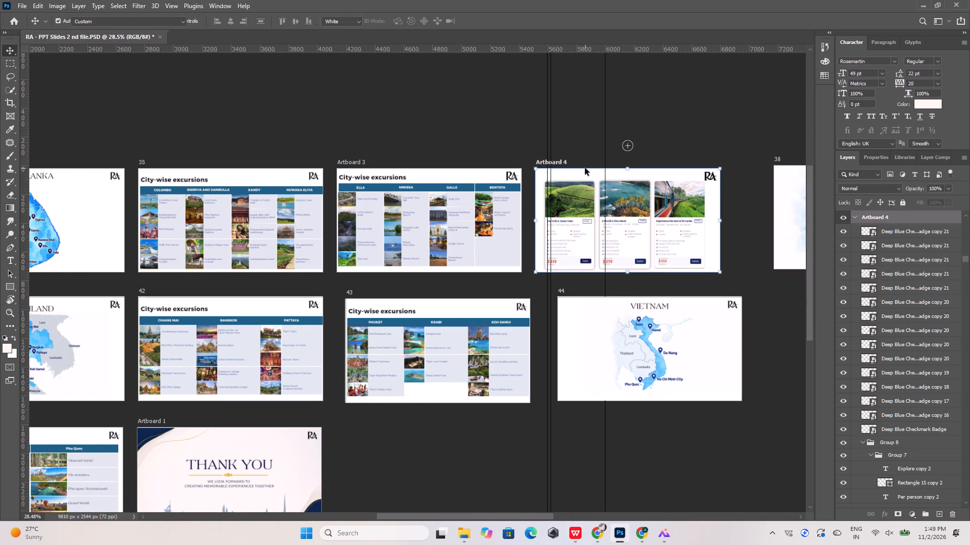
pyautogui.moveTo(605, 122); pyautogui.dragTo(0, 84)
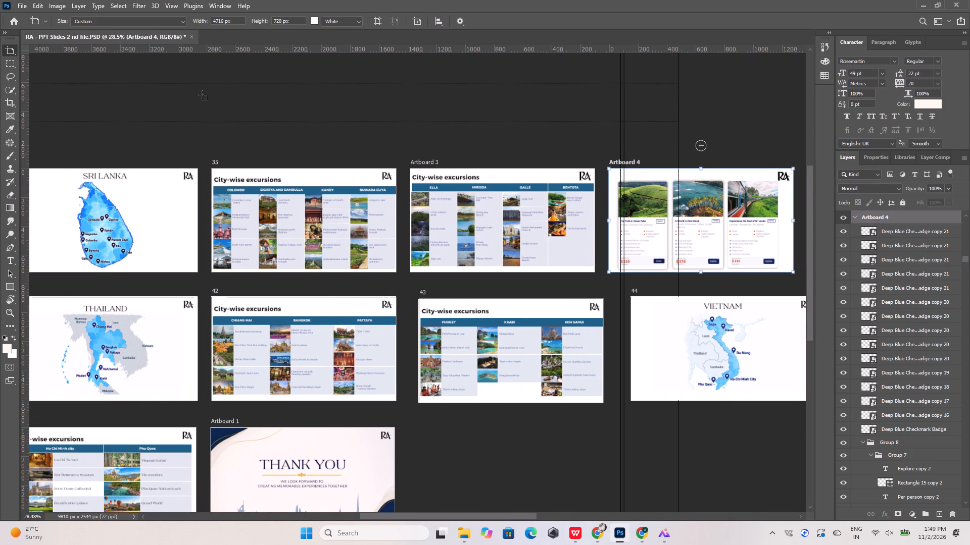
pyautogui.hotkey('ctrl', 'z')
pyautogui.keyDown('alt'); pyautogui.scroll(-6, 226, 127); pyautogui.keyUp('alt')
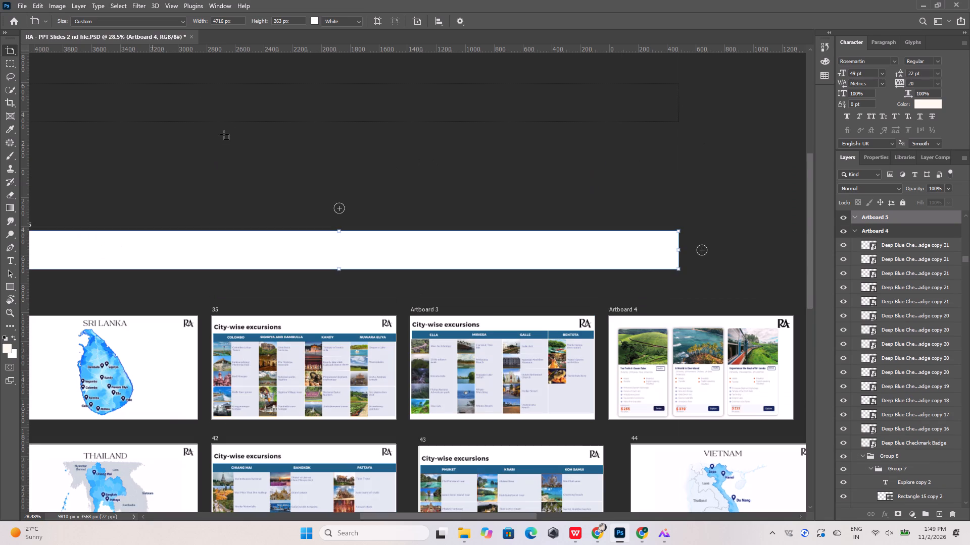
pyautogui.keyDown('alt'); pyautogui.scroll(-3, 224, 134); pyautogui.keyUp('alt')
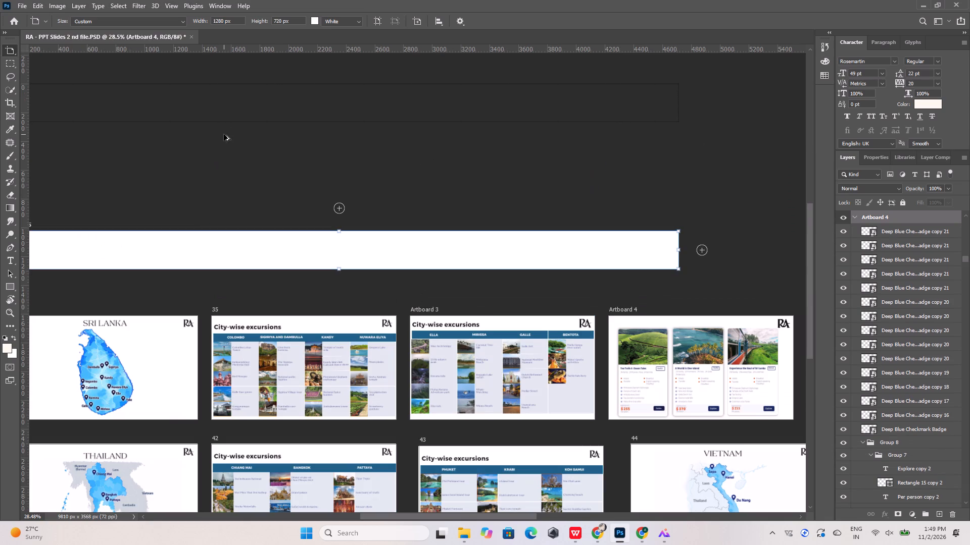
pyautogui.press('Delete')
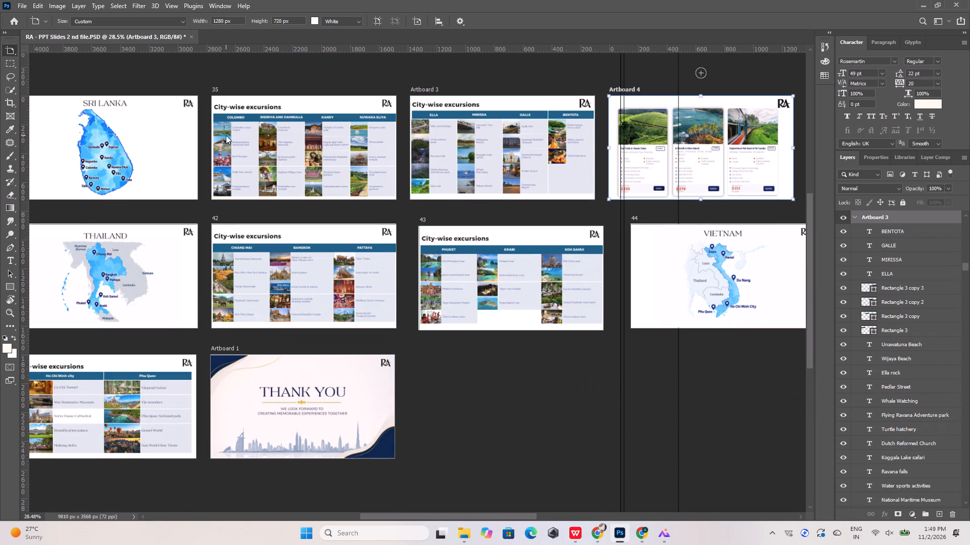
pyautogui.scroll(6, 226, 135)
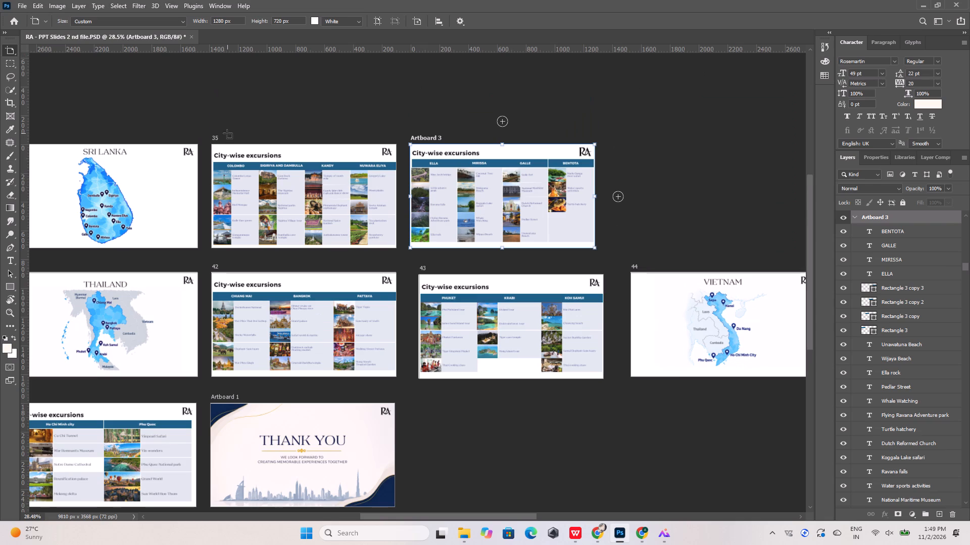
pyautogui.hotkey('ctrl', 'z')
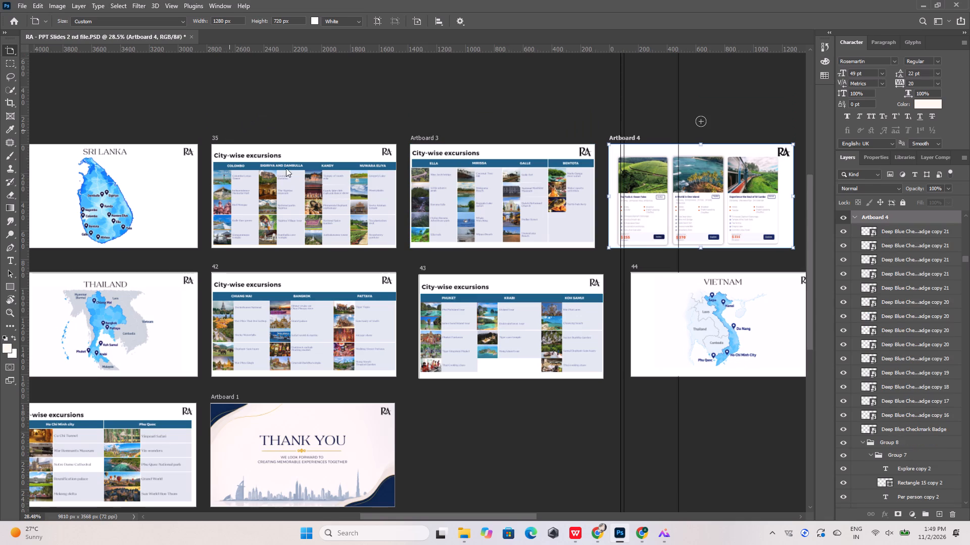
# Remove the vertical guides crossing the left half of Artboard 4 and the one running through artboards 33, 40 and 45, and deselect the artboard.
pyautogui.keyDown('alt'); pyautogui.scroll(-10, 319, 208); pyautogui.keyUp('alt')
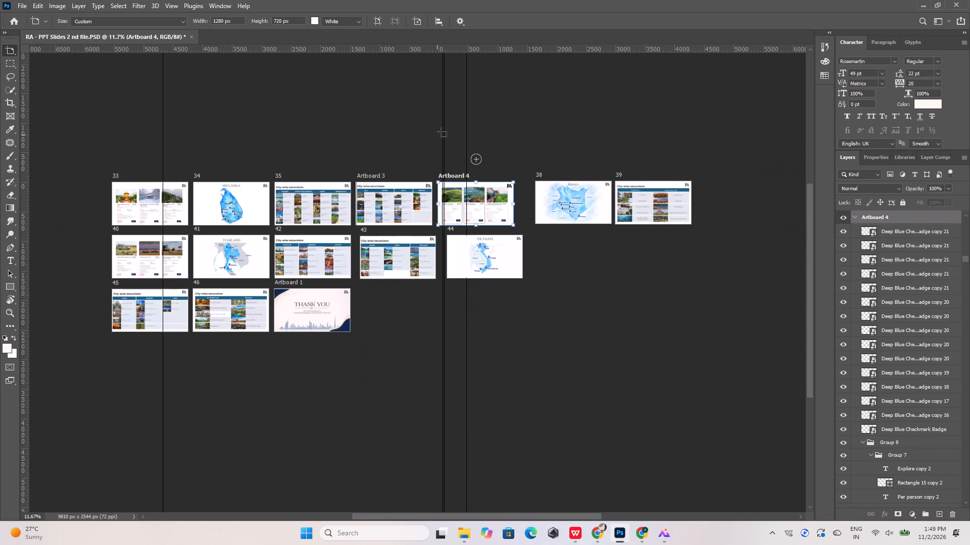
pyautogui.press('v')
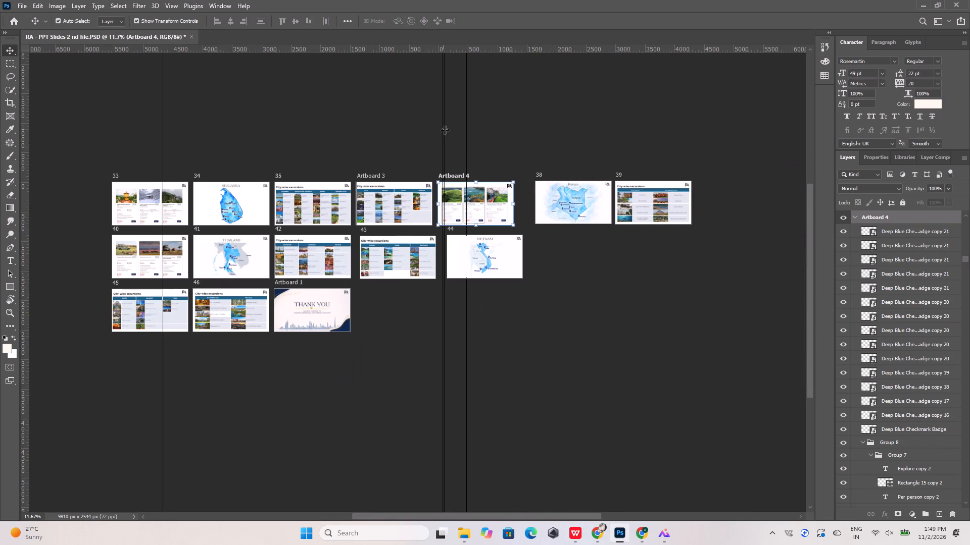
pyautogui.moveTo(445, 130); pyautogui.dragTo(0, 70)
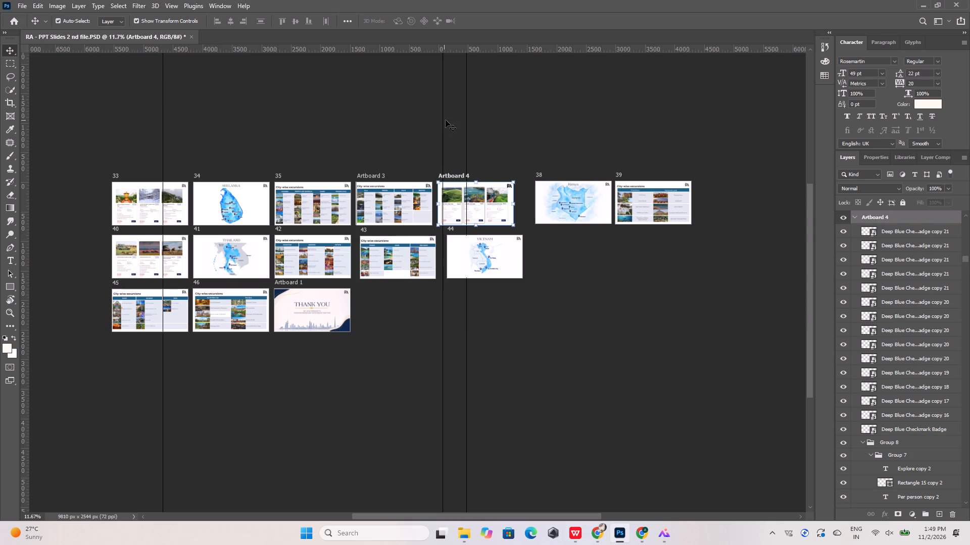
pyautogui.moveTo(443, 124); pyautogui.dragTo(0, 59)
pyautogui.moveTo(467, 111); pyautogui.dragTo(0, 97)
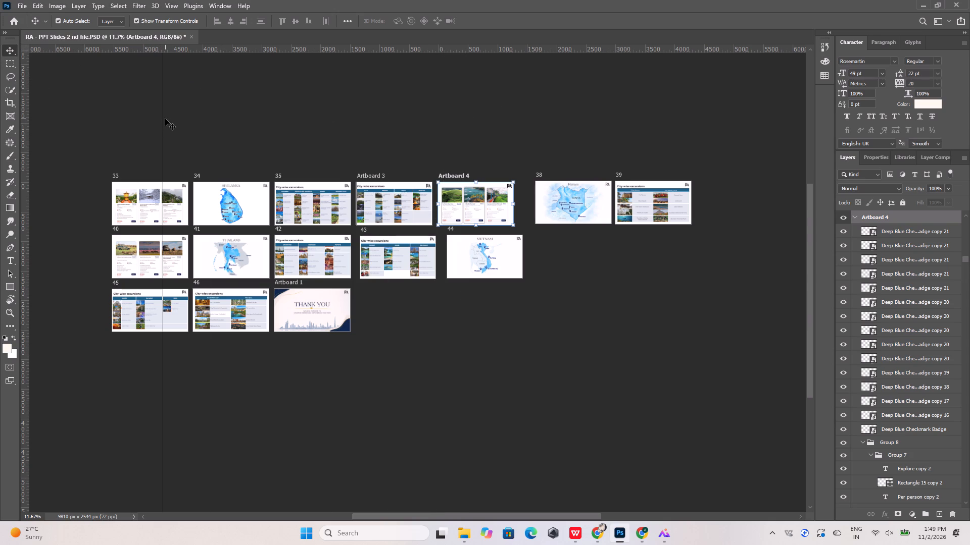
pyautogui.moveTo(164, 120); pyautogui.dragTo(0, 131)
pyautogui.click(225, 123)
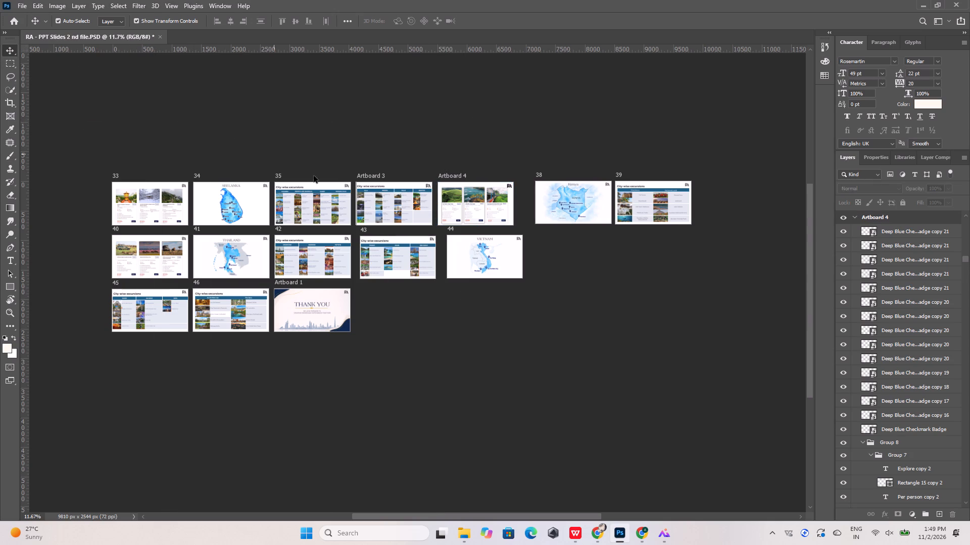
# Compare artboards 33 to 35, the China packages and Sri Lanka slides, with the matching slides in the WPS Office SIX DESTINATIONS presentation.
pyautogui.keyDown('alt'); pyautogui.scroll(10, 458, 226); pyautogui.keyUp('alt')
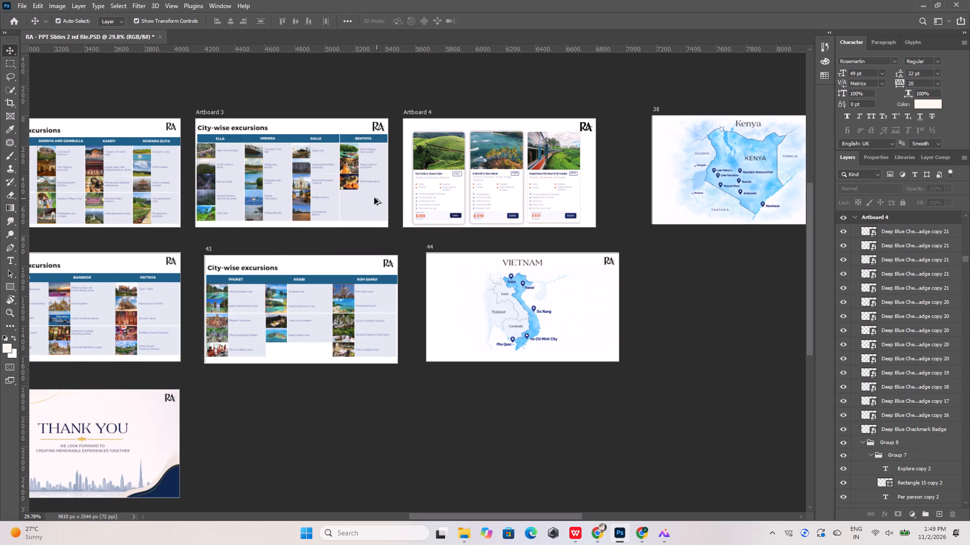
pyautogui.keyDown('alt'); pyautogui.scroll(-17, 374, 198); pyautogui.keyUp('alt')
pyautogui.keyDown('alt'); pyautogui.scroll(17, 200, 179); pyautogui.keyUp('alt')
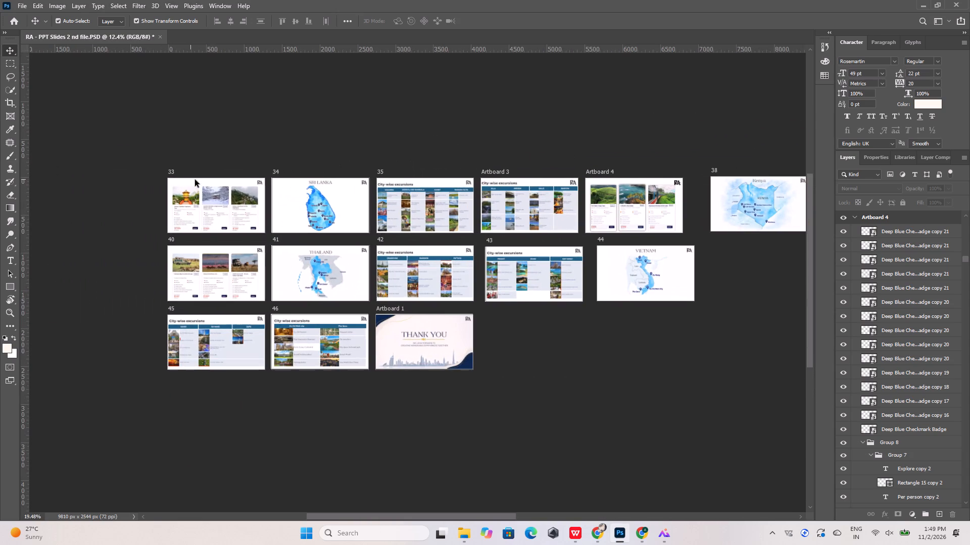
pyautogui.keyDown('alt'); pyautogui.scroll(8, 195, 180); pyautogui.keyUp('alt')
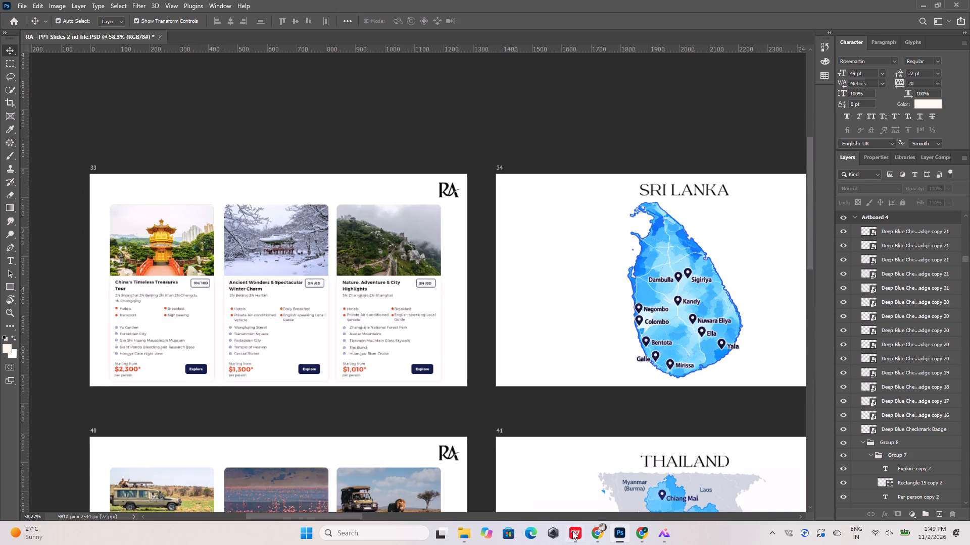
pyautogui.click(573, 531)
pyautogui.scroll(11, 64, 290)
pyautogui.scroll(-1, 64, 290)
pyautogui.scroll(2, 64, 290)
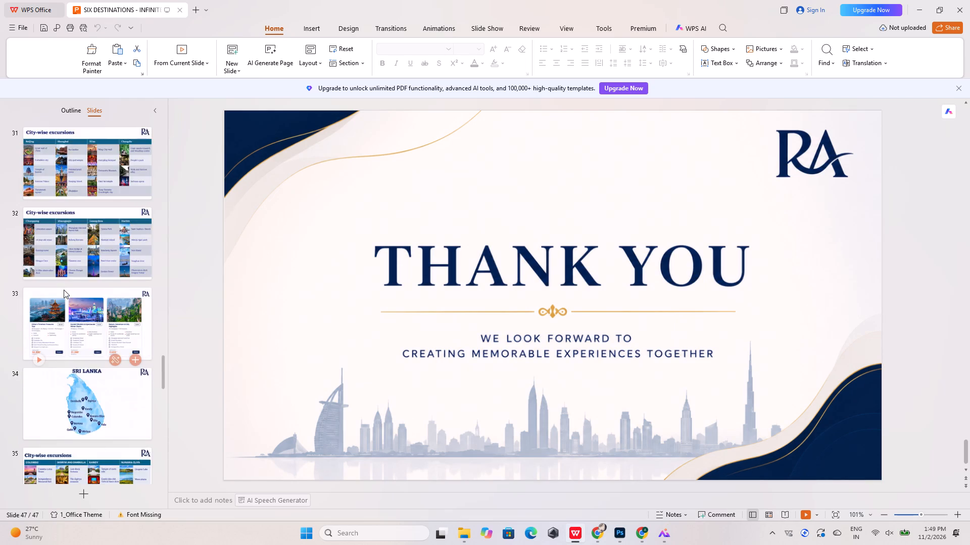
pyautogui.scroll(8, 64, 290)
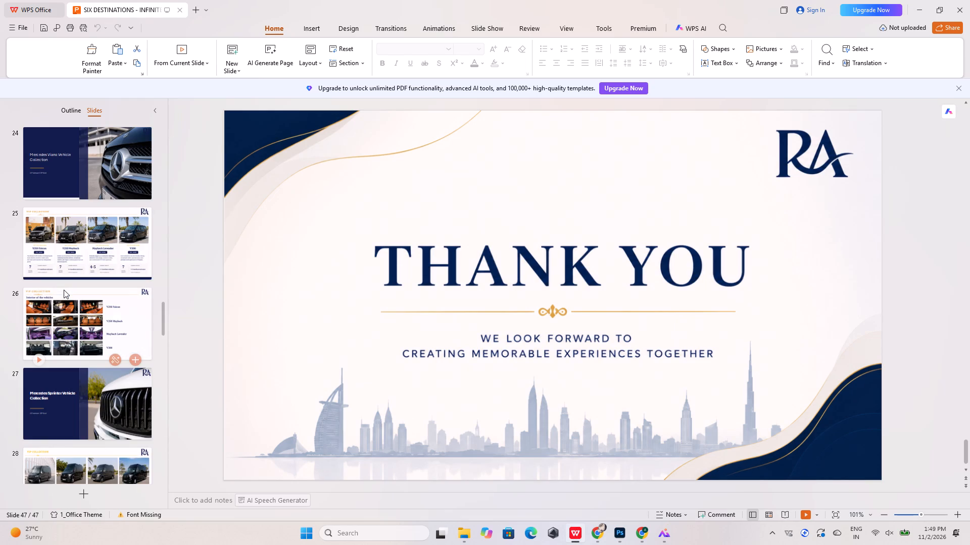
pyautogui.scroll(-6, 64, 290)
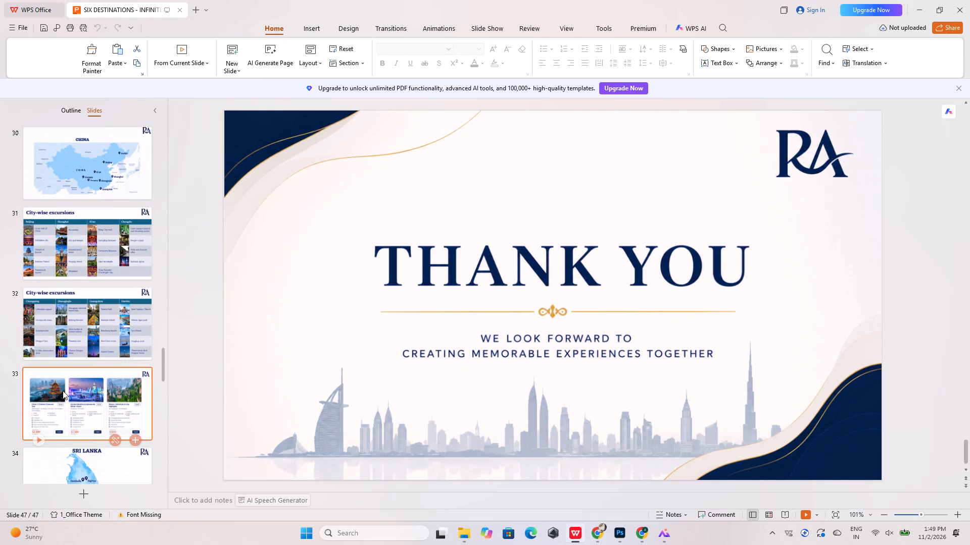
pyautogui.click(63, 391)
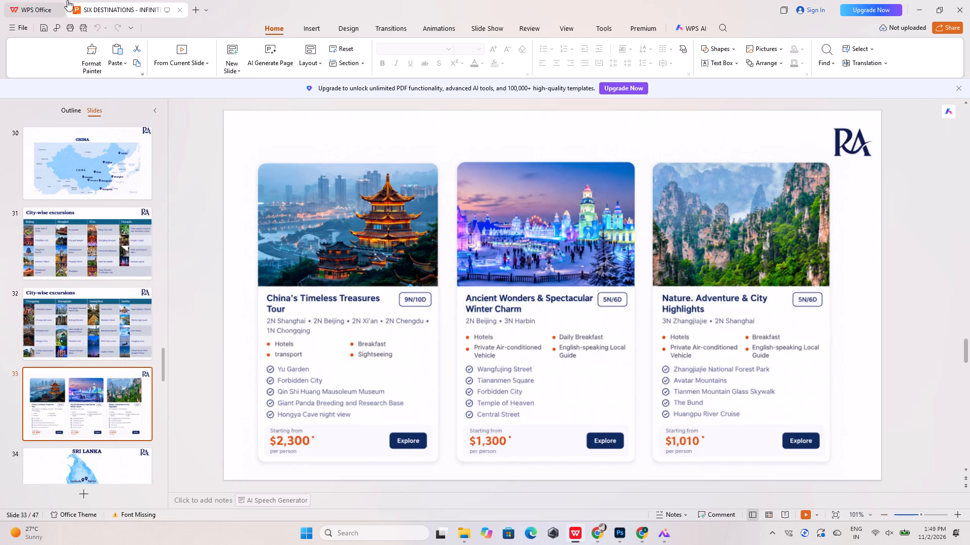
pyautogui.click(621, 528)
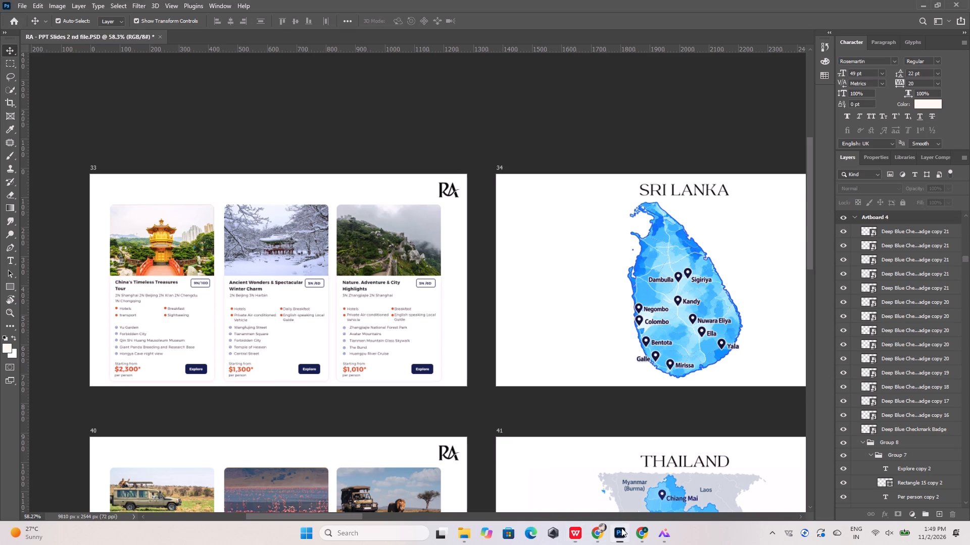
pyautogui.click(621, 528)
pyautogui.press('Down')
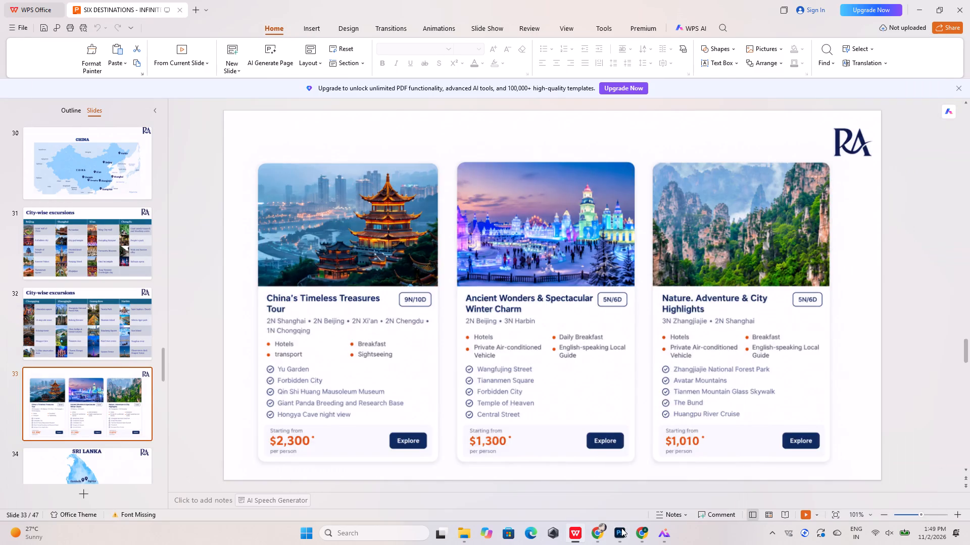
pyautogui.press('Down')
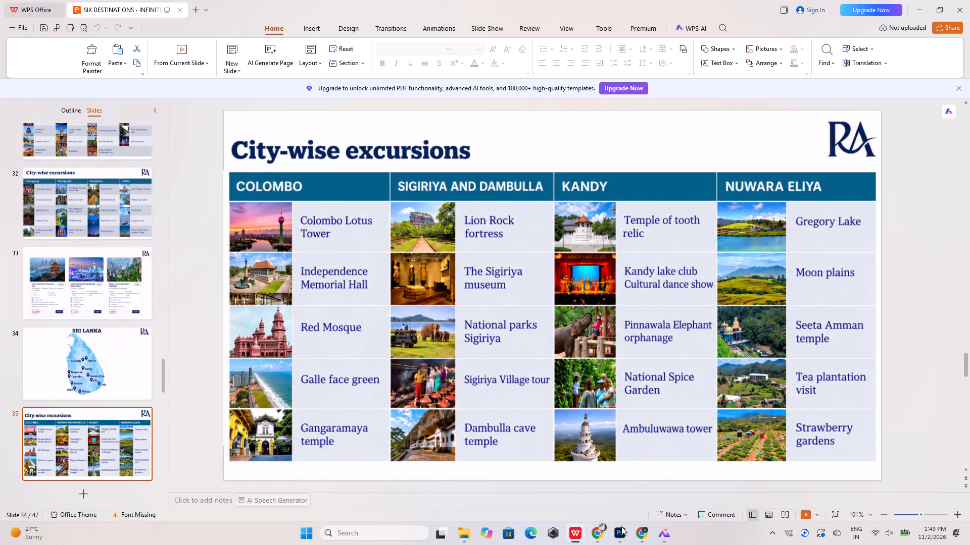
pyautogui.click(621, 526)
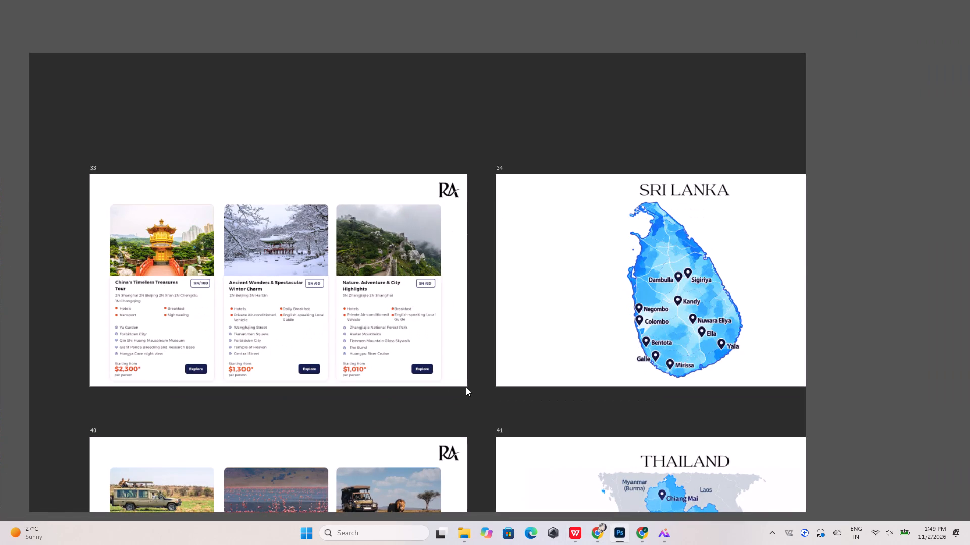
pyautogui.keyDown('alt'); pyautogui.scroll(-18, 347, 303); pyautogui.keyUp('alt')
pyautogui.keyDown('alt'); pyautogui.scroll(3, 474, 299); pyautogui.keyUp('alt')
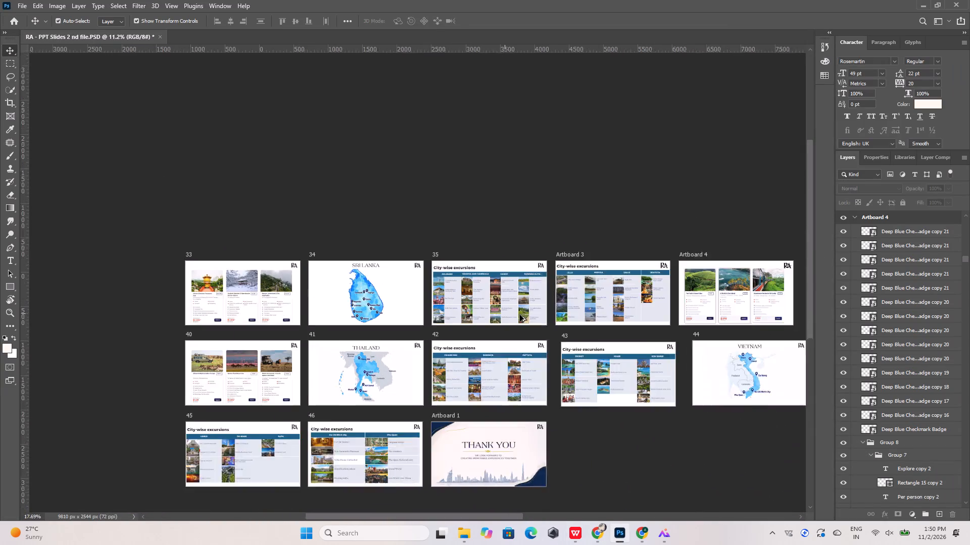
pyautogui.keyDown('alt'); pyautogui.scroll(13, 520, 315); pyautogui.keyUp('alt')
pyautogui.keyDown('alt'); pyautogui.scroll(5, 572, 342); pyautogui.keyUp('alt')
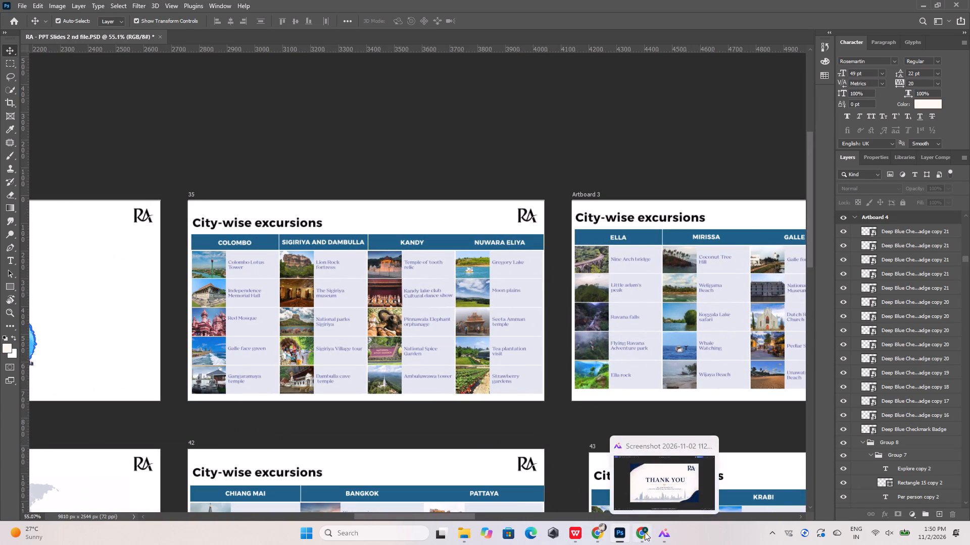
# Compare slides 36 to 39 in WPS Office, covering Sri Lanka excursions, packages and Kenya, with their artboards in Photoshop.
pyautogui.click(576, 532)
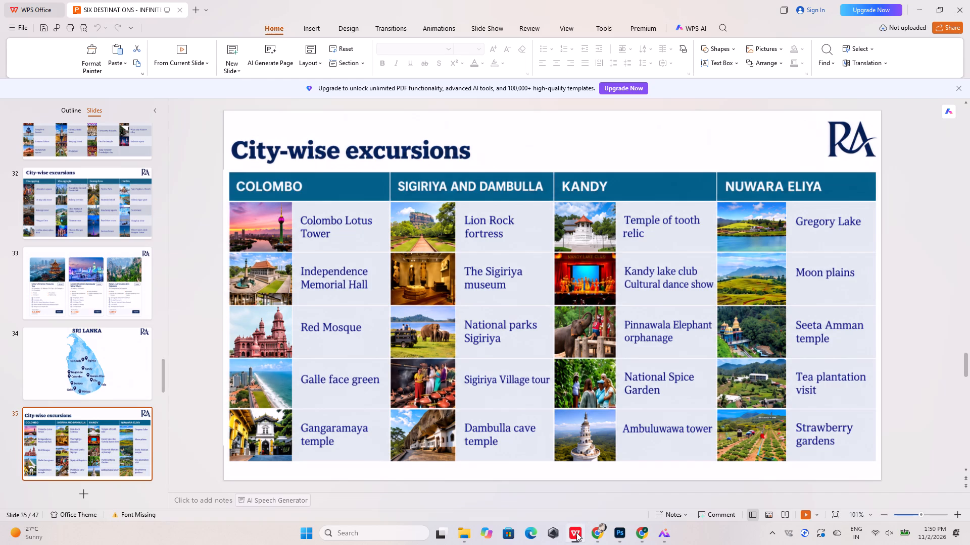
pyautogui.press('Down')
pyautogui.click(576, 532)
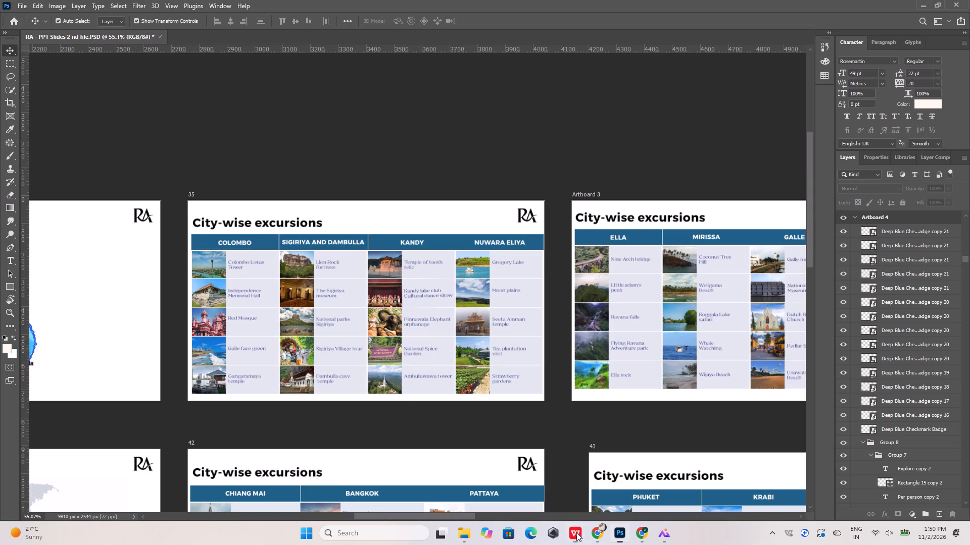
pyautogui.click(576, 532)
pyautogui.press('Down')
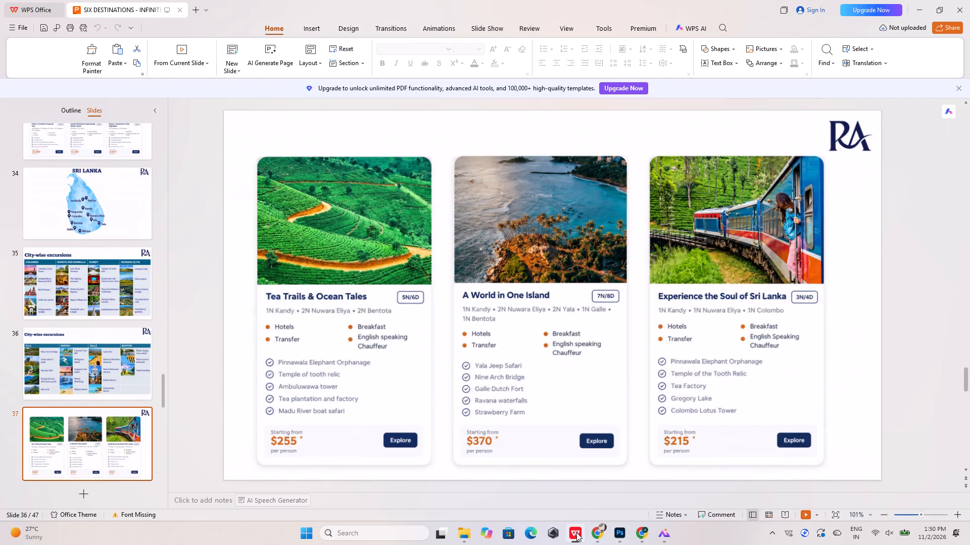
pyautogui.click(576, 532)
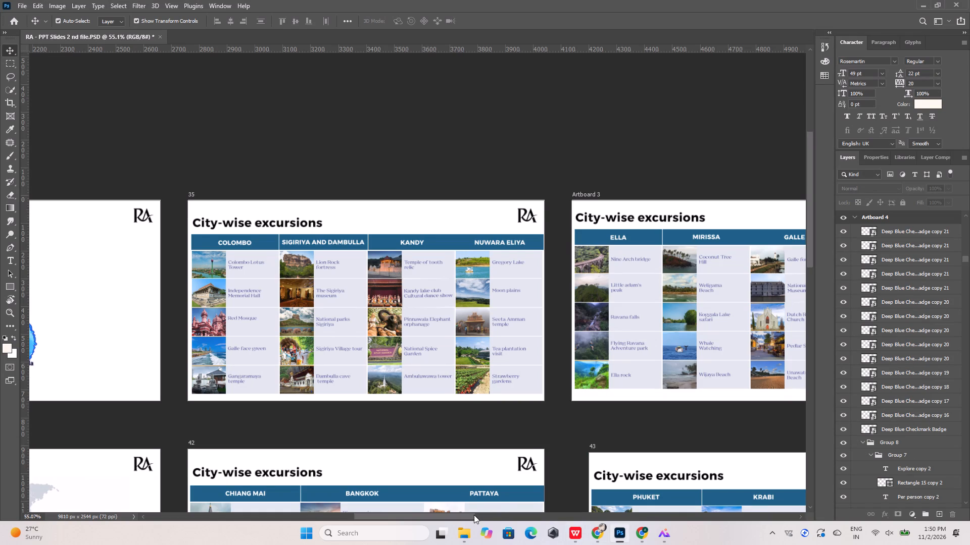
pyautogui.moveTo(468, 515); pyautogui.dragTo(590, 514)
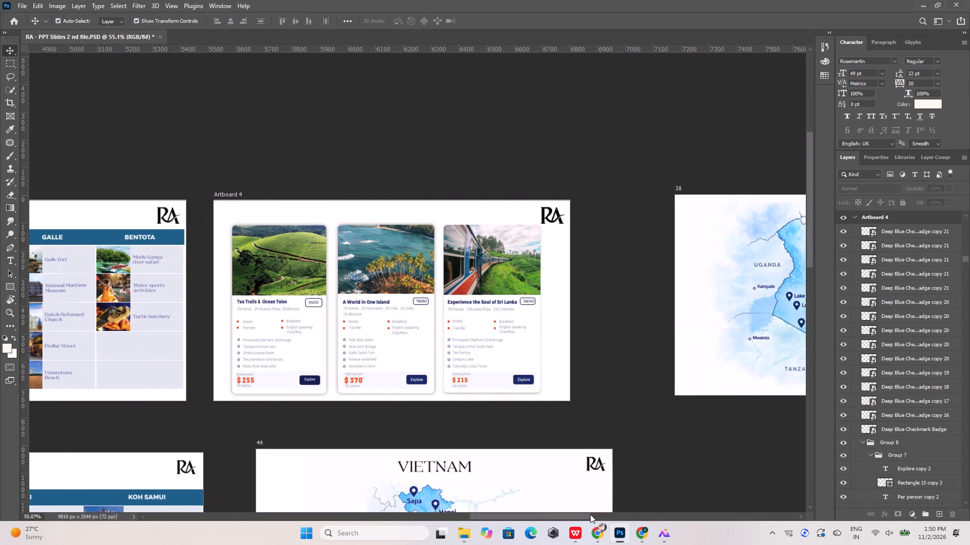
pyautogui.moveTo(590, 514); pyautogui.dragTo(671, 515)
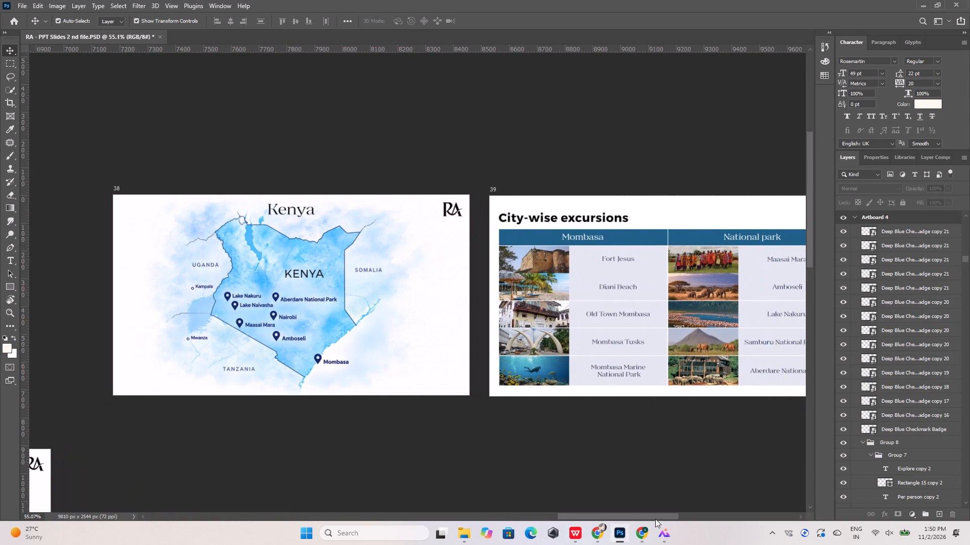
pyautogui.click(573, 535)
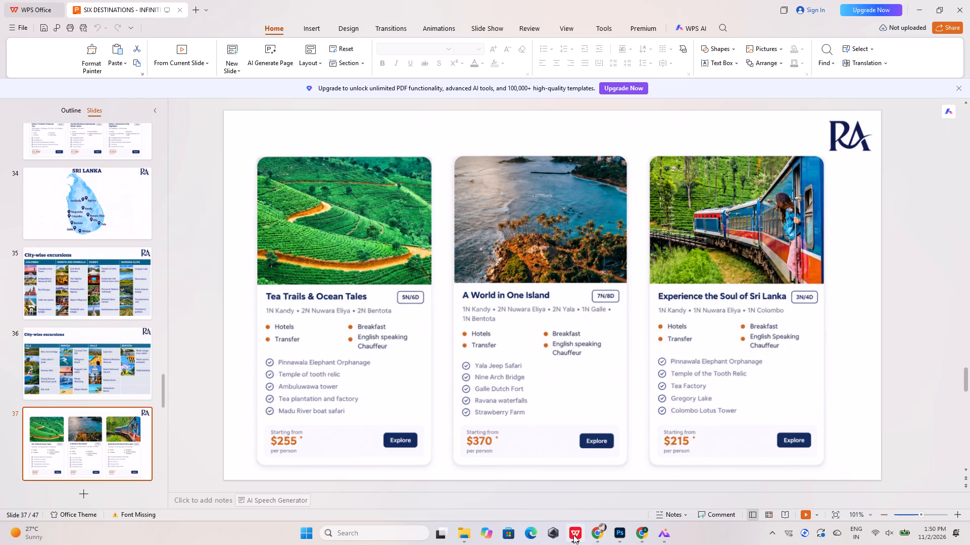
pyautogui.press('Down')
pyautogui.press('Down')
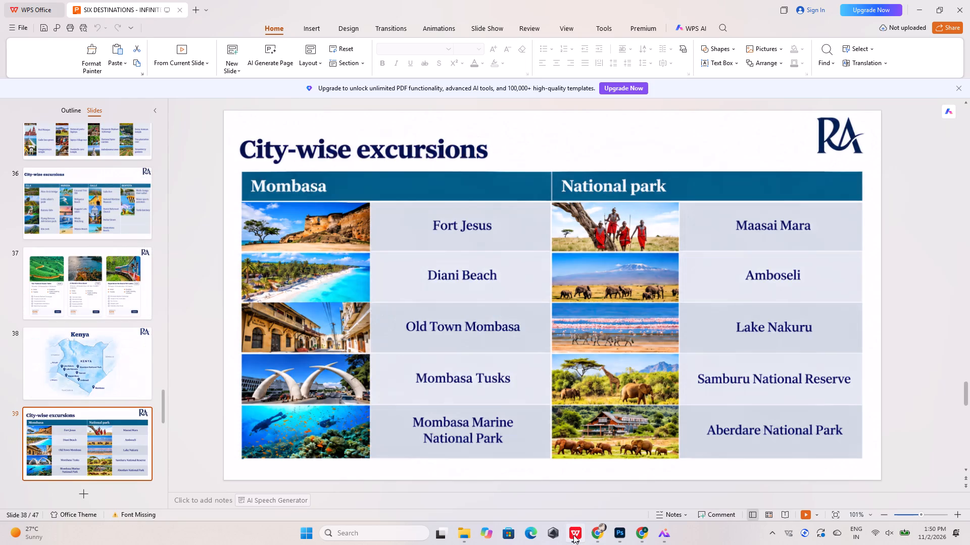
pyautogui.click(578, 532)
pyautogui.click(578, 532)
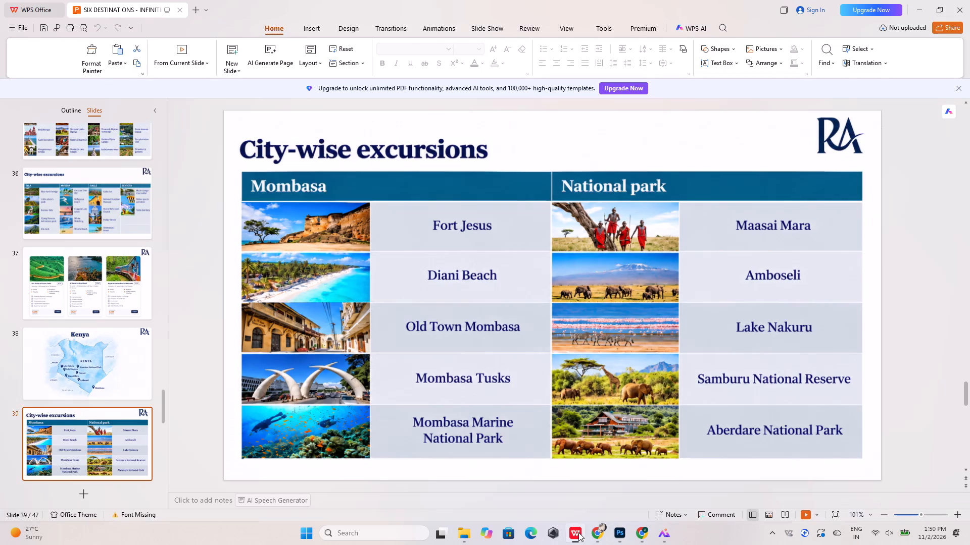
pyautogui.click(578, 532)
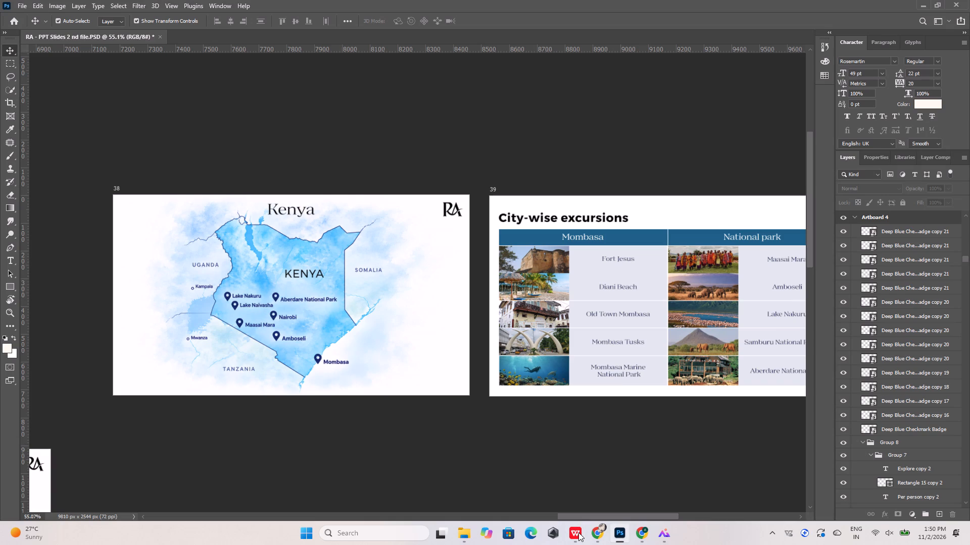
pyautogui.press('Down')
# Copy the font name Gontserrat from the KRABI column heading on artboard 43, commit the text and deselect it.
pyautogui.click(603, 216)
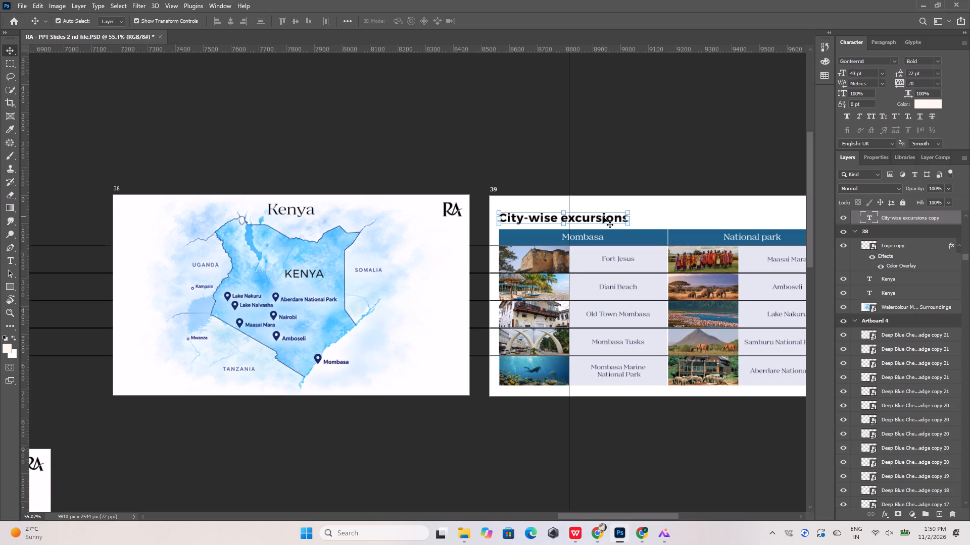
pyautogui.keyDown('alt'); pyautogui.scroll(-15, 416, 265); pyautogui.keyUp('alt')
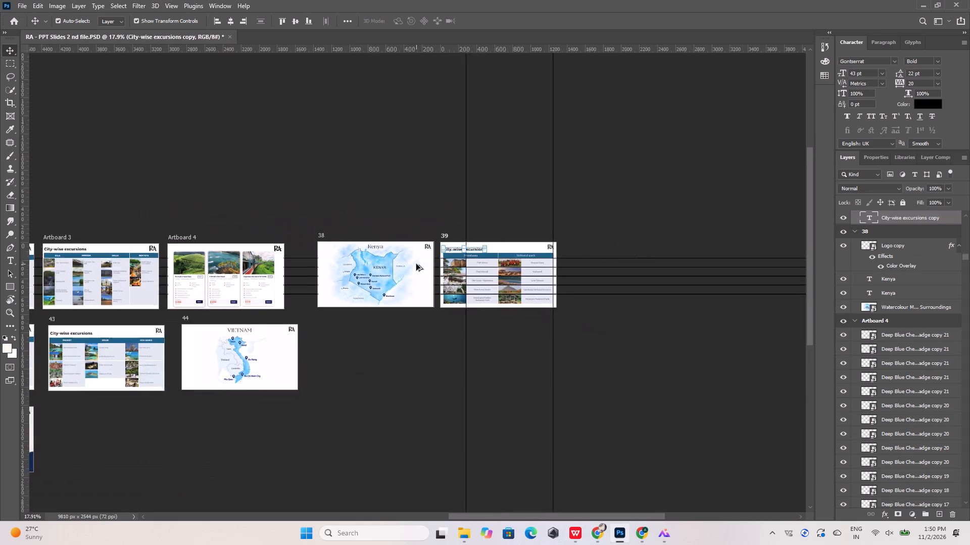
pyautogui.keyDown('alt'); pyautogui.scroll(-4, 416, 264); pyautogui.keyUp('alt')
pyautogui.keyDown('alt'); pyautogui.scroll(20, 203, 337); pyautogui.keyUp('alt')
pyautogui.keyDown('alt'); pyautogui.scroll(3, 203, 337); pyautogui.keyUp('alt')
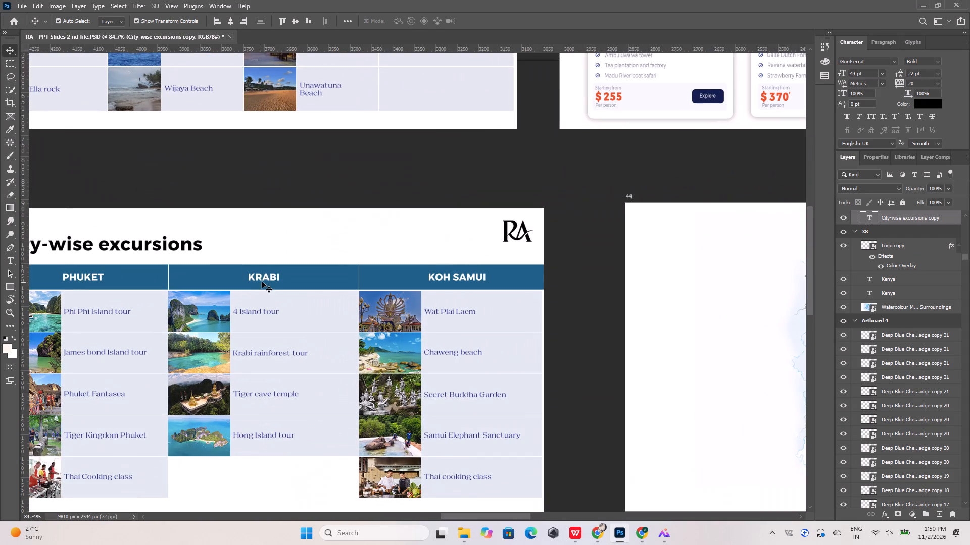
pyautogui.click(264, 280)
pyautogui.doubleClick(268, 277)
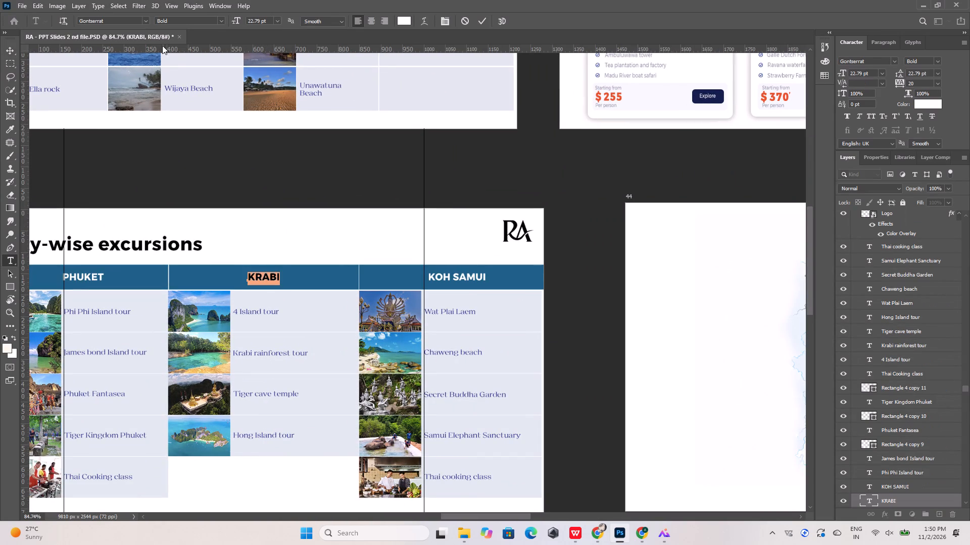
pyautogui.click(131, 19)
pyautogui.hotkey('ctrl', 'c')
pyautogui.keyDown('alt'); pyautogui.scroll(-6, 163, 146); pyautogui.keyUp('alt')
pyautogui.click(212, 194)
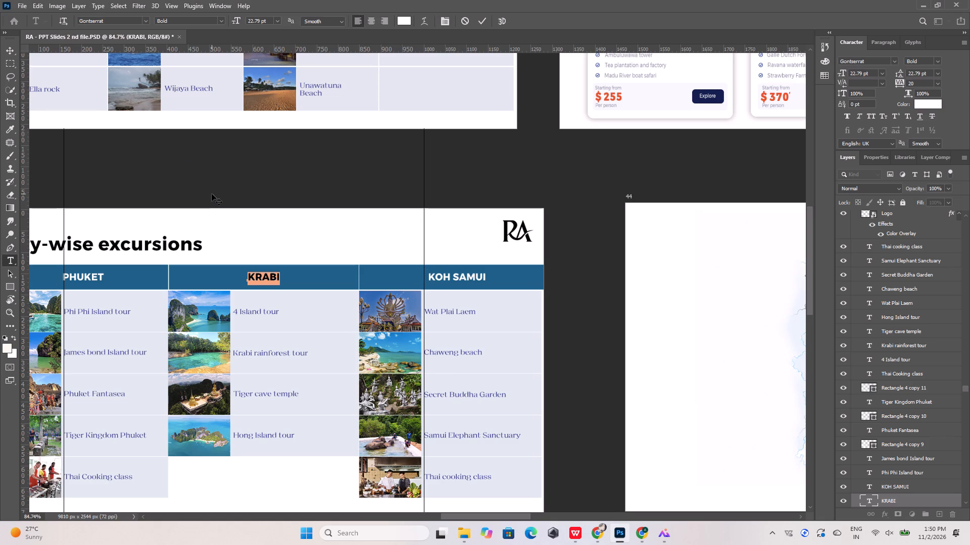
pyautogui.keyDown('alt'); pyautogui.scroll(-13, 205, 196); pyautogui.keyUp('alt')
pyautogui.scroll(-5, 204, 197)
pyautogui.keyDown('alt'); pyautogui.scroll(-5, 204, 197); pyautogui.keyUp('alt')
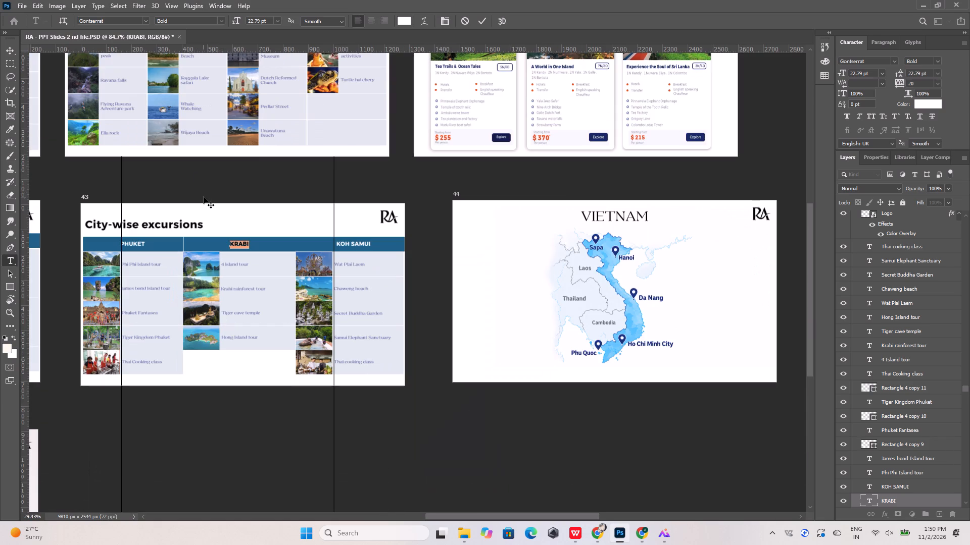
pyautogui.keyDown('alt'); pyautogui.scroll(-6, 240, 190); pyautogui.keyUp('alt')
pyautogui.click(483, 23)
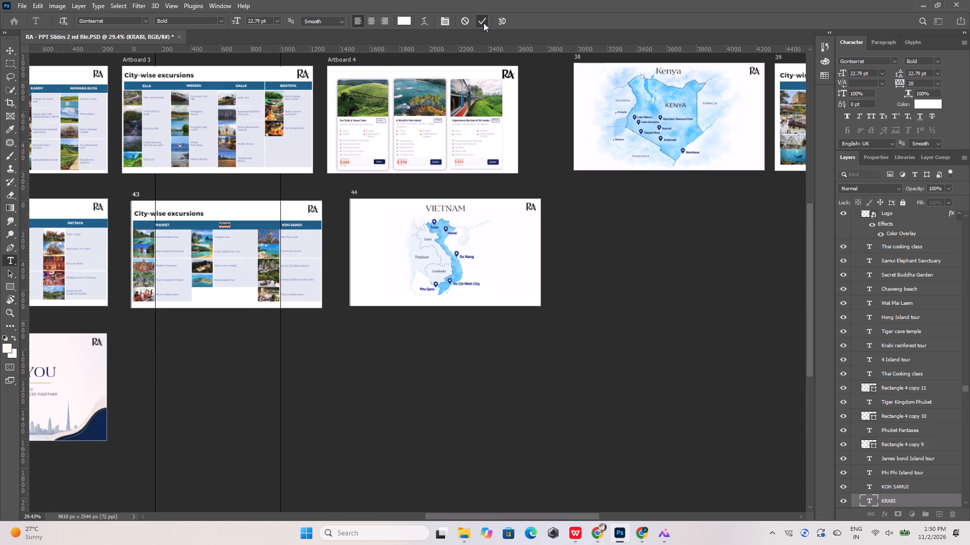
pyautogui.keyDown('alt'); pyautogui.scroll(-6, 266, 217); pyautogui.keyUp('alt')
pyautogui.click(346, 326)
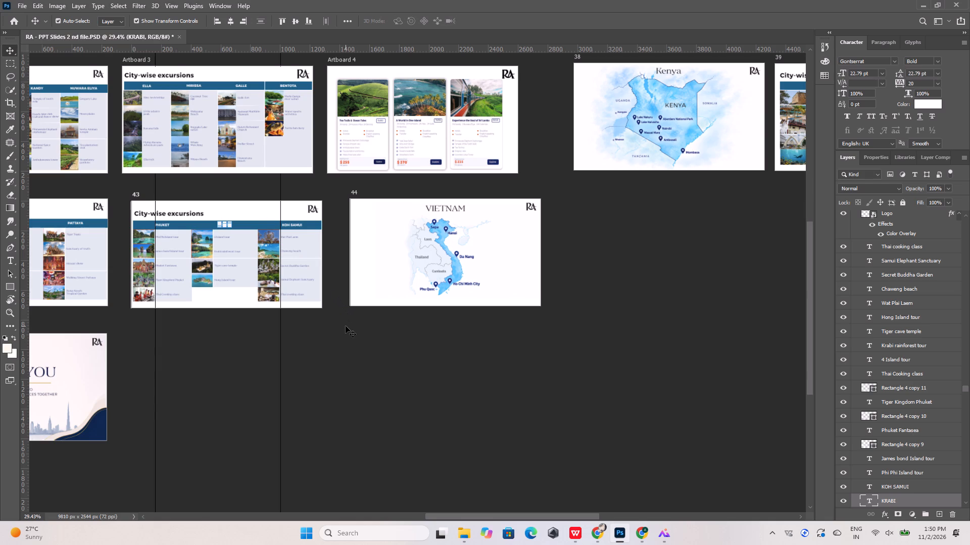
# Set the Mombasa column heading on artboard 39 to Gontserrat Bold at 22.79 pt and commit the text.
pyautogui.keyDown('alt'); pyautogui.scroll(-5, 341, 326); pyautogui.keyUp('alt')
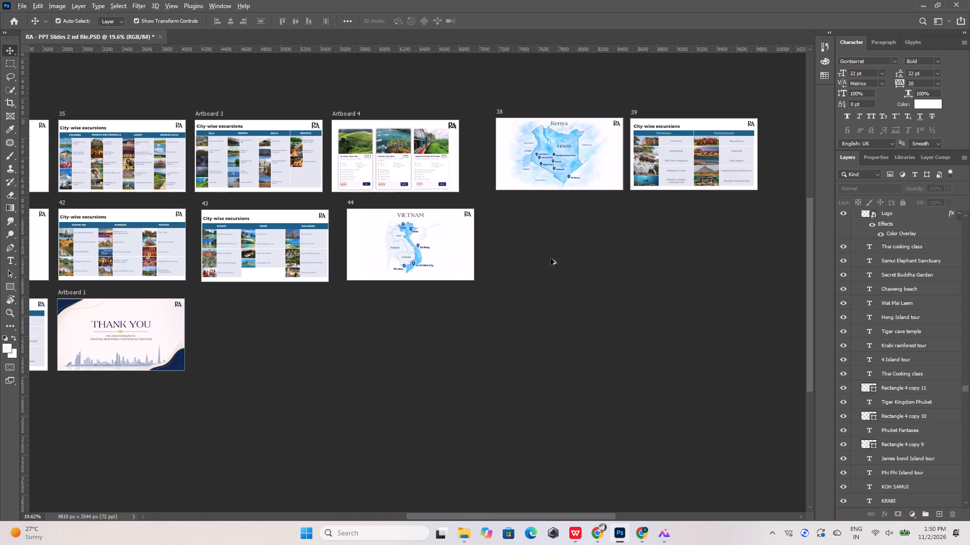
pyautogui.keyDown('alt'); pyautogui.scroll(7, 749, 135); pyautogui.keyUp('alt')
pyautogui.keyDown('alt'); pyautogui.scroll(13, 575, 119); pyautogui.keyUp('alt')
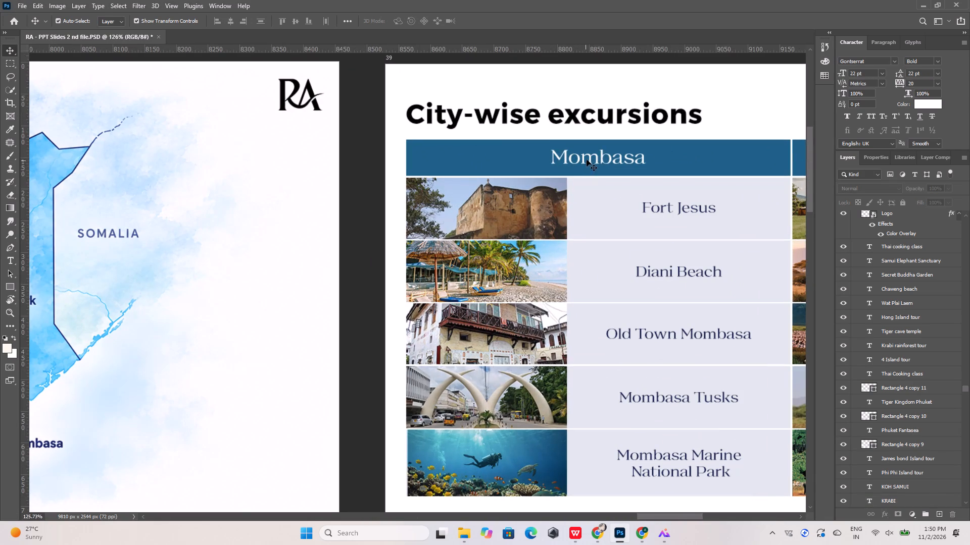
pyautogui.doubleClick(588, 158)
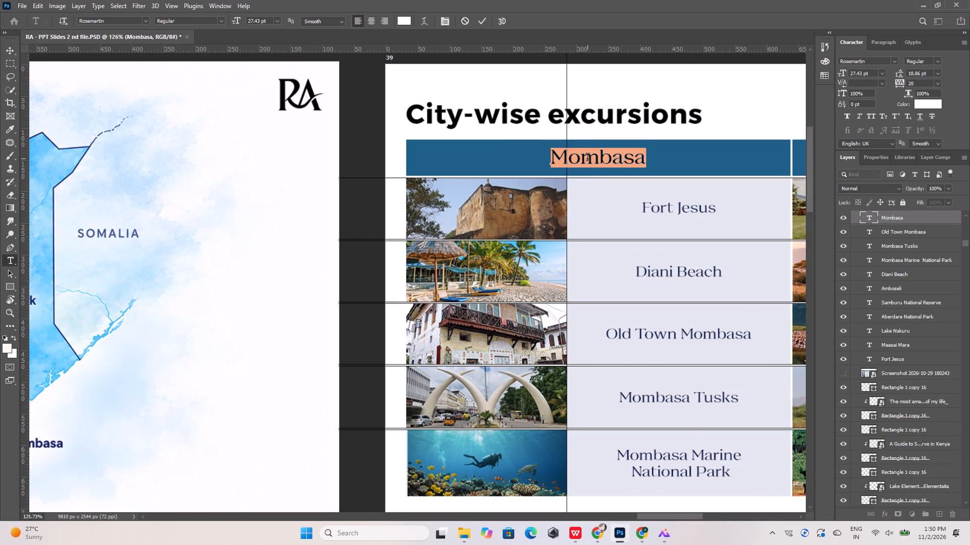
pyautogui.click(112, 16)
pyautogui.click(112, 19)
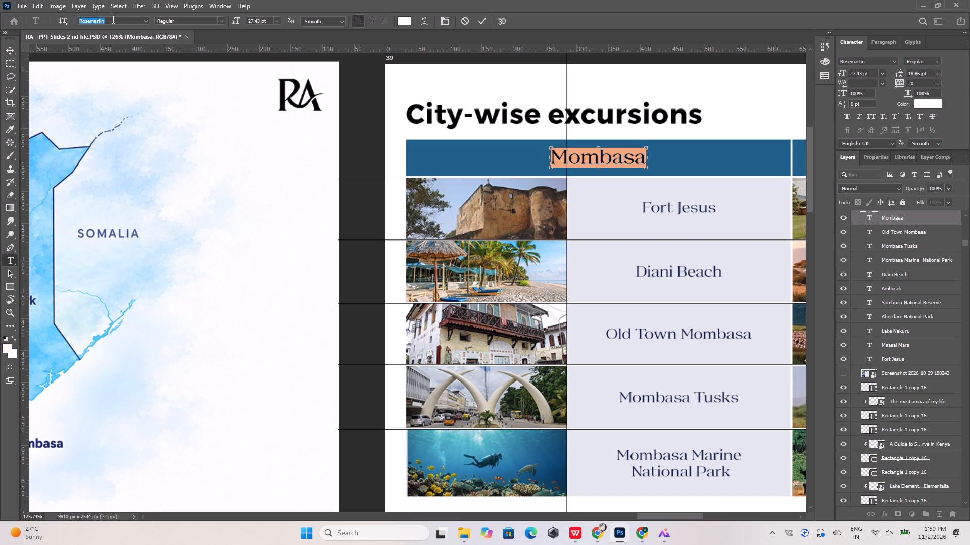
pyautogui.hotkey('ctrl', 'v')
pyautogui.click(132, 62)
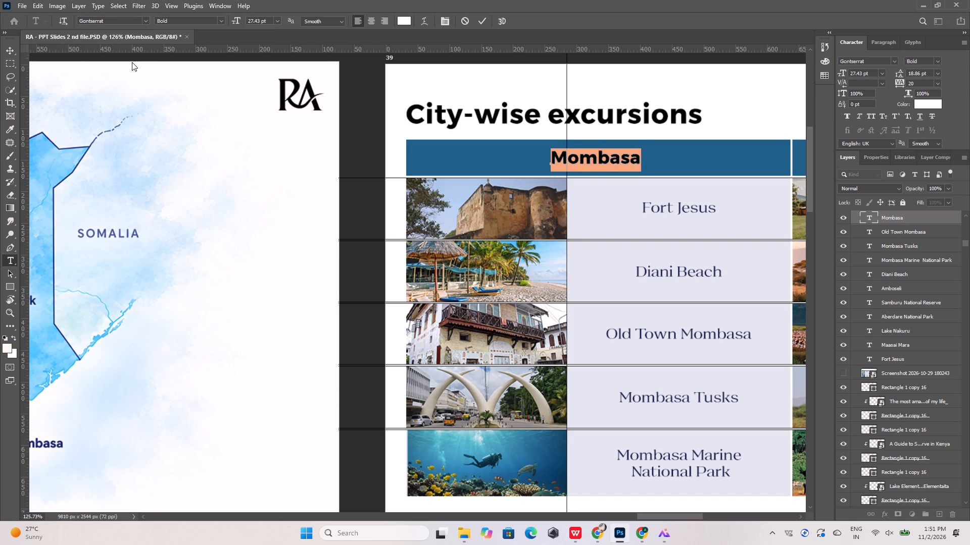
pyautogui.moveTo(267, 19); pyautogui.dragTo(236, 23)
pyautogui.write('22.79')
pyautogui.press('Return')
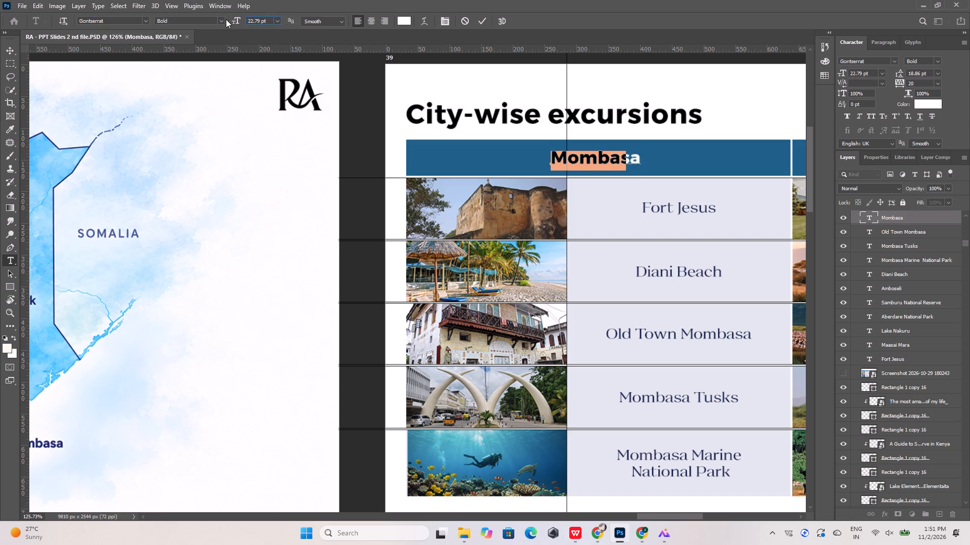
pyautogui.click(481, 23)
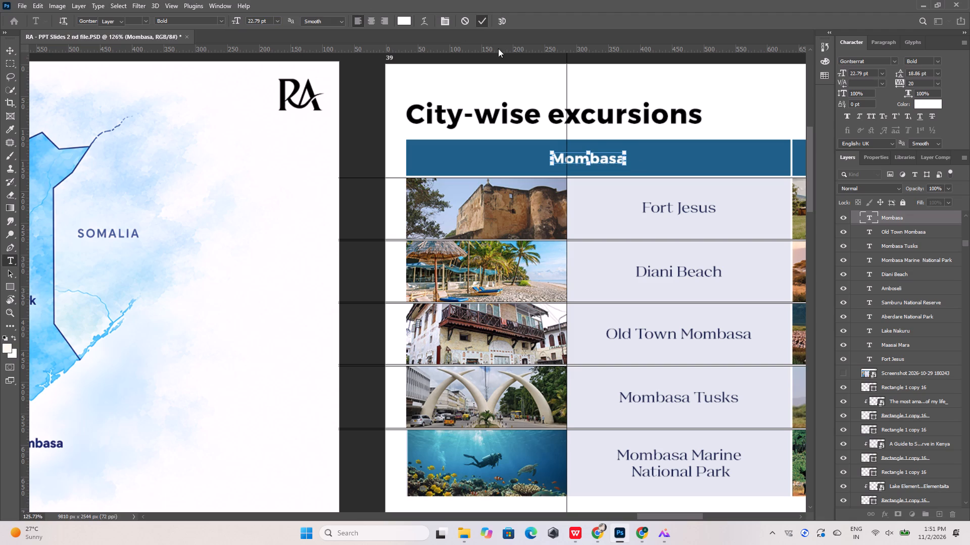
# Centre the Mombasa heading horizontally and vertically on its blue header bar.
pyautogui.keyDown('shift'); pyautogui.click(683, 163); pyautogui.keyUp('shift')
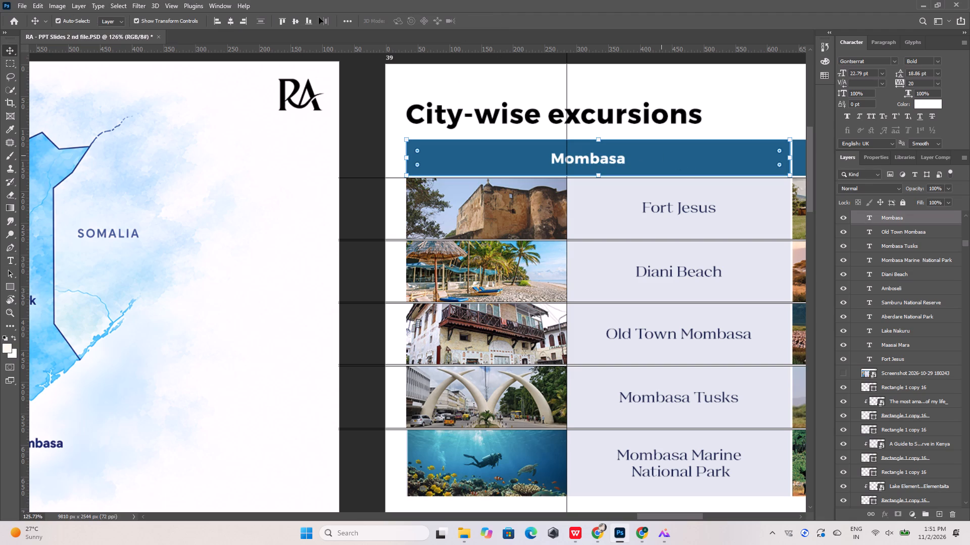
pyautogui.click(231, 21)
pyautogui.click(297, 21)
# Change the National park column heading on artboard 39 to the font Gontserrat Bold and commit the text.
pyautogui.scroll(-5, 318, 196)
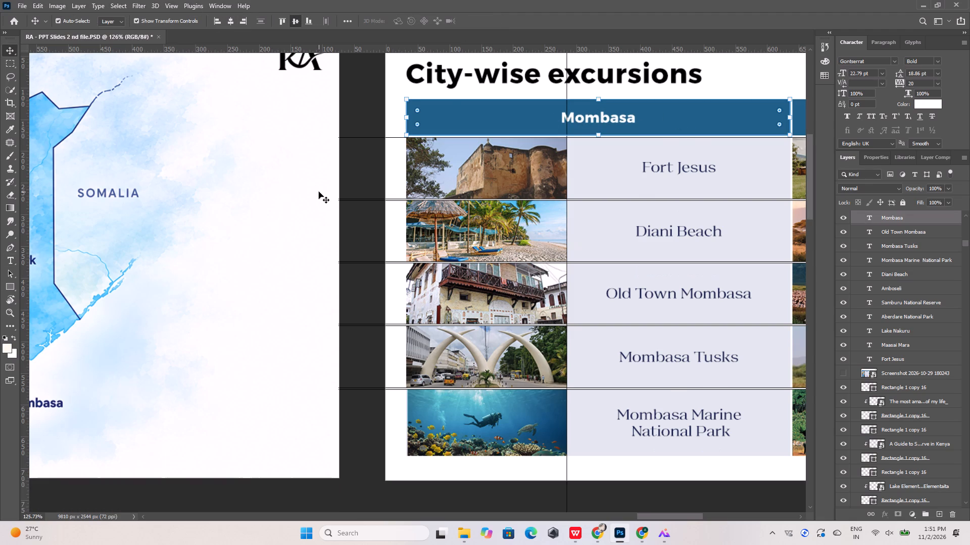
pyautogui.keyDown('alt'); pyautogui.scroll(-13, 301, 188); pyautogui.keyUp('alt')
pyautogui.keyDown('alt'); pyautogui.scroll(10, 472, 163); pyautogui.keyUp('alt')
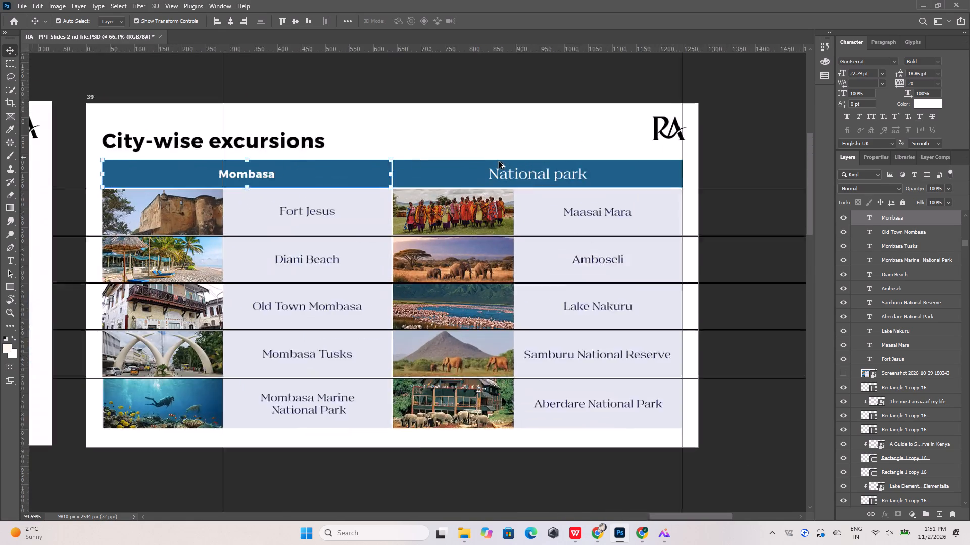
pyautogui.keyDown('alt'); pyautogui.scroll(6, 499, 161); pyautogui.keyUp('alt')
pyautogui.click(506, 179)
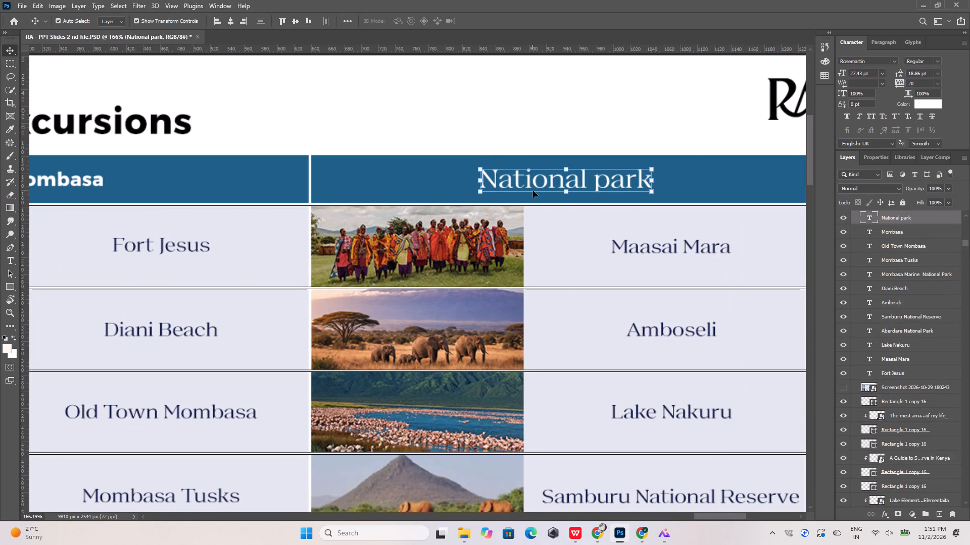
pyautogui.doubleClick(541, 182)
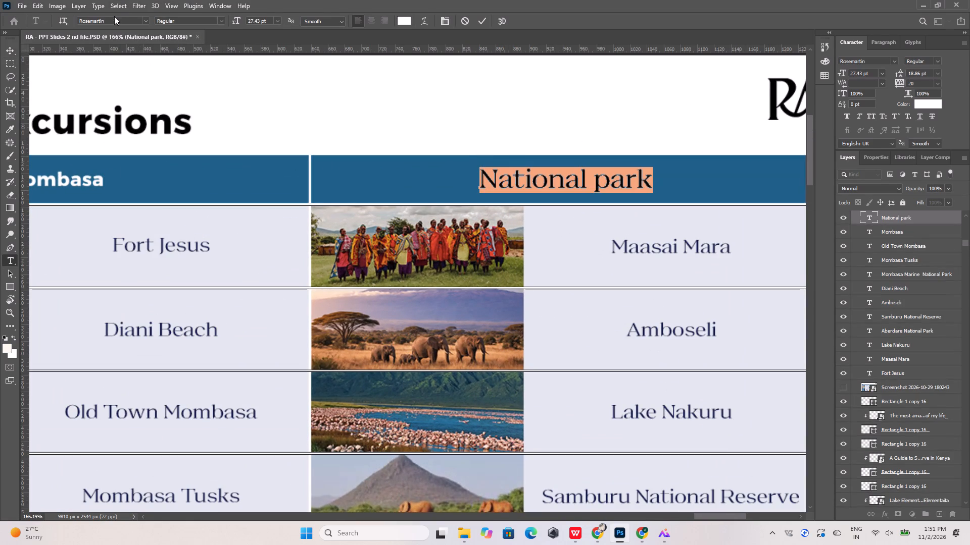
pyautogui.click(114, 16)
pyautogui.click(114, 20)
pyautogui.hotkey('ctrl', 'v')
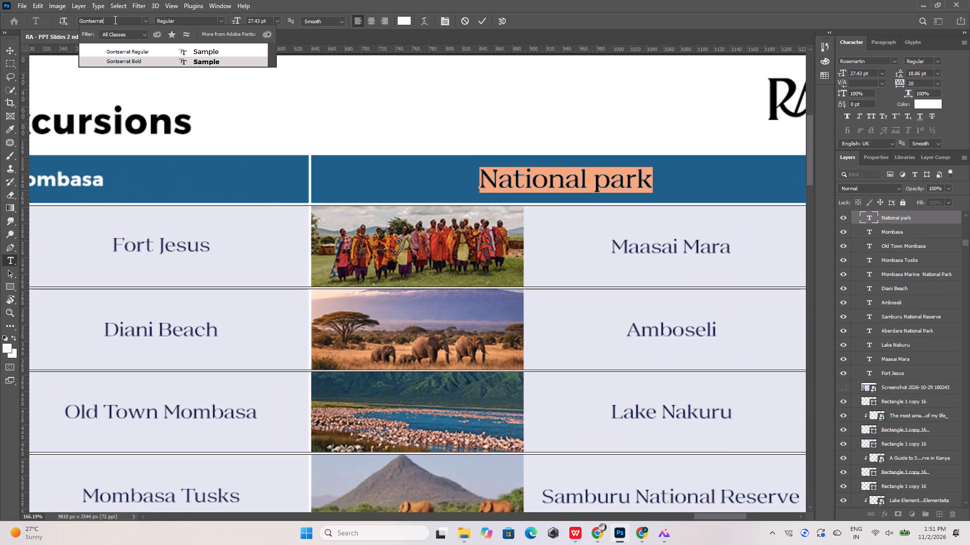
pyautogui.click(167, 62)
pyautogui.click(479, 20)
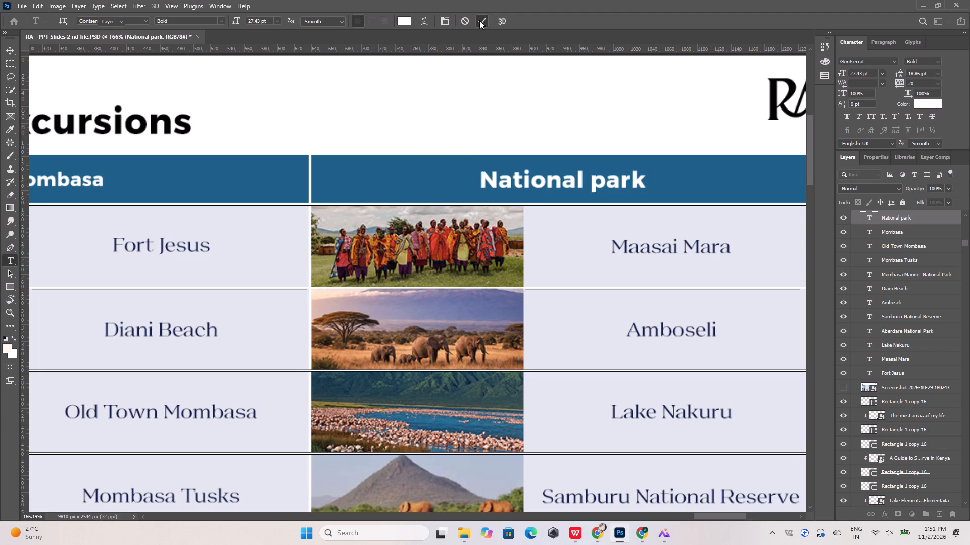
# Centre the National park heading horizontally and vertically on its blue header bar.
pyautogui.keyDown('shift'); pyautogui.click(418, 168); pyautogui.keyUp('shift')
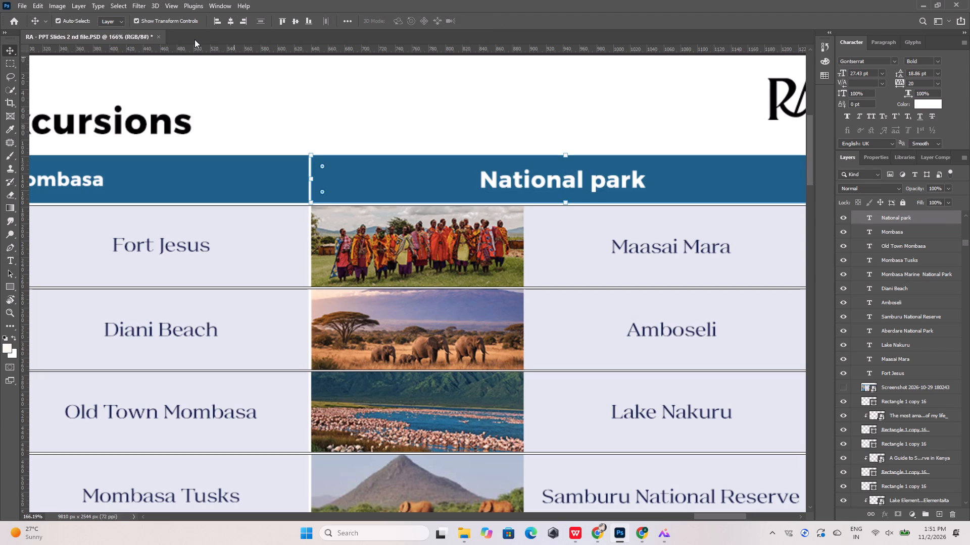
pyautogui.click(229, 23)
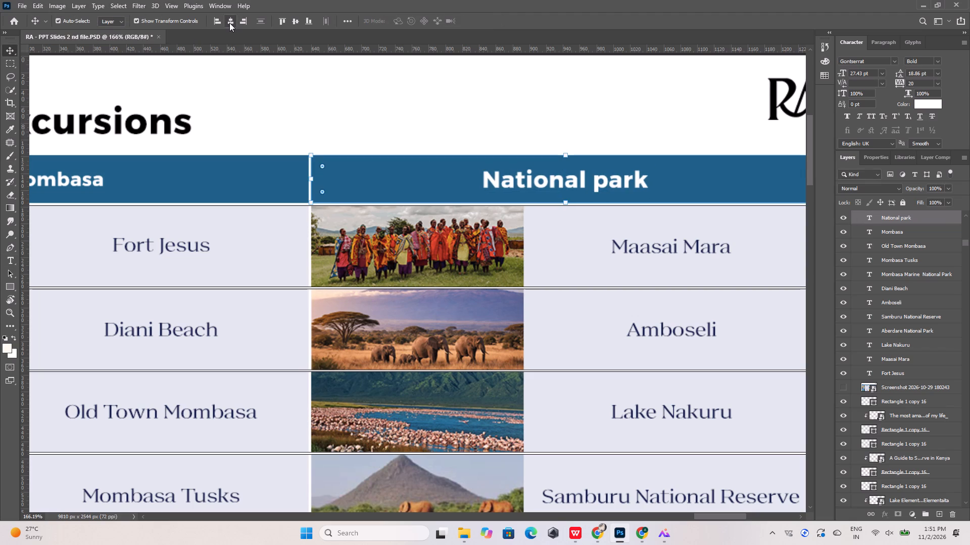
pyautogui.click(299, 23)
# Set the National park heading's font size to 22.79 pt and commit the text.
pyautogui.click(553, 177)
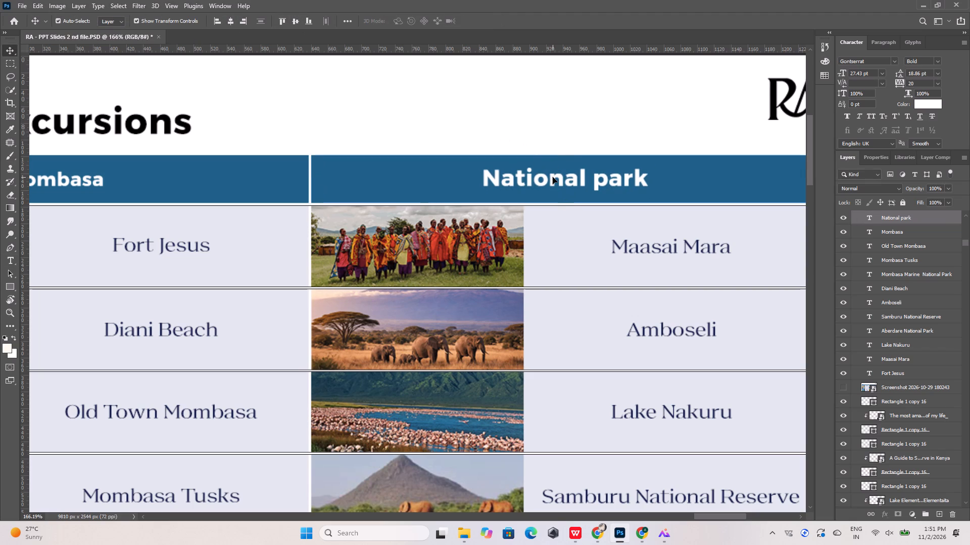
pyautogui.doubleClick(553, 177)
pyautogui.click(506, 90)
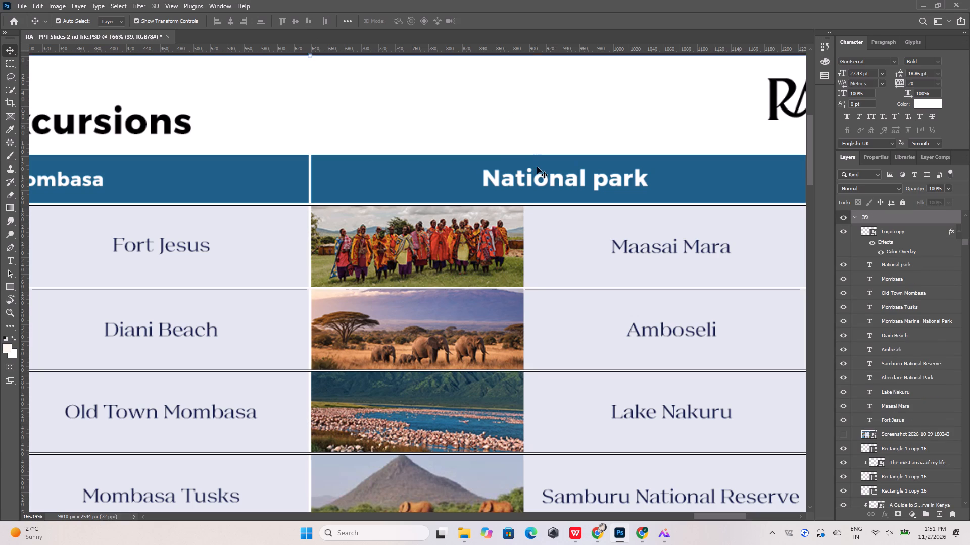
pyautogui.doubleClick(543, 174)
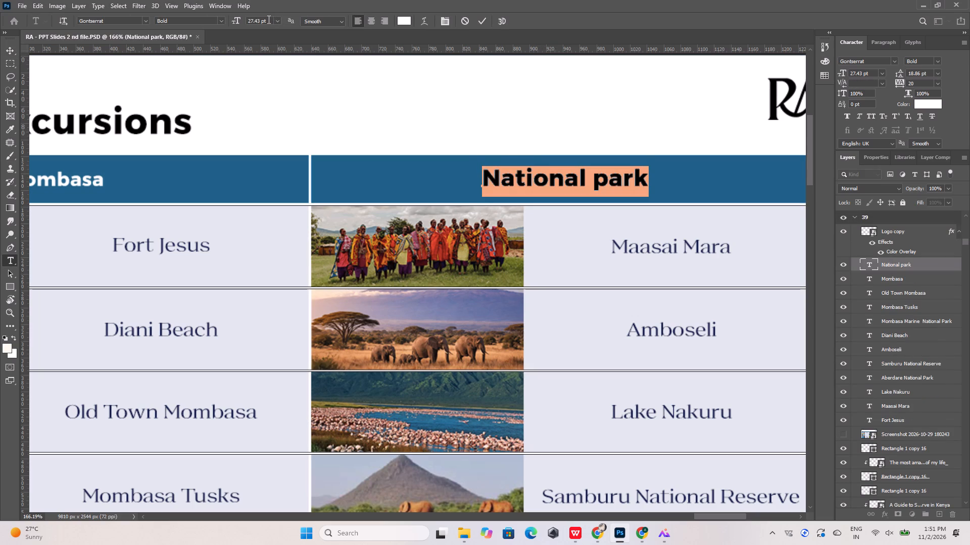
pyautogui.moveTo(268, 19); pyautogui.dragTo(227, 15)
pyautogui.write('22.79')
pyautogui.press('Return')
pyautogui.click(481, 20)
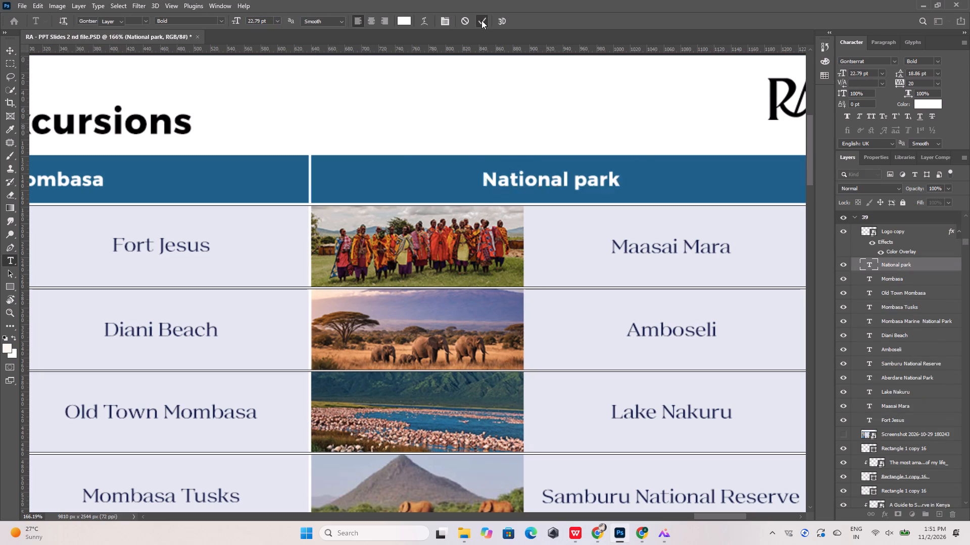
# Centre the resized National park heading horizontally and vertically on its blue header bar and deselect it.
pyautogui.keyDown('shift'); pyautogui.click(390, 177); pyautogui.keyUp('shift')
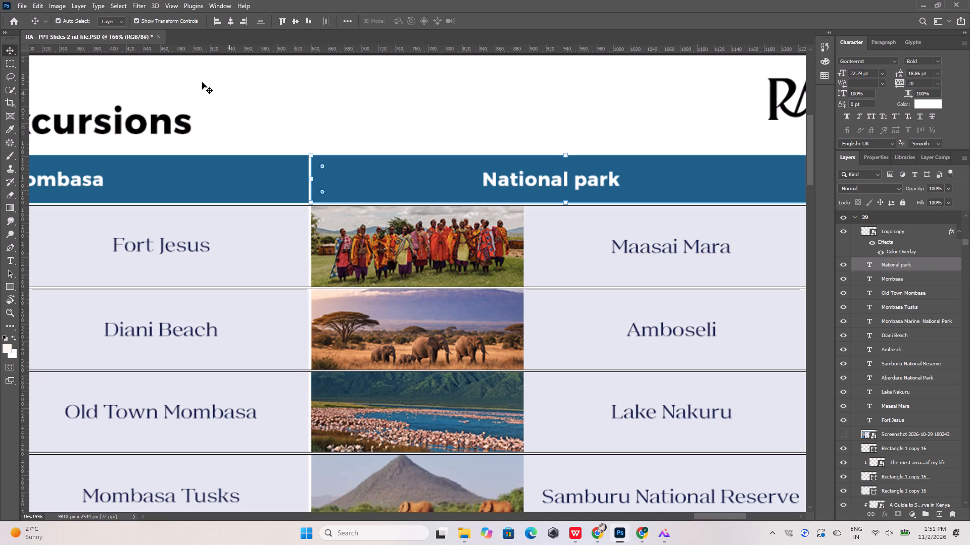
pyautogui.click(231, 22)
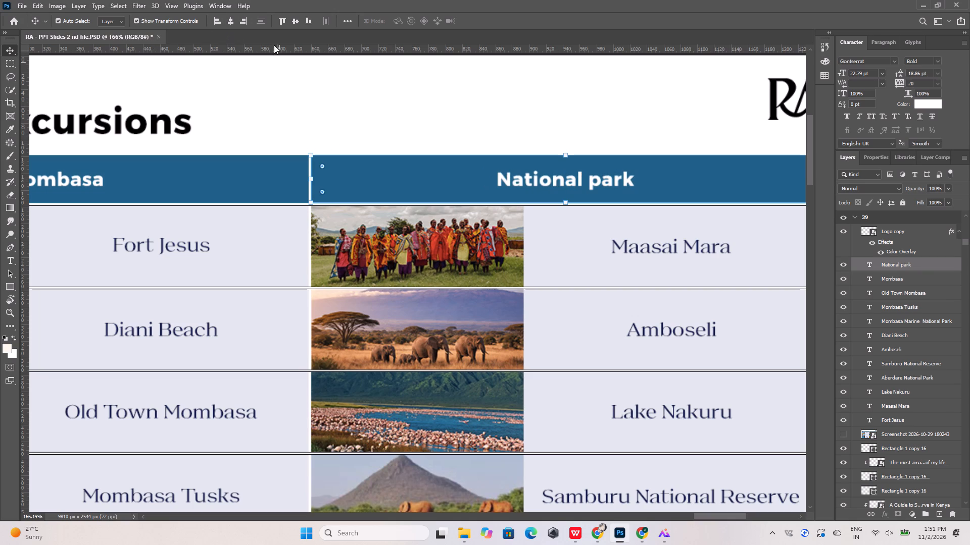
pyautogui.click(300, 23)
pyautogui.click(309, 74)
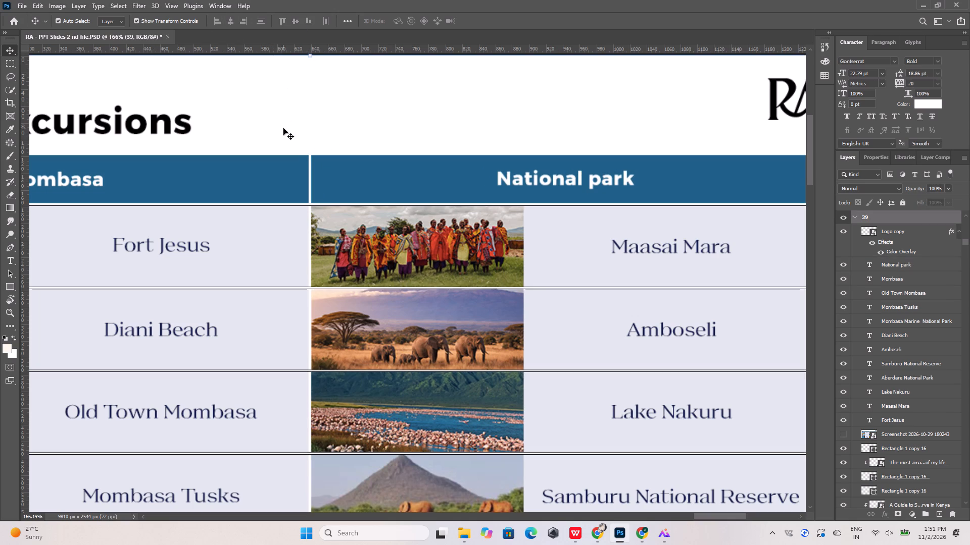
# View the safari packages on artboard 40 and compare slide 39 in WPS Office with the Kenya excursions table on artboard 39 in Photoshop.
pyautogui.keyDown('alt'); pyautogui.scroll(-20, 284, 128); pyautogui.keyUp('alt')
pyautogui.keyDown('alt'); pyautogui.scroll(-20, 284, 128); pyautogui.keyUp('alt')
pyautogui.keyDown('alt'); pyautogui.scroll(-2, 284, 128); pyautogui.keyUp('alt')
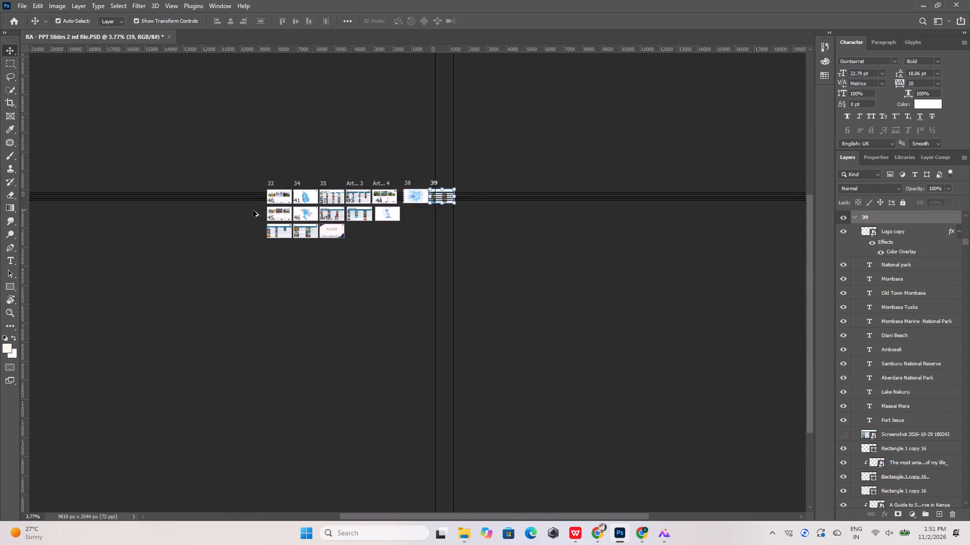
pyautogui.keyDown('alt'); pyautogui.scroll(20, 250, 210); pyautogui.keyUp('alt')
pyautogui.keyDown('alt'); pyautogui.scroll(4, 319, 208); pyautogui.keyUp('alt')
pyautogui.keyDown('alt'); pyautogui.scroll(8, 230, 226); pyautogui.keyUp('alt')
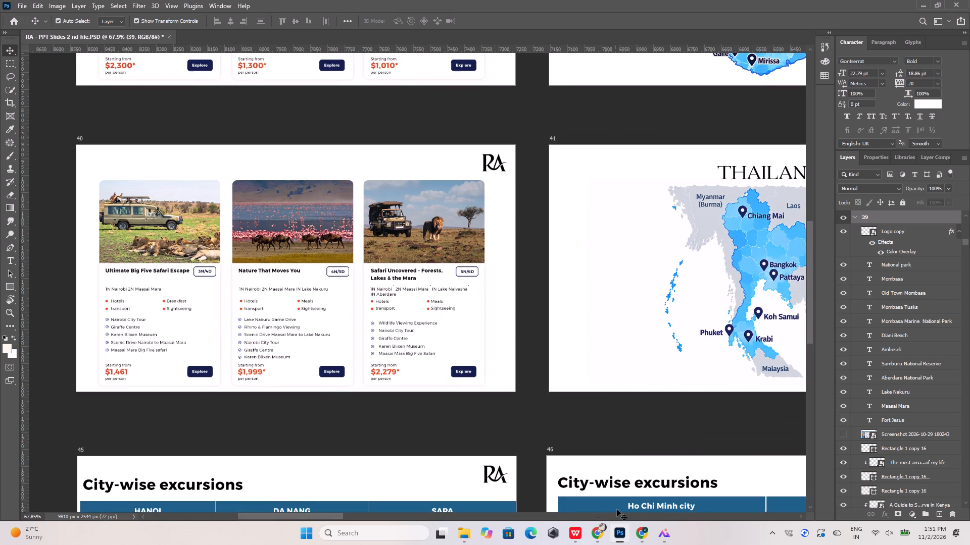
pyautogui.click(575, 526)
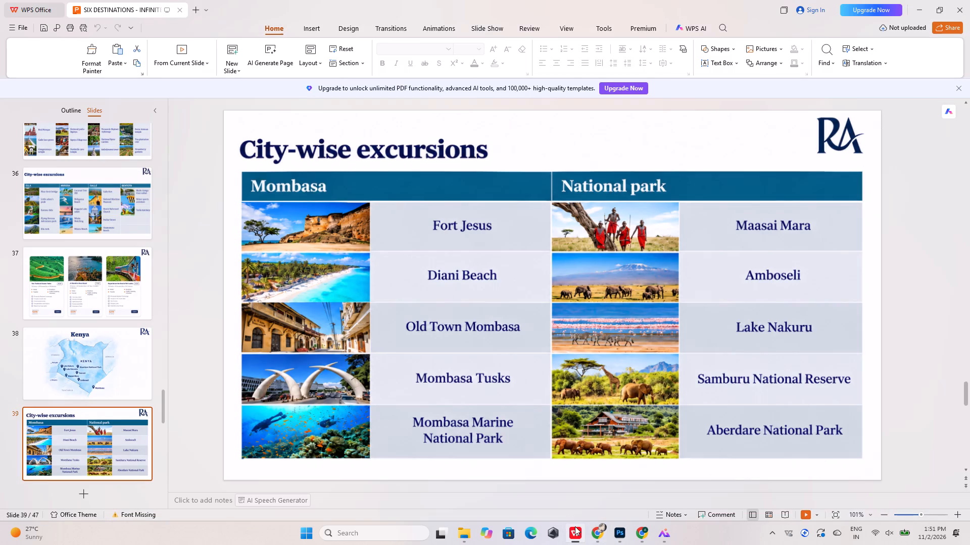
pyautogui.click(575, 526)
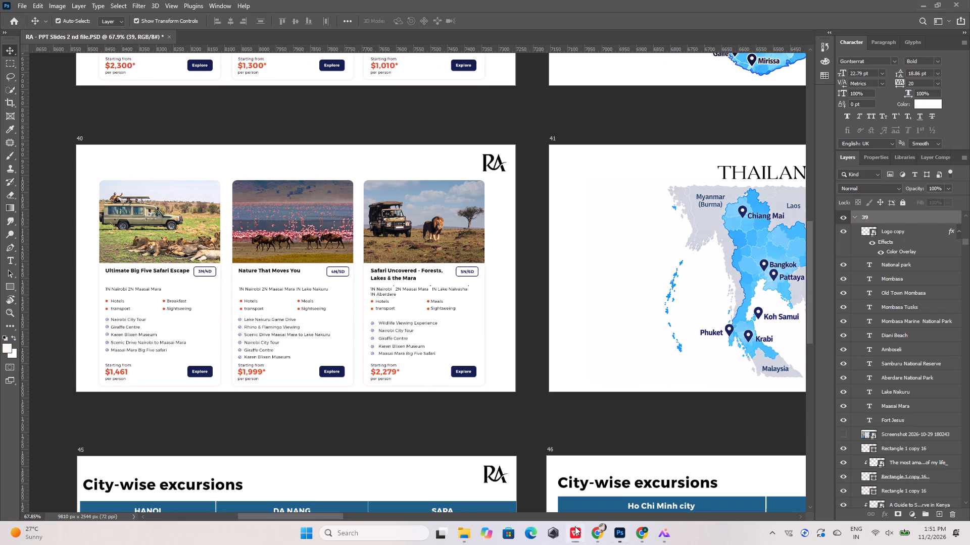
pyautogui.keyDown('alt'); pyautogui.scroll(-15, 258, 355); pyautogui.keyUp('alt')
pyautogui.keyDown('alt'); pyautogui.scroll(-6, 734, 308); pyautogui.keyUp('alt')
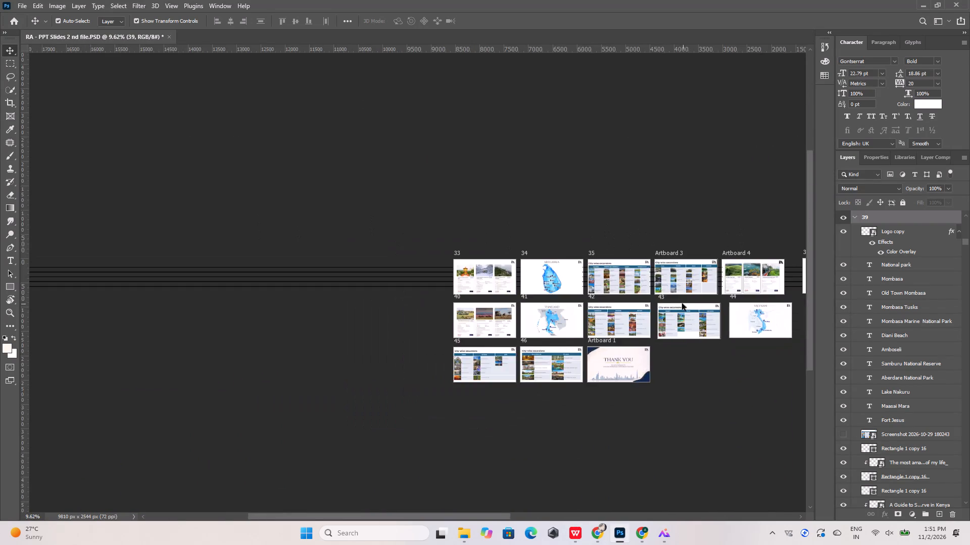
pyautogui.keyDown('alt'); pyautogui.scroll(-6, 682, 303); pyautogui.keyUp('alt')
pyautogui.keyDown('alt'); pyautogui.scroll(19, 796, 300); pyautogui.keyUp('alt')
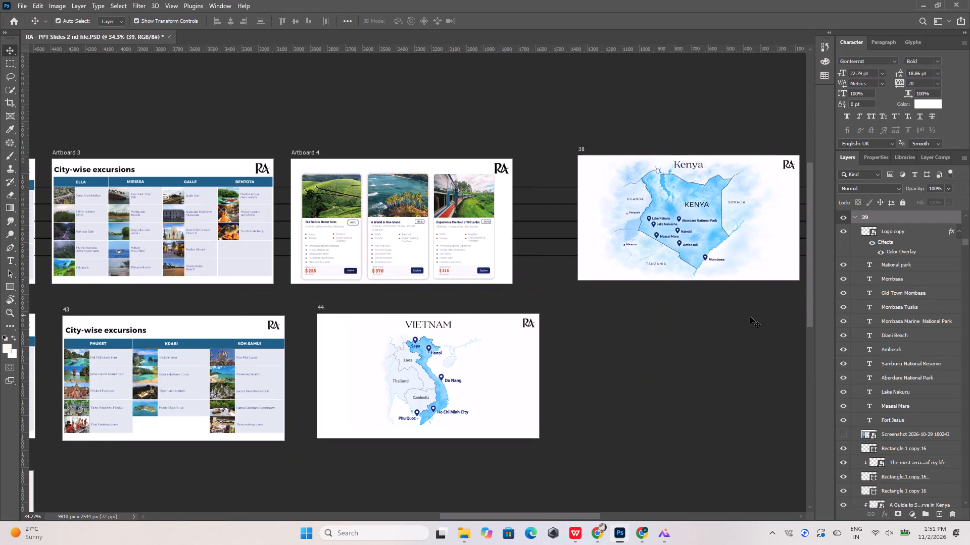
pyautogui.press('space')
pyautogui.press('space')
pyautogui.press('space')
pyautogui.press('space')
pyautogui.press('space')
pyautogui.press('space')
pyautogui.press('space')
pyautogui.press('space')
pyautogui.moveTo(749, 318); pyautogui.dragTo(332, 296)
pyautogui.keyDown('alt'); pyautogui.scroll(12, 373, 215); pyautogui.keyUp('alt')
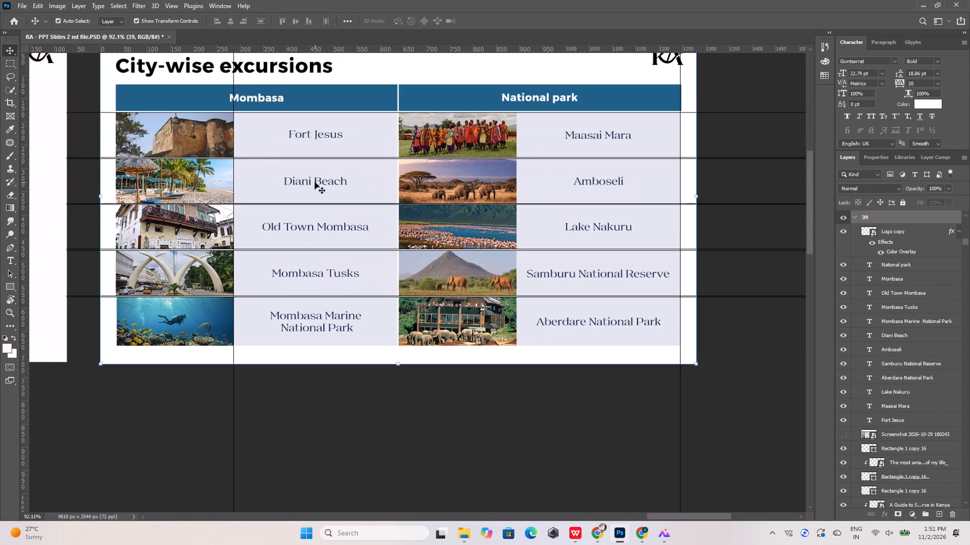
pyautogui.keyDown('alt'); pyautogui.scroll(6, 265, 162); pyautogui.keyUp('alt')
# Compare the layout of the city-wise excursions tables on artboards 35, 42 and 43 with the Kenya table on artboard 39.
pyautogui.keyDown('alt'); pyautogui.scroll(-20, 327, 189); pyautogui.keyUp('alt')
pyautogui.keyDown('alt'); pyautogui.scroll(-4, 327, 189); pyautogui.keyUp('alt')
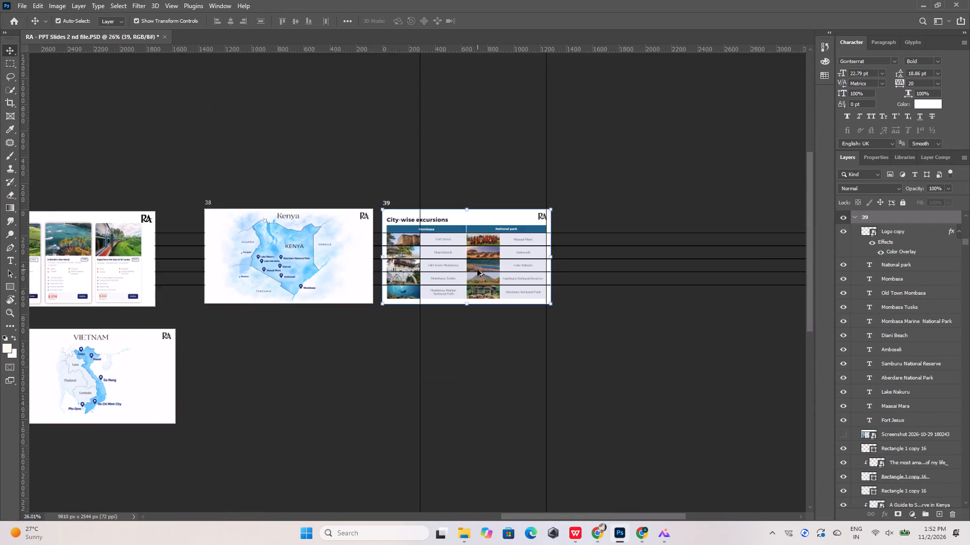
pyautogui.keyDown('alt'); pyautogui.scroll(-10, 477, 269); pyautogui.keyUp('alt')
pyautogui.keyDown('alt'); pyautogui.scroll(15, 235, 265); pyautogui.keyUp('alt')
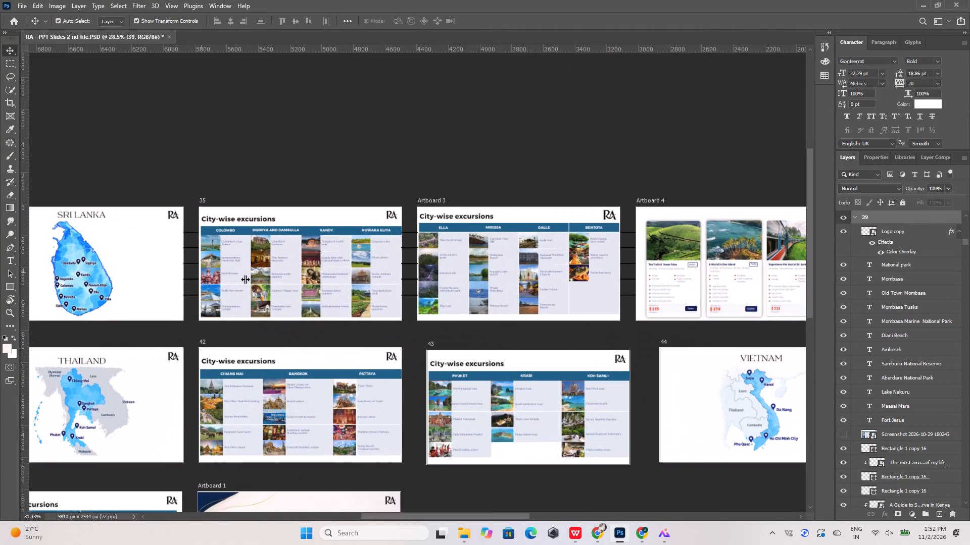
pyautogui.keyDown('alt'); pyautogui.scroll(7, 305, 403); pyautogui.keyUp('alt')
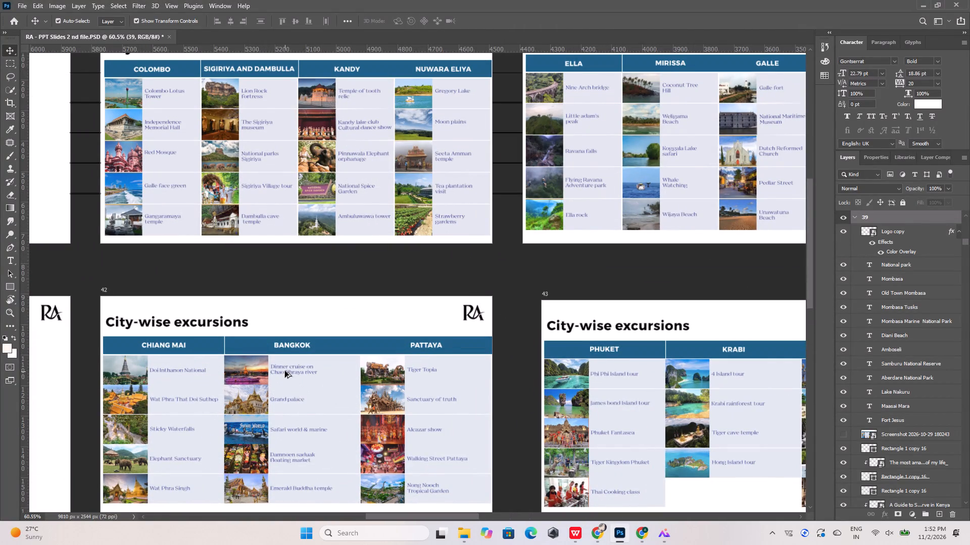
pyautogui.keyDown('alt'); pyautogui.scroll(-12, 283, 367); pyautogui.keyUp('alt')
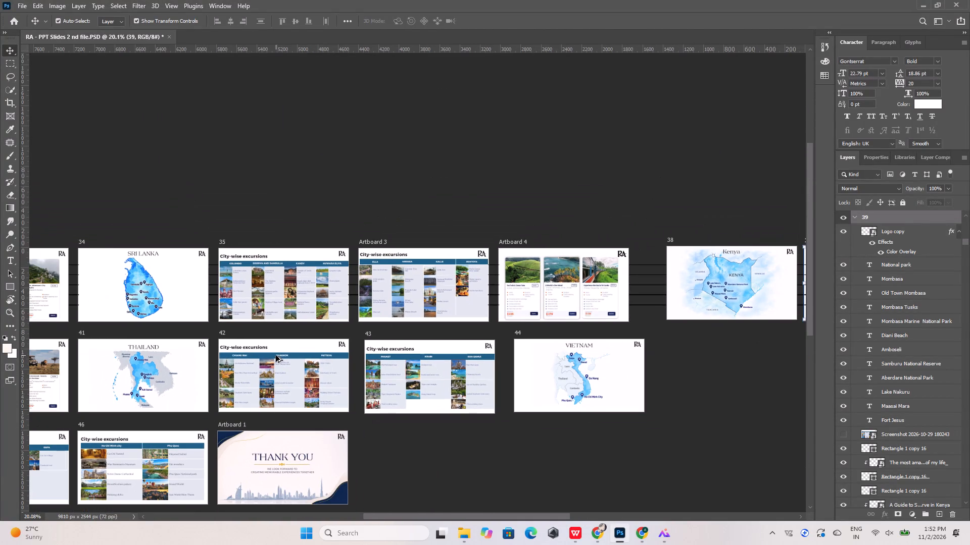
pyautogui.keyDown('alt'); pyautogui.scroll(-8, 276, 354); pyautogui.keyUp('alt')
pyautogui.keyDown('alt'); pyautogui.scroll(19, 591, 361); pyautogui.keyUp('alt')
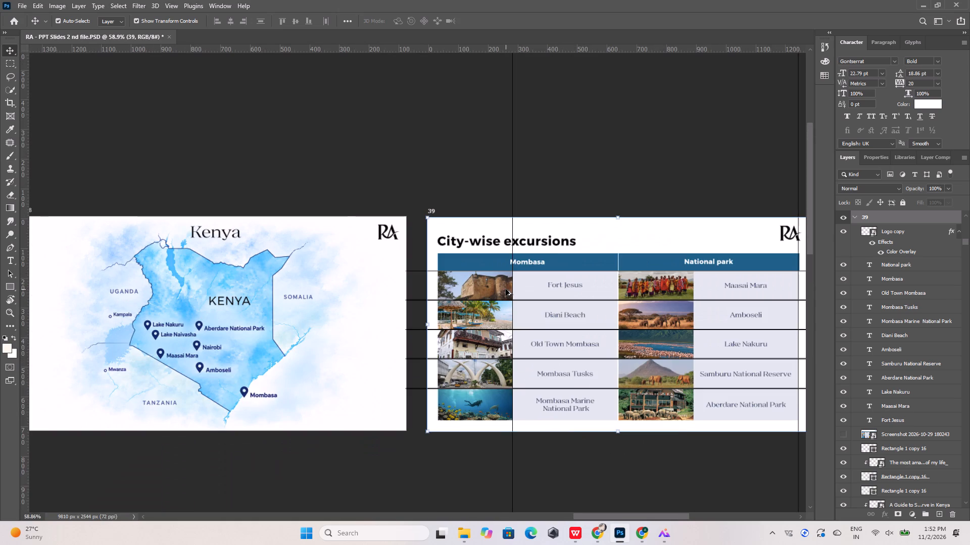
pyautogui.keyDown('alt'); pyautogui.scroll(-7, 506, 289); pyautogui.keyUp('alt')
pyautogui.keyDown('alt'); pyautogui.scroll(-15, 506, 289); pyautogui.keyUp('alt')
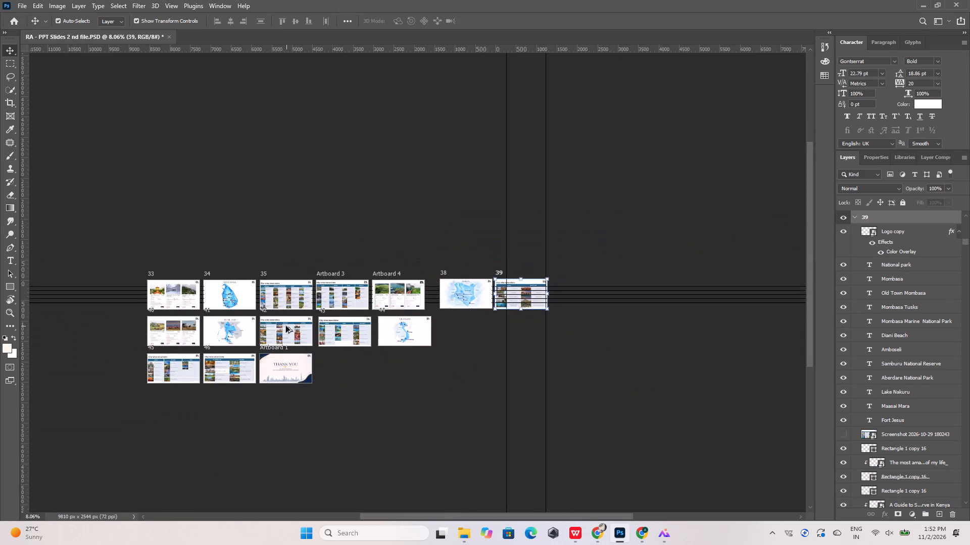
# Draw a rectangle about 5 by 44 px at the edge of the Phuket Fantasea photo on artboard 43 and fill it orange-red.
pyautogui.keyDown('alt'); pyautogui.scroll(20, 282, 331); pyautogui.keyUp('alt')
pyautogui.keyDown('alt'); pyautogui.scroll(6, 387, 323); pyautogui.keyUp('alt')
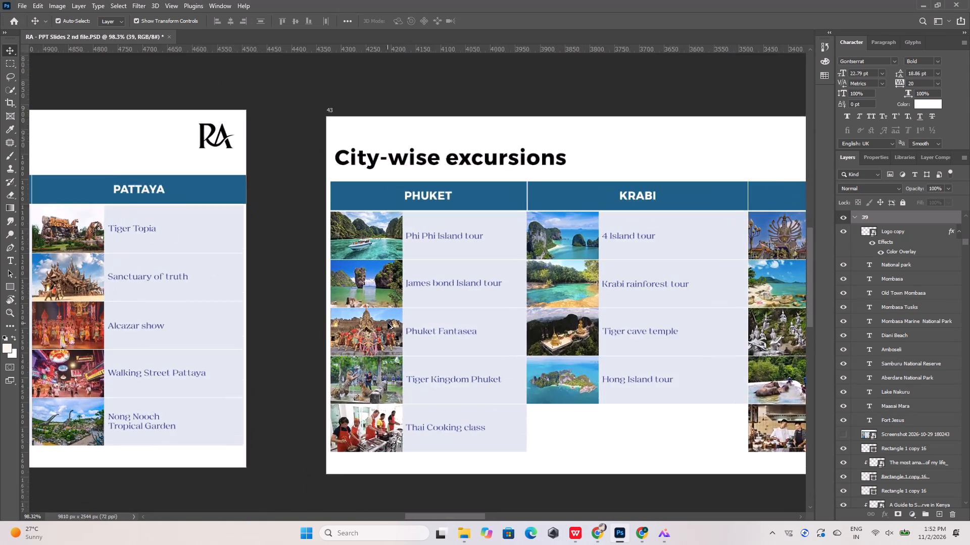
pyautogui.keyDown('alt'); pyautogui.scroll(19, 387, 323); pyautogui.keyUp('alt')
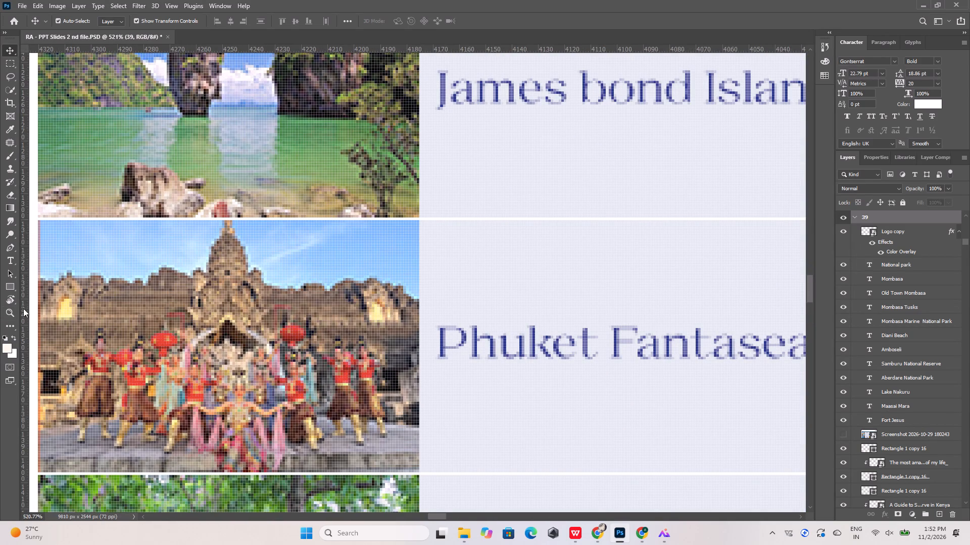
pyautogui.click(14, 287)
pyautogui.moveTo(420, 422); pyautogui.dragTo(424, 418)
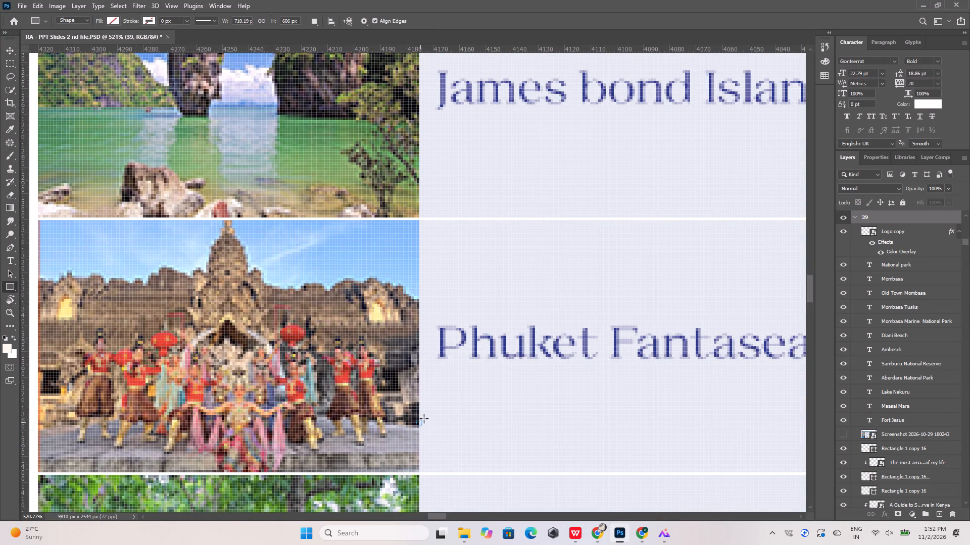
pyautogui.moveTo(424, 418); pyautogui.dragTo(426, 366)
pyautogui.click(112, 22)
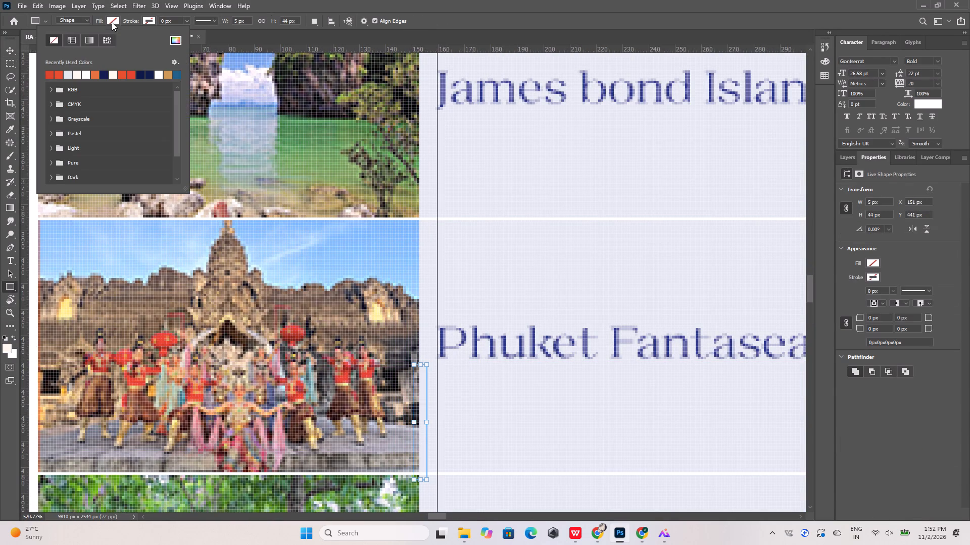
pyautogui.click(120, 75)
# Place the orange-red rectangle against the photo's right edge and widen it to 7 px, filling the gap to the Phuket Fantasea label.
pyautogui.click(11, 50)
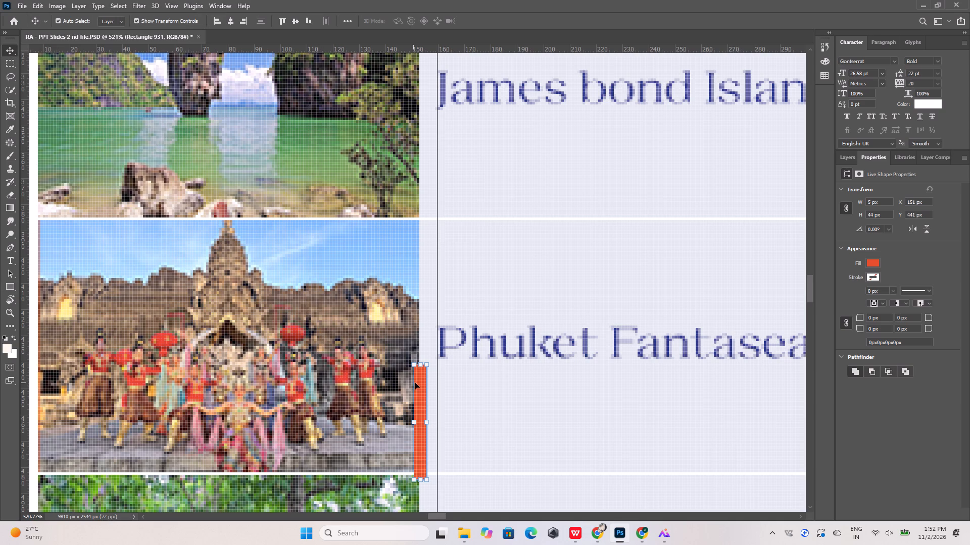
pyautogui.moveTo(419, 384); pyautogui.dragTo(424, 358)
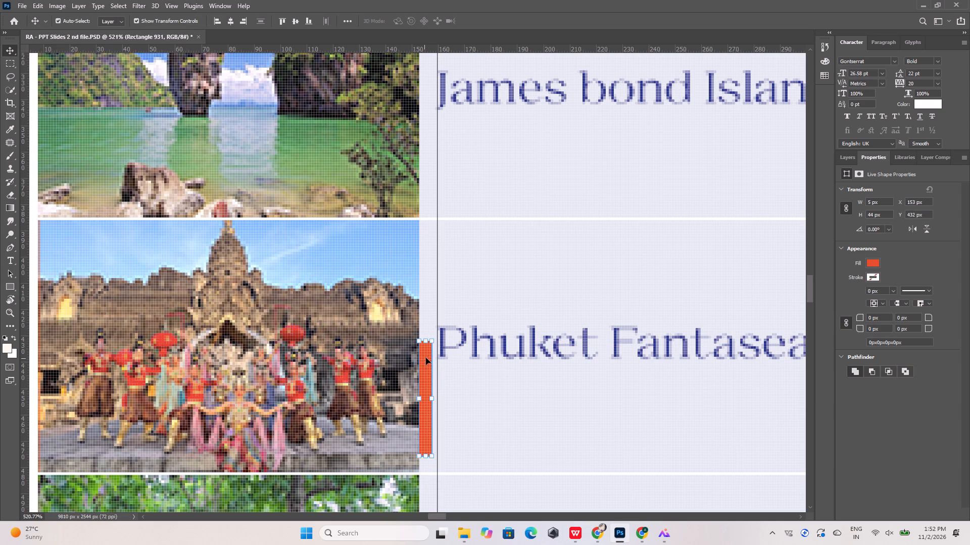
pyautogui.keyDown('alt'); pyautogui.scroll(7, 437, 377); pyautogui.keyUp('alt')
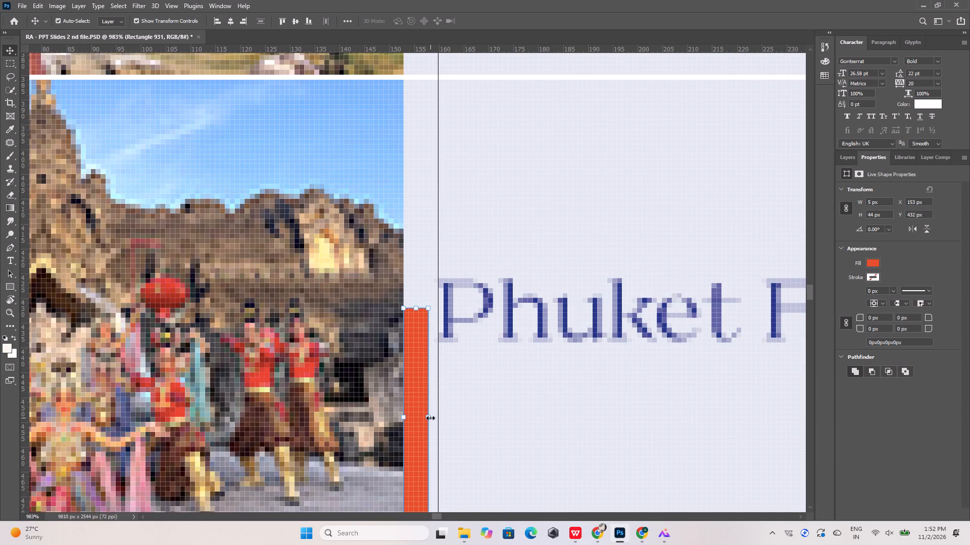
pyautogui.keyDown('shift'); pyautogui.moveTo(430, 418); pyautogui.dragTo(441, 416); pyautogui.keyUp('shift')
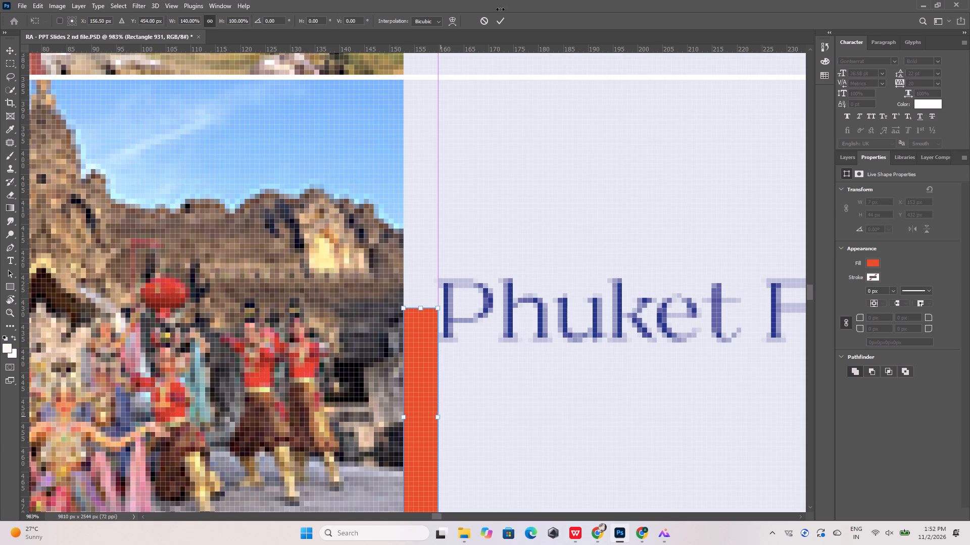
pyautogui.click(501, 22)
pyautogui.click(496, 122)
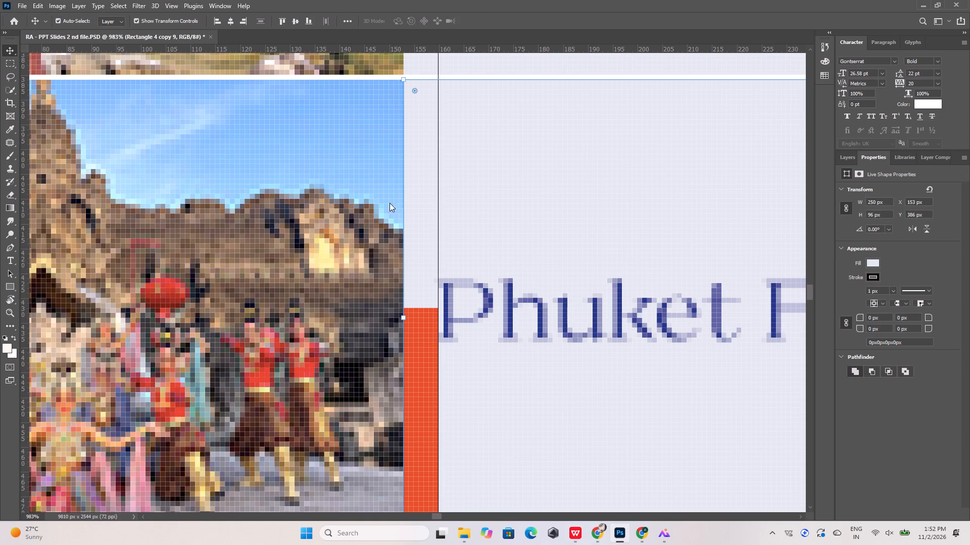
# Reselect the orange-red spacer rectangle and move it across artboard 43 into the empty gap before artboard 44.
pyautogui.click(417, 336)
pyautogui.keyDown('alt'); pyautogui.scroll(-7, 195, 259); pyautogui.keyUp('alt')
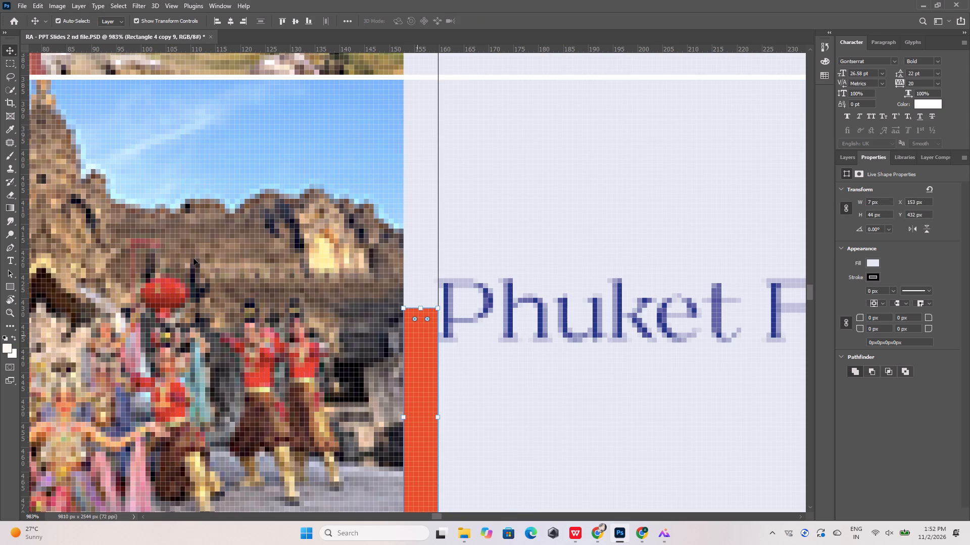
pyautogui.keyDown('alt'); pyautogui.scroll(-5, 193, 258); pyautogui.keyUp('alt')
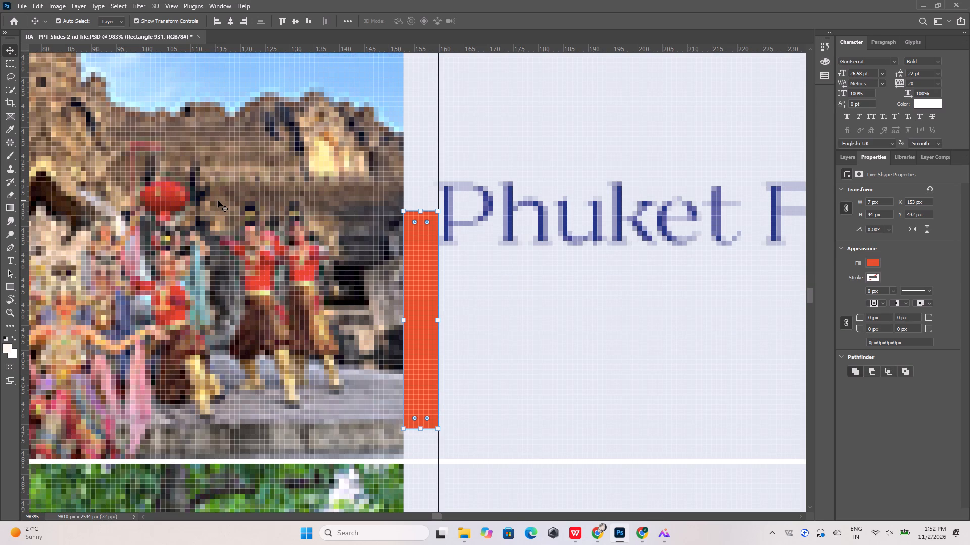
pyautogui.keyDown('alt'); pyautogui.scroll(-13, 218, 201); pyautogui.keyUp('alt')
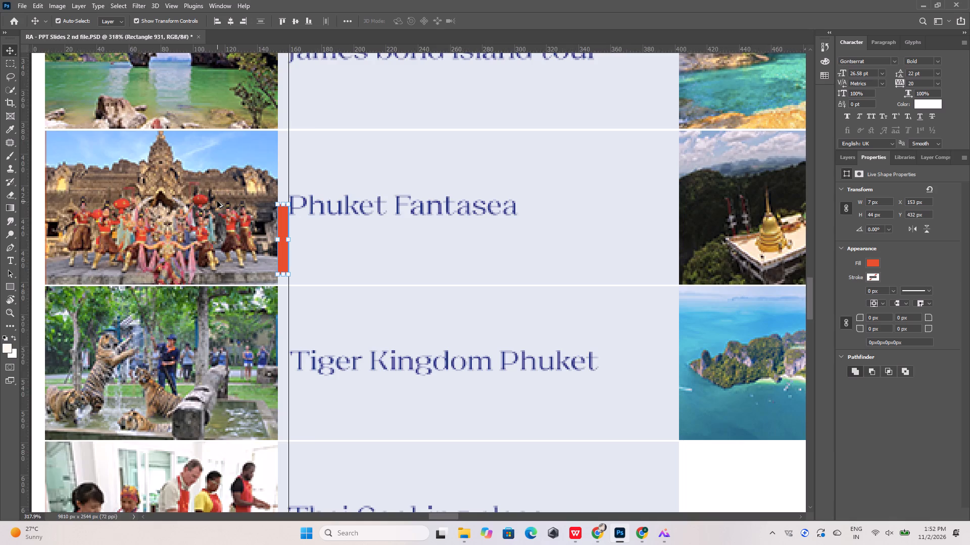
pyautogui.keyDown('alt'); pyautogui.scroll(-13, 217, 201); pyautogui.keyUp('alt')
pyautogui.keyDown('alt'); pyautogui.scroll(7, 217, 201); pyautogui.keyUp('alt')
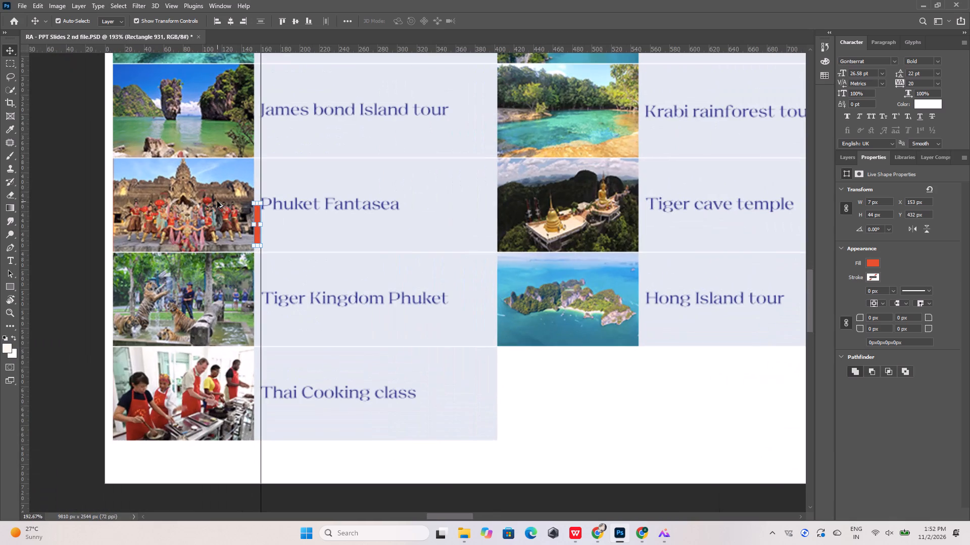
pyautogui.moveTo(258, 215); pyautogui.dragTo(666, 141)
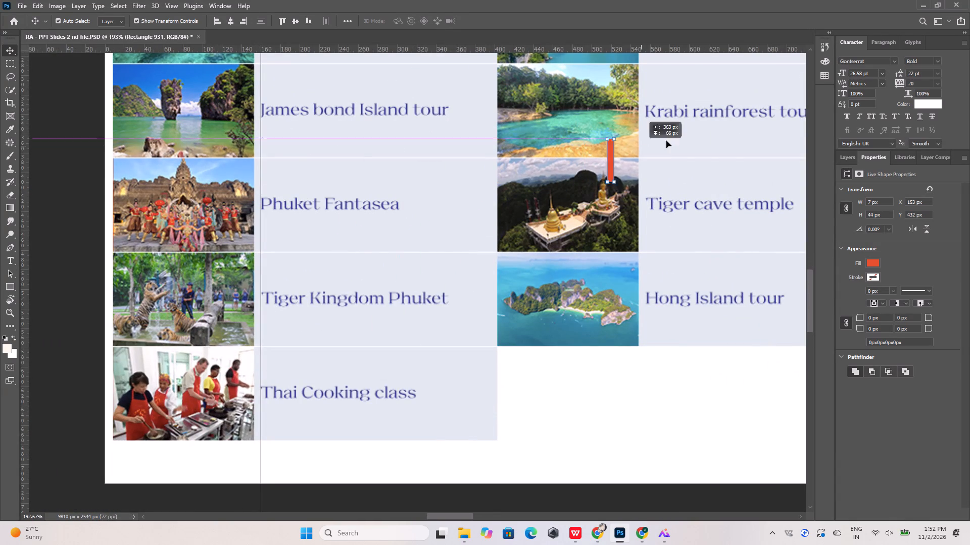
pyautogui.moveTo(666, 141); pyautogui.dragTo(762, 133)
pyautogui.keyDown('alt'); pyautogui.scroll(-7, 145, 184); pyautogui.keyUp('alt')
pyautogui.keyDown('alt'); pyautogui.scroll(-8, 88, 185); pyautogui.keyUp('alt')
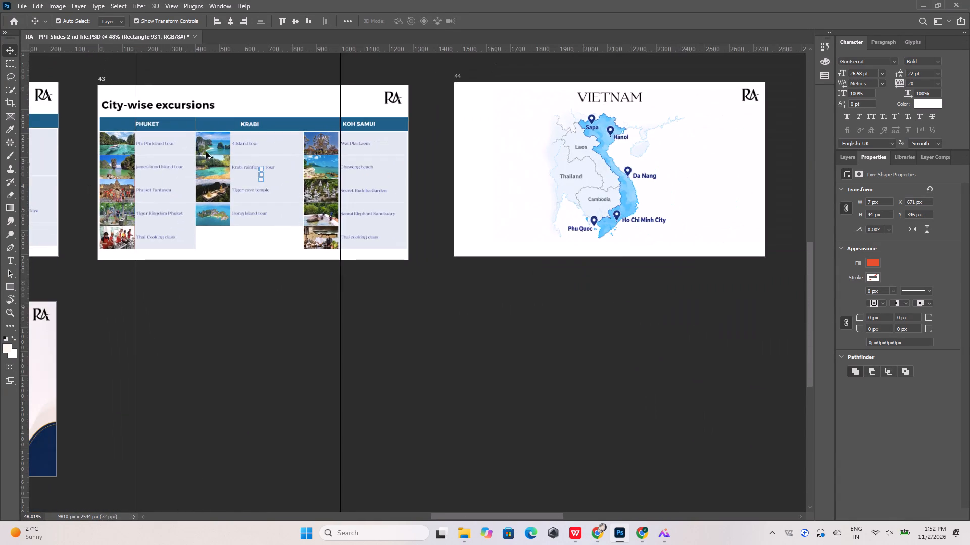
pyautogui.keyDown('alt'); pyautogui.scroll(12, 275, 140); pyautogui.keyUp('alt')
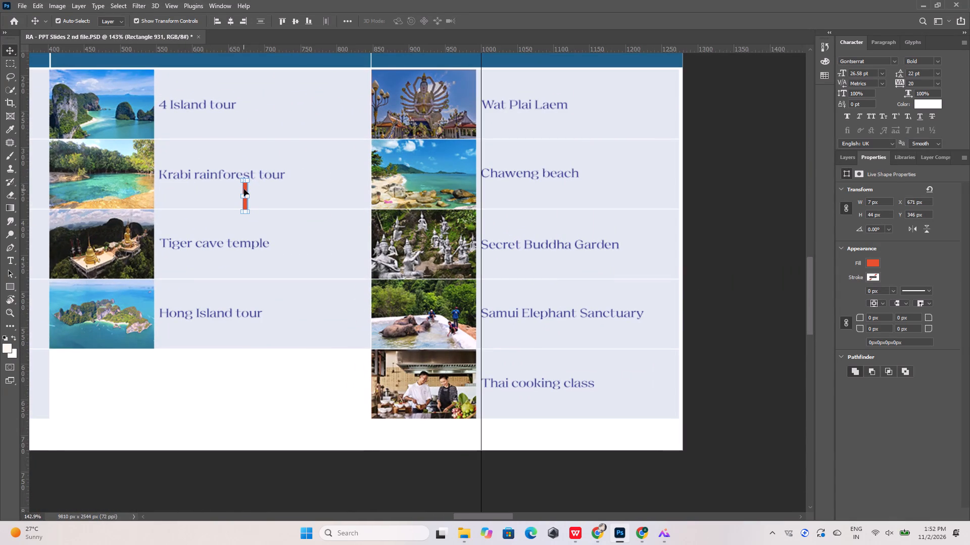
pyautogui.moveTo(246, 187); pyautogui.dragTo(747, 206)
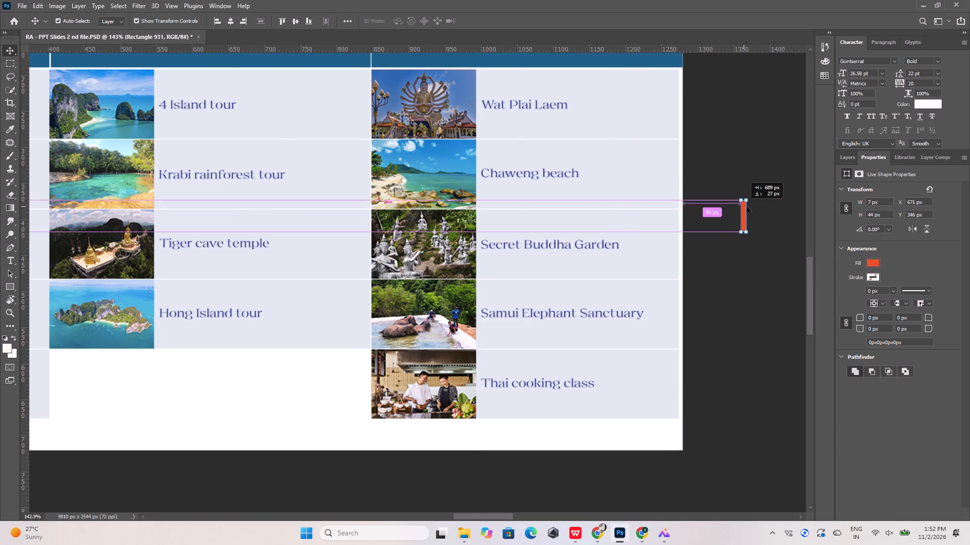
pyautogui.moveTo(747, 206); pyautogui.dragTo(747, 206)
# Move the spacer rectangle across the Vietnam map artboard 44 to just beyond its upper right corner.
pyautogui.keyDown('alt'); pyautogui.scroll(-14, 41, 205); pyautogui.keyUp('alt')
pyautogui.keyDown('alt'); pyautogui.scroll(7, 253, 205); pyautogui.keyUp('alt')
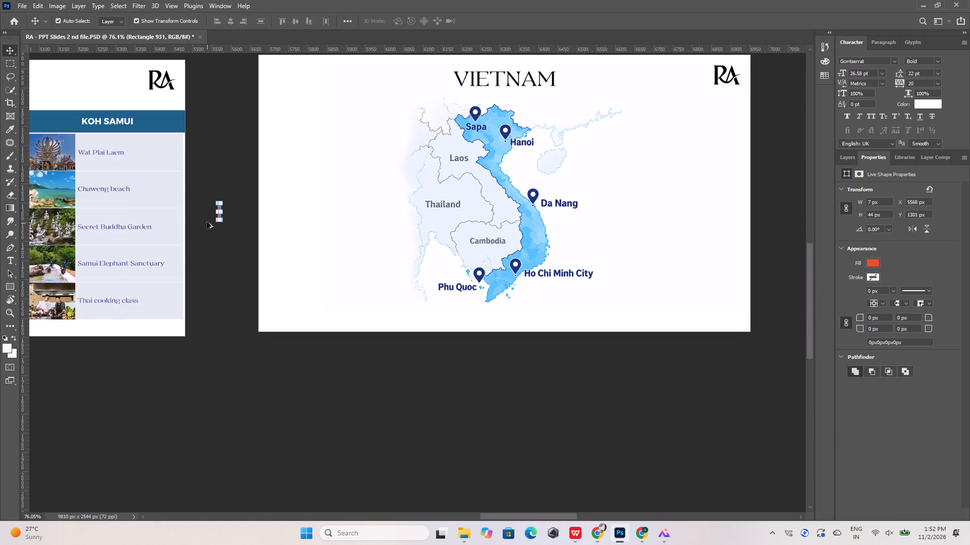
pyautogui.keyDown('alt'); pyautogui.scroll(12, 219, 206); pyautogui.keyUp('alt')
pyautogui.moveTo(219, 206); pyautogui.dragTo(726, 84)
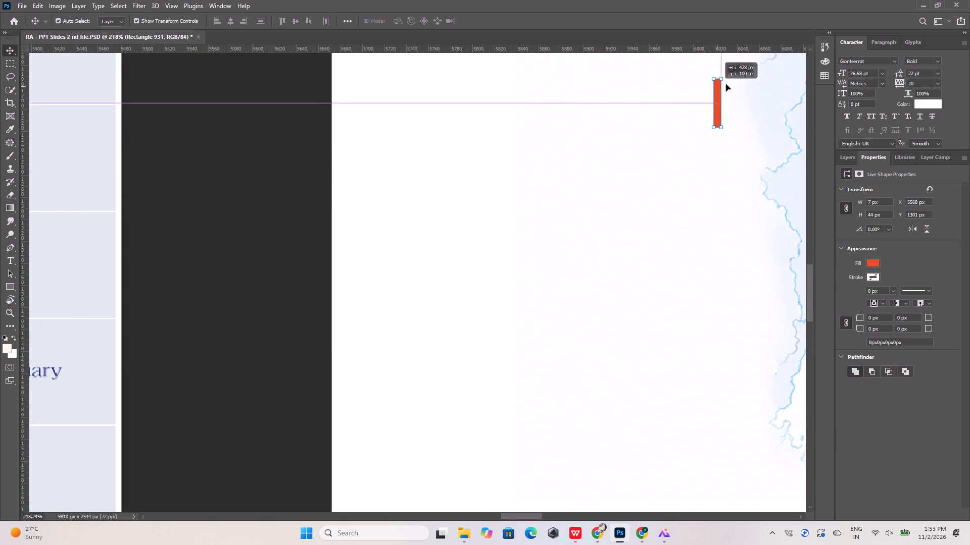
pyautogui.moveTo(726, 84); pyautogui.dragTo(766, 73)
pyautogui.keyDown('alt'); pyautogui.scroll(-20, 285, 219); pyautogui.keyUp('alt')
pyautogui.keyDown('alt'); pyautogui.scroll(-4, 285, 219); pyautogui.keyUp('alt')
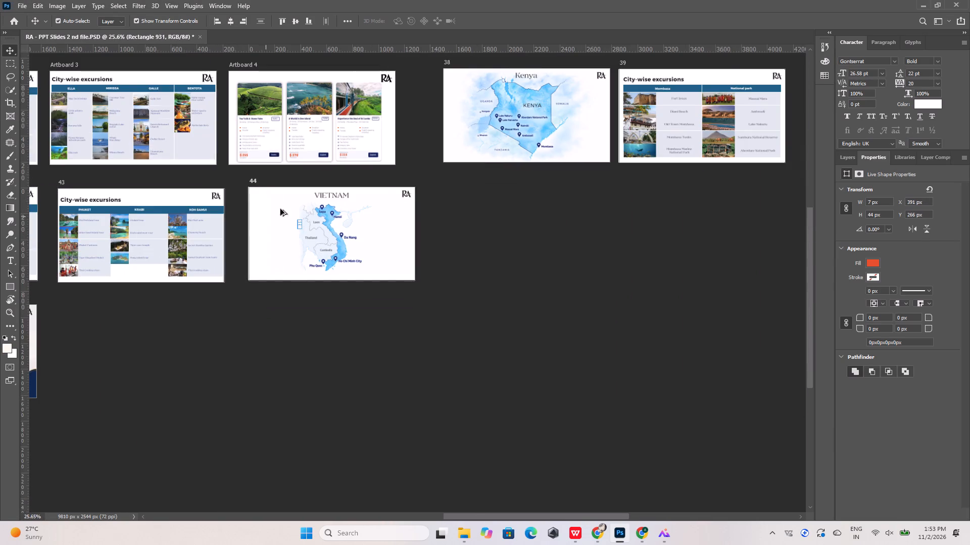
pyautogui.keyDown('alt'); pyautogui.scroll(7, 369, 200); pyautogui.keyUp('alt')
pyautogui.keyDown('alt'); pyautogui.scroll(5, 305, 234); pyautogui.keyUp('alt')
pyautogui.keyDown('alt'); pyautogui.scroll(6, 222, 248); pyautogui.keyUp('alt')
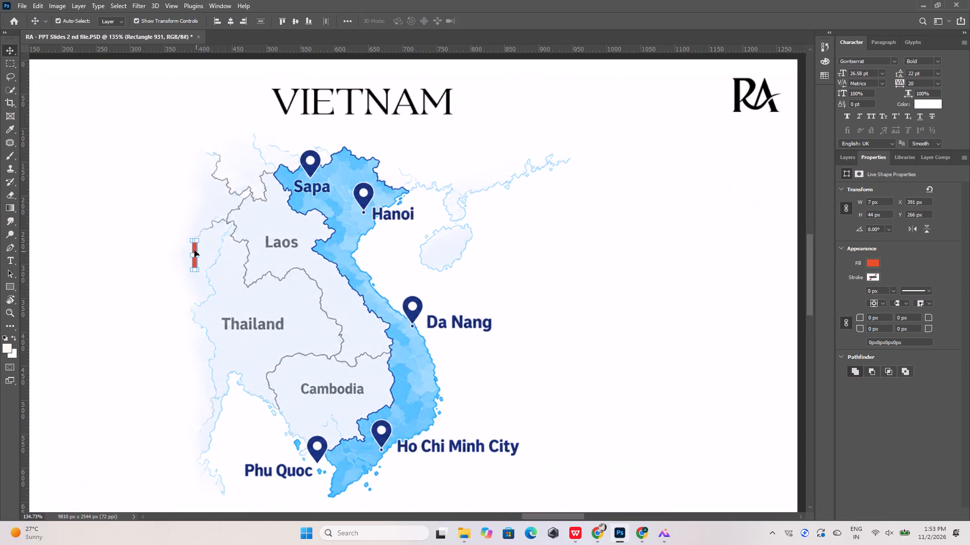
pyautogui.moveTo(194, 250); pyautogui.dragTo(801, 64)
# Move the spacer rectangle from beside artboard 44 to the empty canvas just below the Kenya map artboard 38.
pyautogui.keyDown('alt'); pyautogui.scroll(-8, 172, 226); pyautogui.keyUp('alt')
pyautogui.keyDown('alt'); pyautogui.scroll(-14, 126, 230); pyautogui.keyUp('alt')
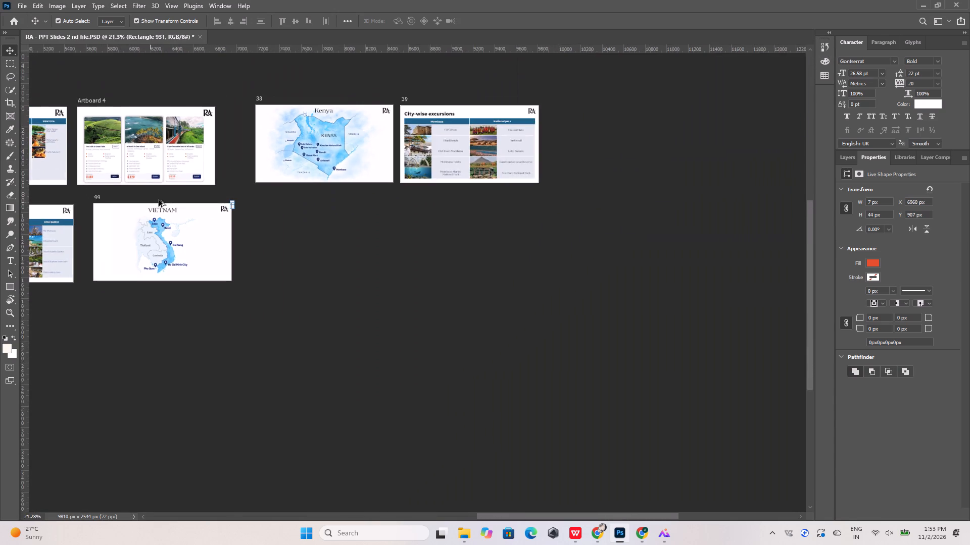
pyautogui.keyDown('alt'); pyautogui.scroll(13, 228, 171); pyautogui.keyUp('alt')
pyautogui.keyDown('alt'); pyautogui.scroll(5, 234, 229); pyautogui.keyUp('alt')
pyautogui.keyDown('alt'); pyautogui.scroll(4, 235, 279); pyautogui.keyUp('alt')
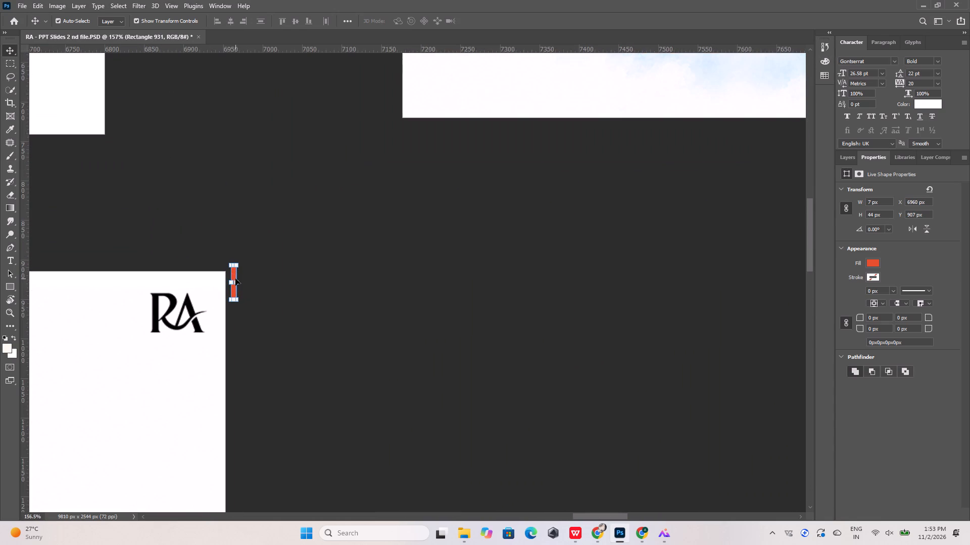
pyautogui.moveTo(235, 275); pyautogui.dragTo(779, 162)
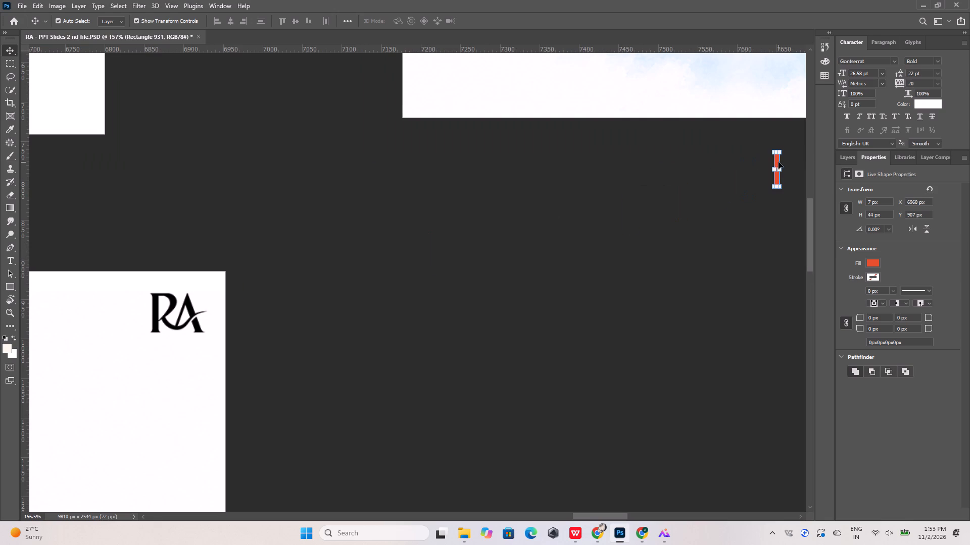
# Move the spacer rectangle onto artboard 38 near its right edge, at about X 1229 px, Y 541 px.
pyautogui.keyDown('alt'); pyautogui.scroll(-7, 19, 205); pyautogui.keyUp('alt')
pyautogui.keyDown('alt'); pyautogui.scroll(-18, 206, 242); pyautogui.keyUp('alt')
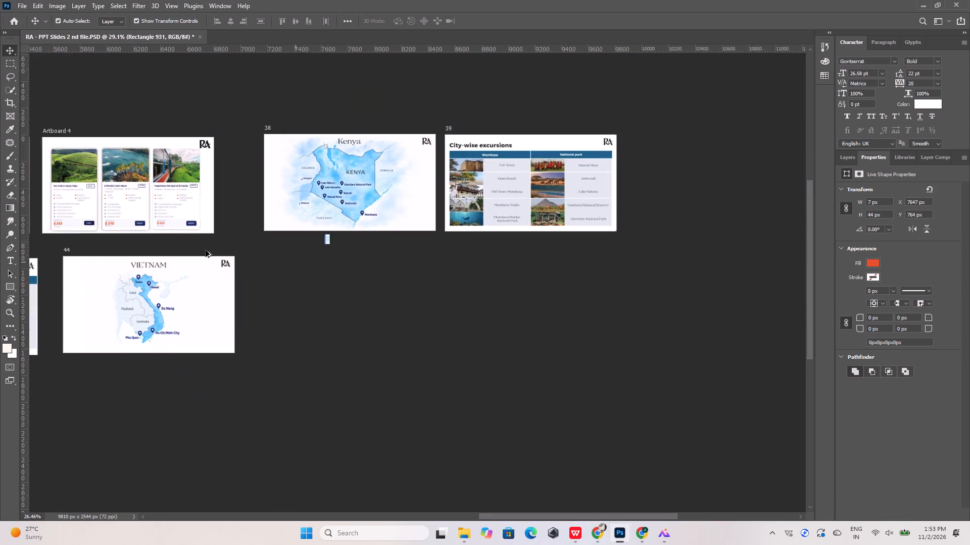
pyautogui.keyDown('alt'); pyautogui.scroll(-2, 206, 250); pyautogui.keyUp('alt')
pyautogui.keyDown('alt'); pyautogui.scroll(18, 296, 226); pyautogui.keyUp('alt')
pyautogui.keyDown('alt'); pyautogui.scroll(4, 204, 303); pyautogui.keyUp('alt')
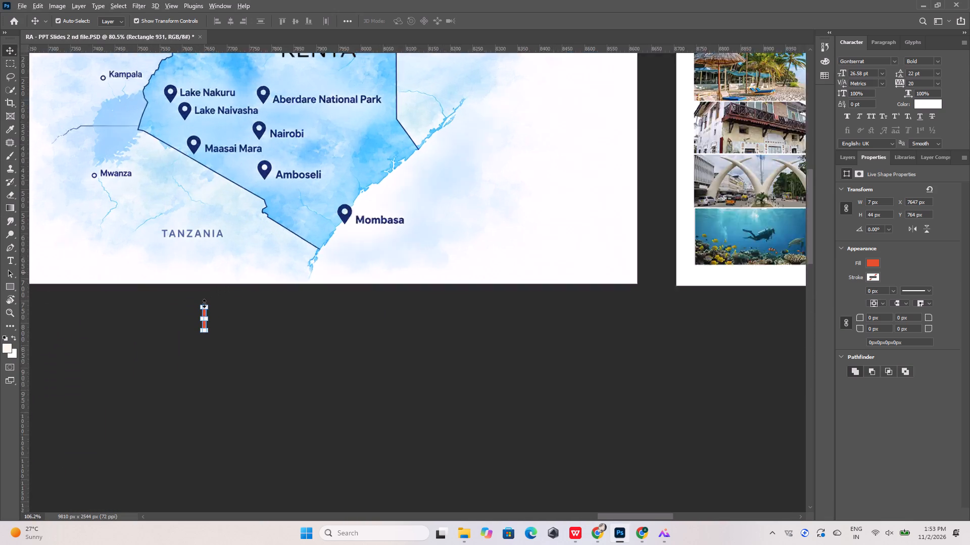
pyautogui.keyDown('alt'); pyautogui.scroll(3, 204, 303); pyautogui.keyUp('alt')
pyautogui.moveTo(203, 316); pyautogui.dragTo(803, 143)
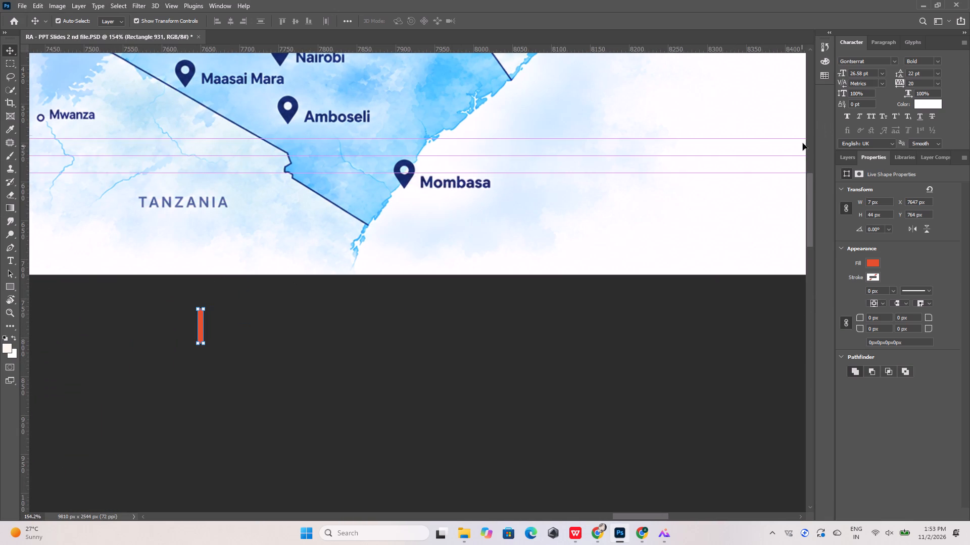
pyautogui.moveTo(803, 143); pyautogui.dragTo(791, 143)
# Move the spacer rectangle from artboard 38 onto artboard 39, flush against the Mombasa Tusks photo's right edge at X 286 px, Y 525 px.
pyautogui.keyDown('alt'); pyautogui.scroll(-15, 95, 205); pyautogui.keyUp('alt')
pyautogui.keyDown('alt'); pyautogui.scroll(2, 217, 150); pyautogui.keyUp('alt')
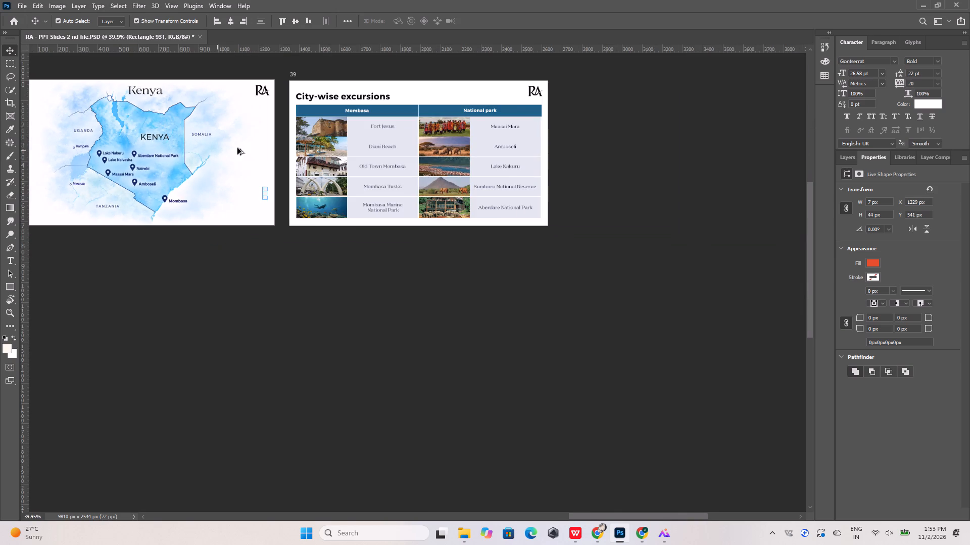
pyautogui.keyDown('alt'); pyautogui.scroll(11, 237, 148); pyautogui.keyUp('alt')
pyautogui.keyDown('alt'); pyautogui.scroll(5, 294, 273); pyautogui.keyUp('alt')
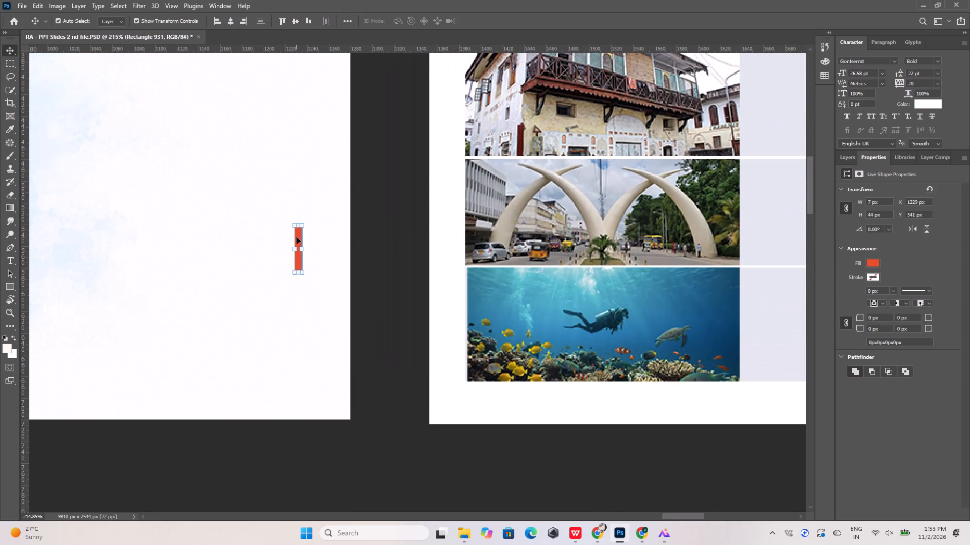
pyautogui.moveTo(299, 237); pyautogui.dragTo(743, 224)
pyautogui.keyDown('alt'); pyautogui.scroll(-13, 0, 170); pyautogui.keyUp('alt')
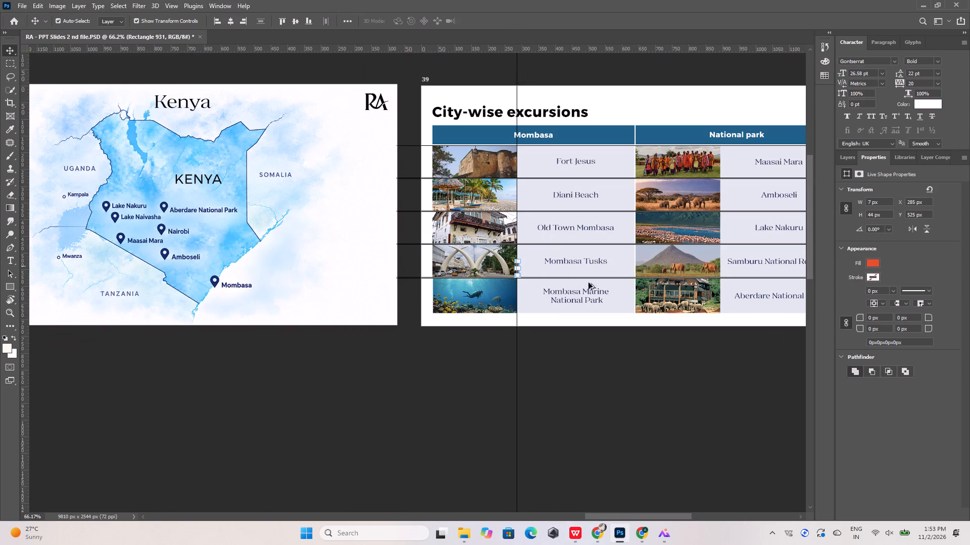
pyautogui.keyDown('alt'); pyautogui.scroll(20, 525, 294); pyautogui.keyUp('alt')
pyautogui.keyDown('alt'); pyautogui.scroll(16, 525, 294); pyautogui.keyUp('alt')
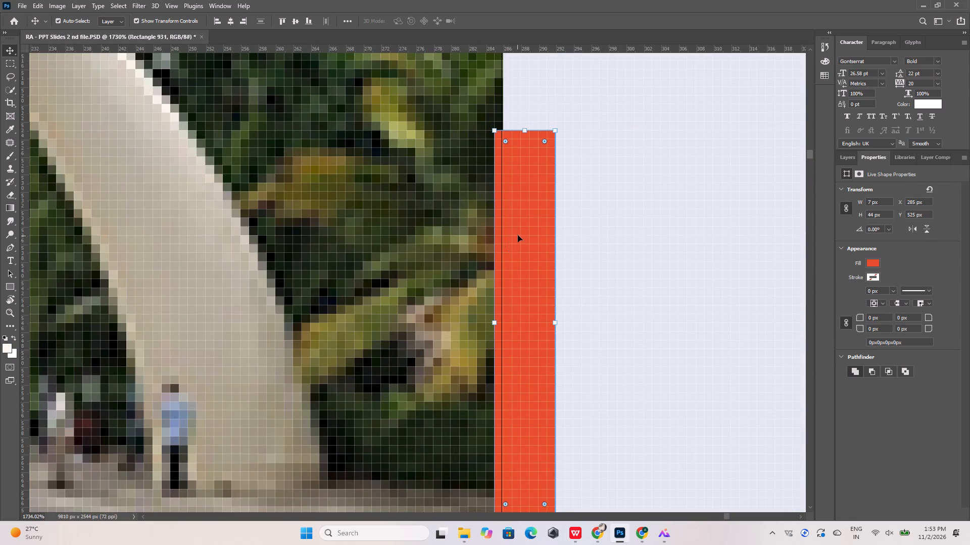
pyautogui.moveTo(519, 235); pyautogui.dragTo(530, 234)
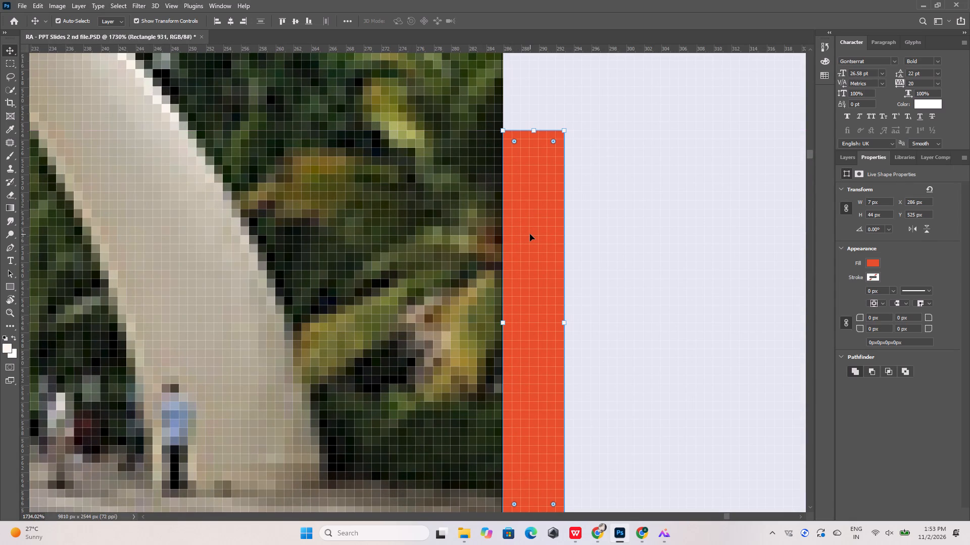
# Add a vertical guide along the spacer rectangle's right edge beside the Mombasa Tusks photo, at about X 293 px.
pyautogui.keyDown('alt'); pyautogui.scroll(-18, 376, 311); pyautogui.keyUp('alt')
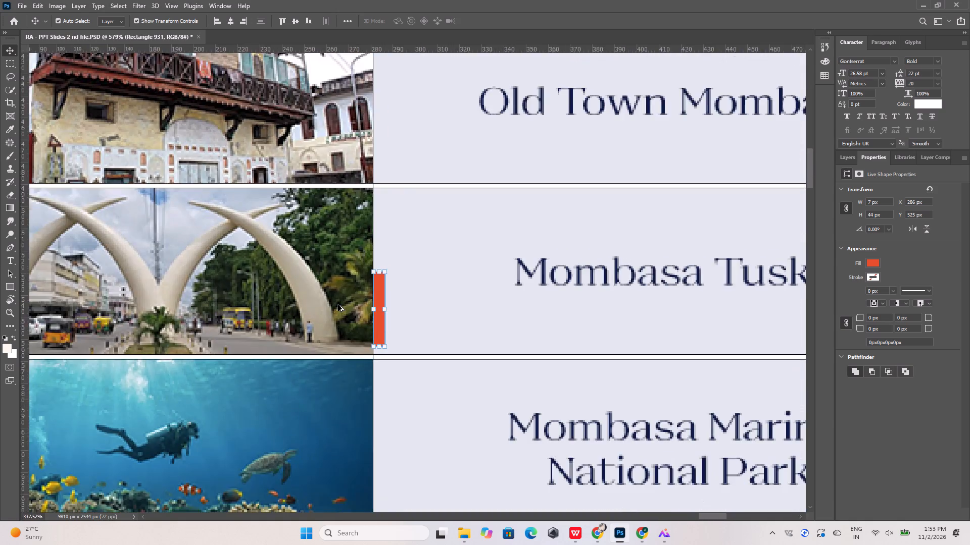
pyautogui.keyDown('alt'); pyautogui.scroll(-5, 338, 305); pyautogui.keyUp('alt')
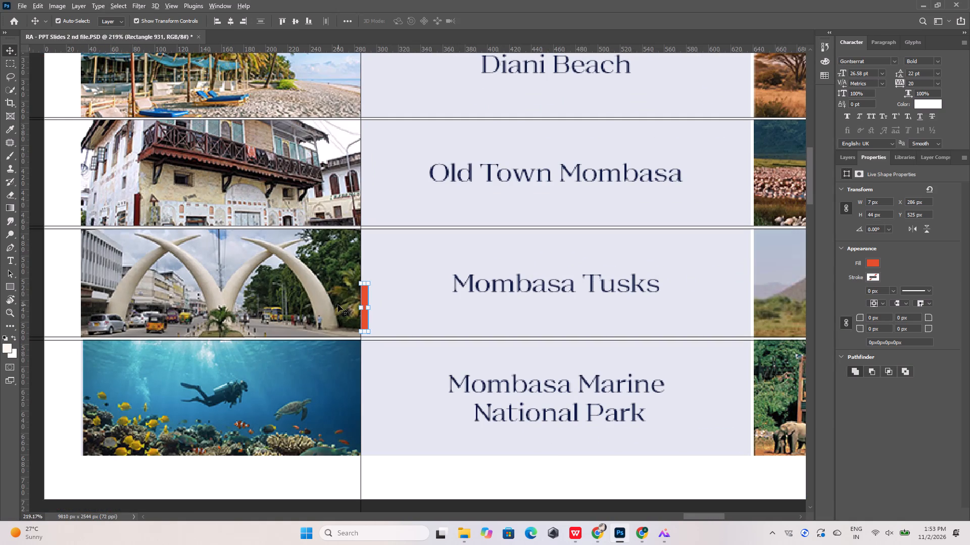
pyautogui.keyDown('alt'); pyautogui.scroll(-10, 533, 315); pyautogui.keyUp('alt')
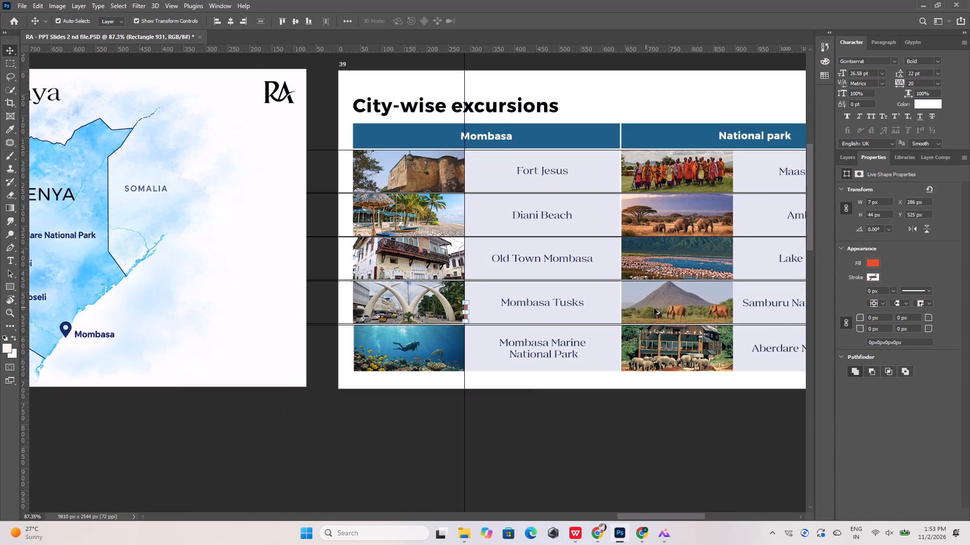
pyautogui.keyDown('alt'); pyautogui.scroll(-18, 693, 353); pyautogui.keyUp('alt')
pyautogui.keyDown('alt'); pyautogui.scroll(5, 368, 381); pyautogui.keyUp('alt')
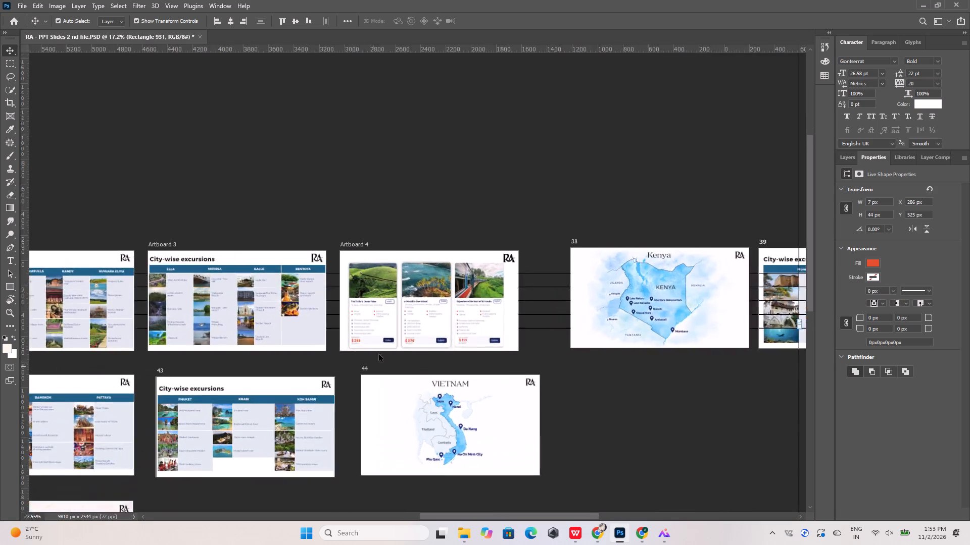
pyautogui.keyDown('alt'); pyautogui.scroll(17, 379, 354); pyautogui.keyUp('alt')
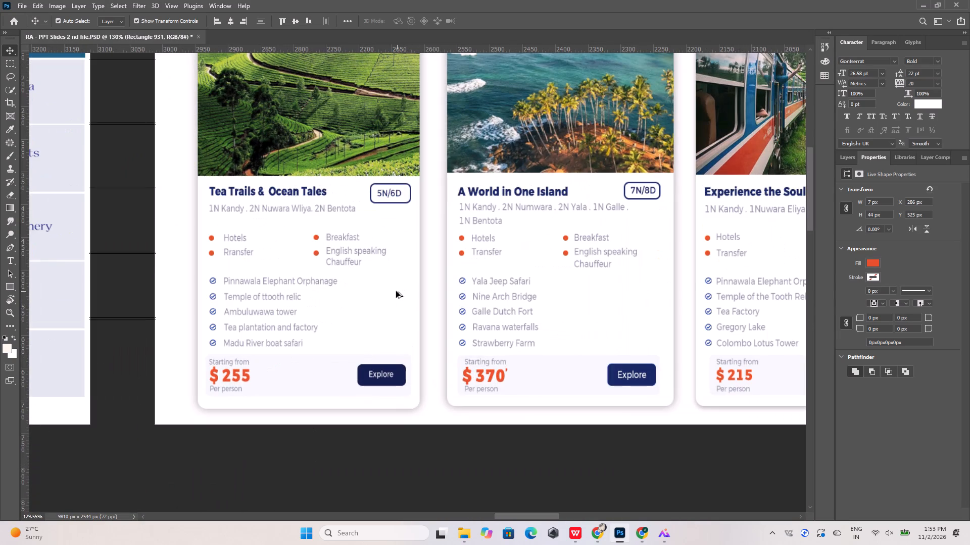
pyautogui.keyDown('alt'); pyautogui.scroll(-20, 270, 285); pyautogui.keyUp('alt')
pyautogui.keyDown('alt'); pyautogui.scroll(-6, 270, 285); pyautogui.keyUp('alt')
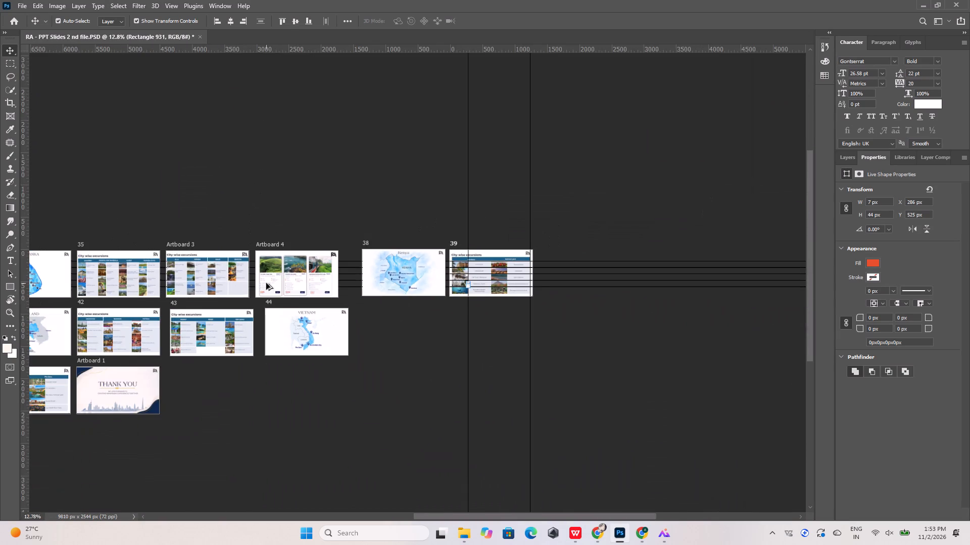
pyautogui.keyDown('alt'); pyautogui.scroll(5, 540, 289); pyautogui.keyUp('alt')
pyautogui.keyDown('alt'); pyautogui.scroll(6, 437, 291); pyautogui.keyUp('alt')
pyautogui.keyDown('alt'); pyautogui.scroll(5, 327, 276); pyautogui.keyUp('alt')
pyautogui.keyDown('alt'); pyautogui.scroll(19, 472, 264); pyautogui.keyUp('alt')
pyautogui.keyDown('alt'); pyautogui.scroll(6, 502, 283); pyautogui.keyUp('alt')
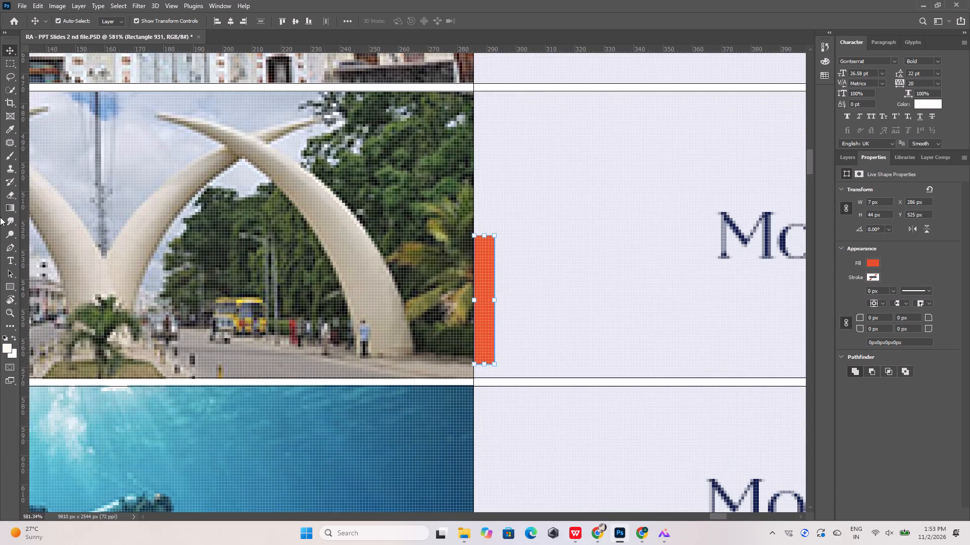
pyautogui.moveTo(23, 237); pyautogui.dragTo(496, 287)
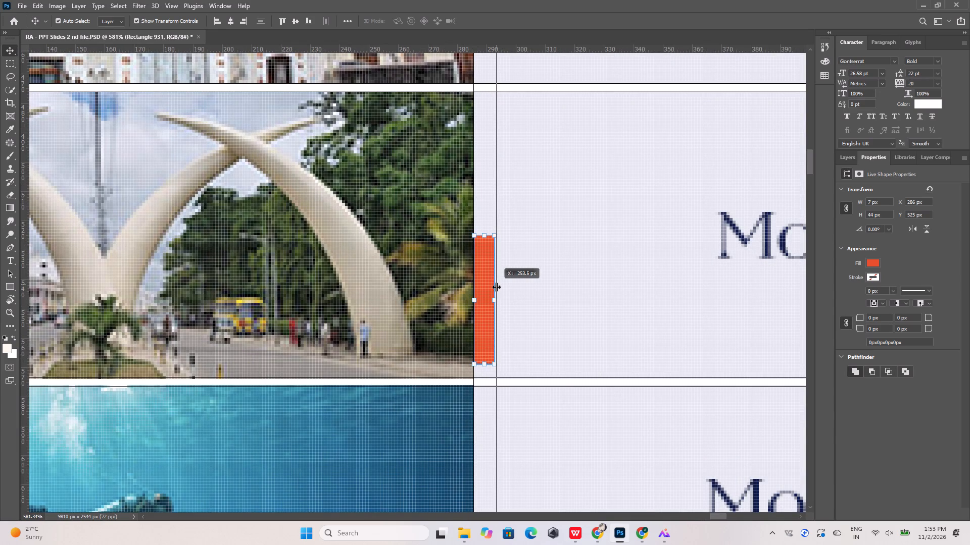
pyautogui.moveTo(496, 287); pyautogui.dragTo(496, 290)
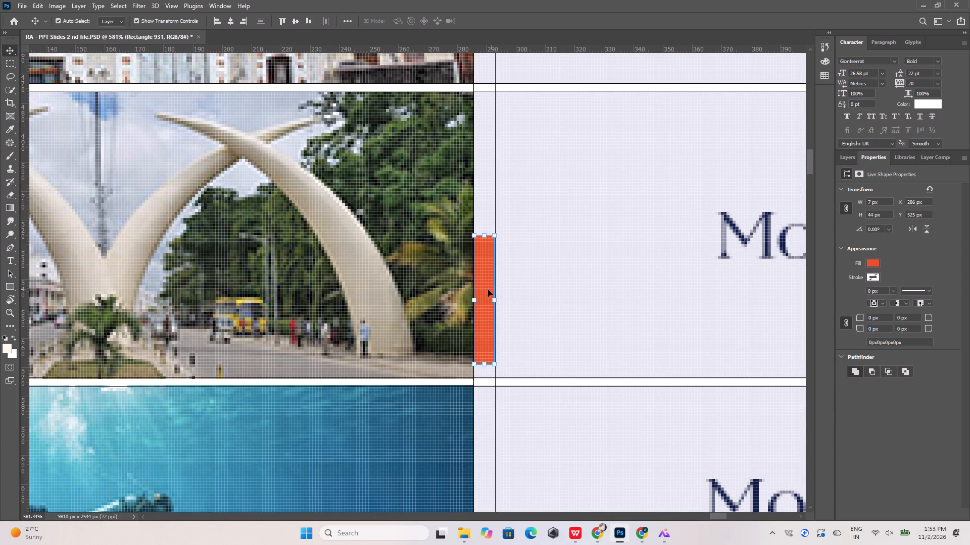
# Move the spacer rectangle away from the photo edge into the Mombasa Tusks label cell, at about X 462 px, Y 528 px.
pyautogui.keyDown('alt'); pyautogui.scroll(-12, 257, 247); pyautogui.keyUp('alt')
pyautogui.keyDown('alt'); pyautogui.scroll(9, 378, 249); pyautogui.keyUp('alt')
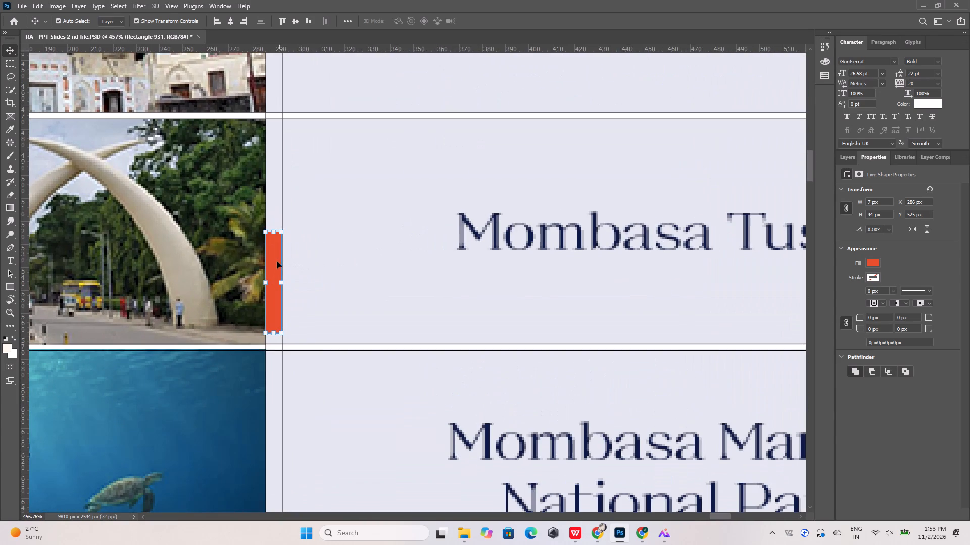
pyautogui.moveTo(274, 262); pyautogui.dragTo(816, 280)
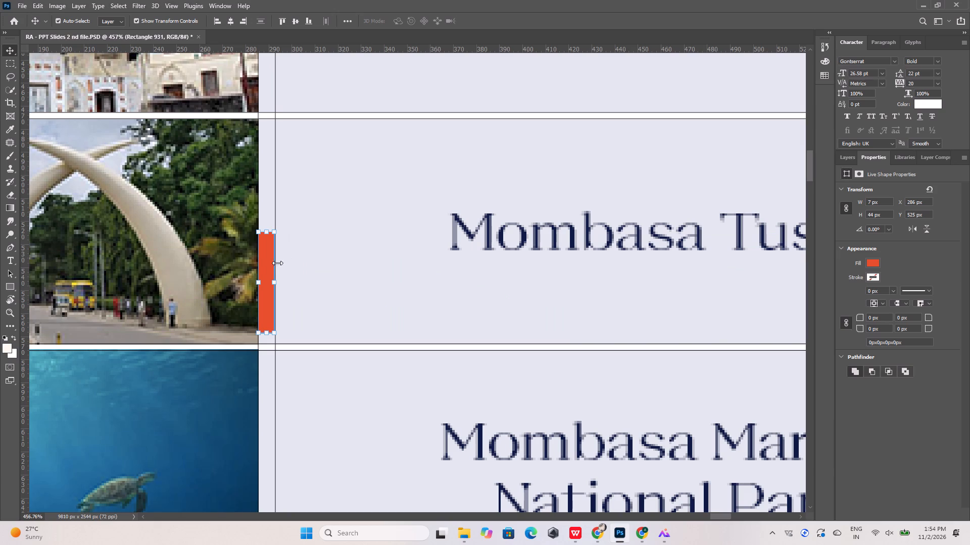
pyautogui.moveTo(267, 261); pyautogui.dragTo(674, 270)
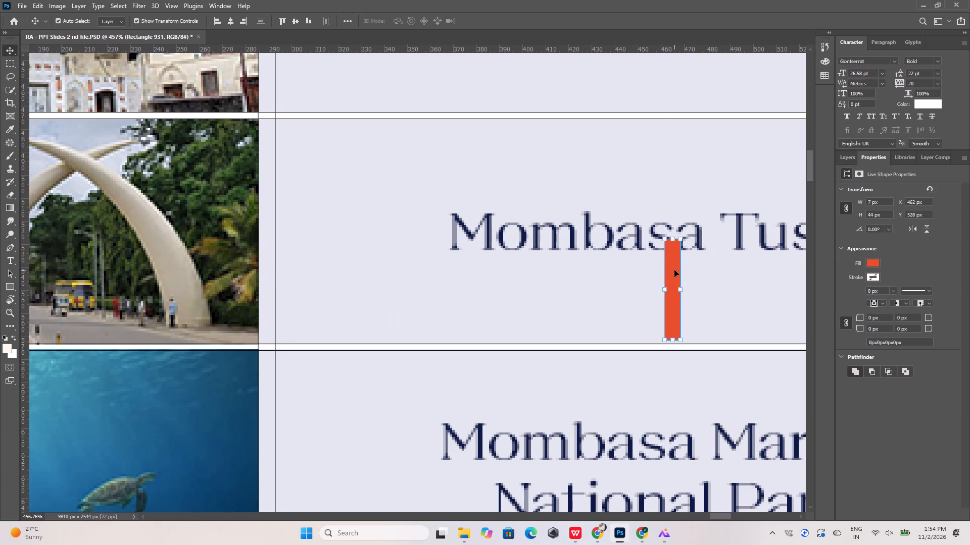
pyautogui.keyDown('alt'); pyautogui.scroll(-10, 195, 264); pyautogui.keyUp('alt')
pyautogui.keyDown('alt'); pyautogui.scroll(-6, 297, 284); pyautogui.keyUp('alt')
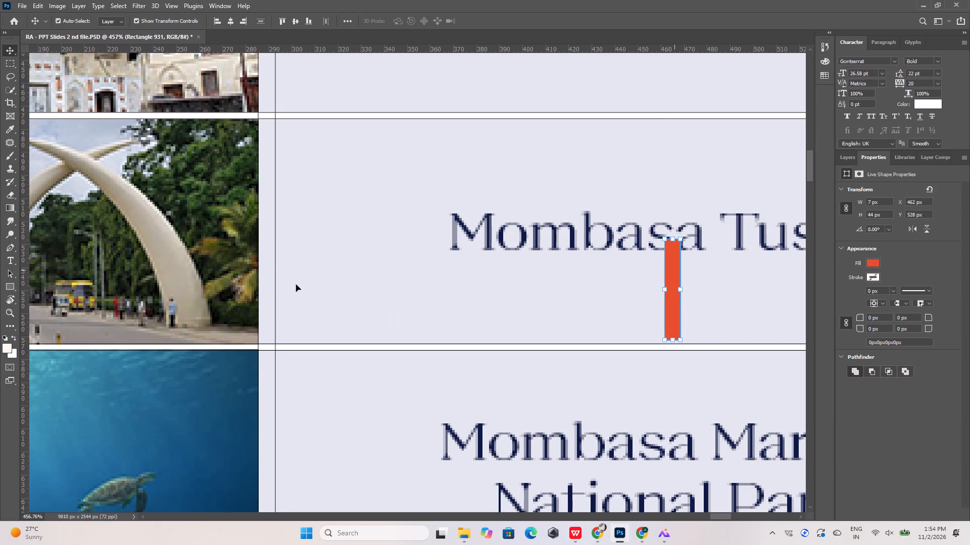
# Reselect the spacer rectangle and move it flush against the right edge of the photo beside Samburu National Reserve, at X 894 px, Y 530 px.
pyautogui.click(298, 281)
pyautogui.keyDown('alt'); pyautogui.scroll(-6, 298, 281); pyautogui.keyUp('alt')
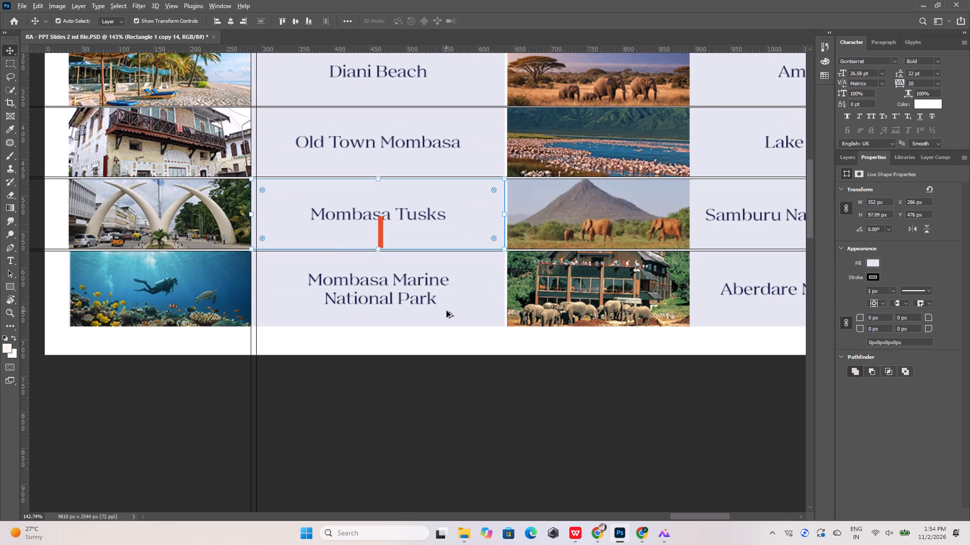
pyautogui.keyDown('alt'); pyautogui.scroll(5, 480, 217); pyautogui.keyUp('alt')
pyautogui.click(323, 236)
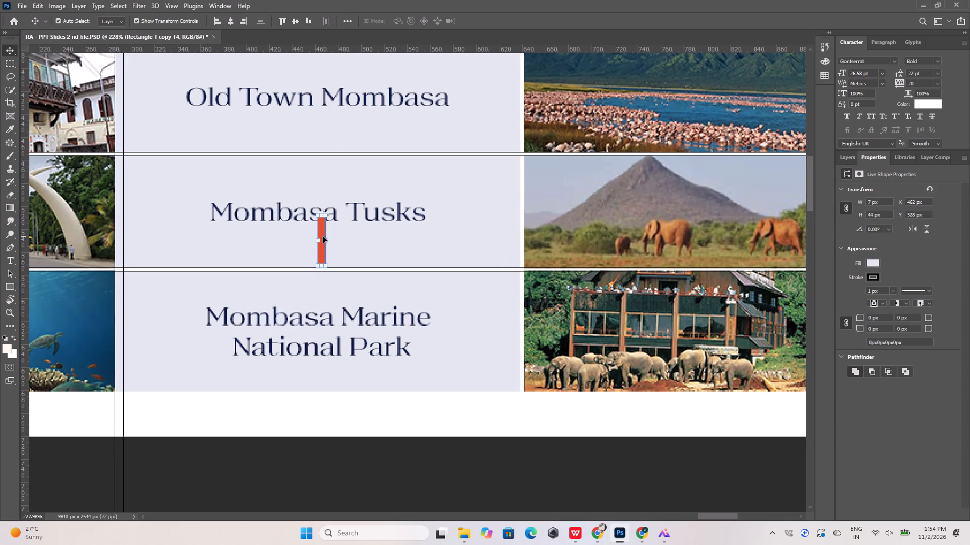
pyautogui.moveTo(322, 233); pyautogui.dragTo(788, 230)
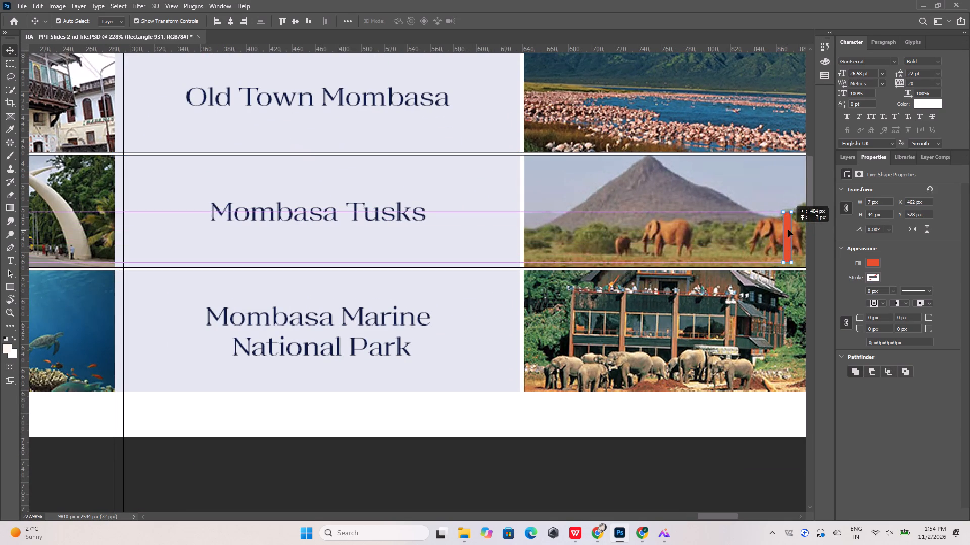
pyautogui.moveTo(788, 230); pyautogui.dragTo(788, 230)
pyautogui.keyDown('alt'); pyautogui.scroll(-12, 107, 224); pyautogui.keyUp('alt')
pyautogui.keyDown('alt'); pyautogui.scroll(11, 235, 213); pyautogui.keyUp('alt')
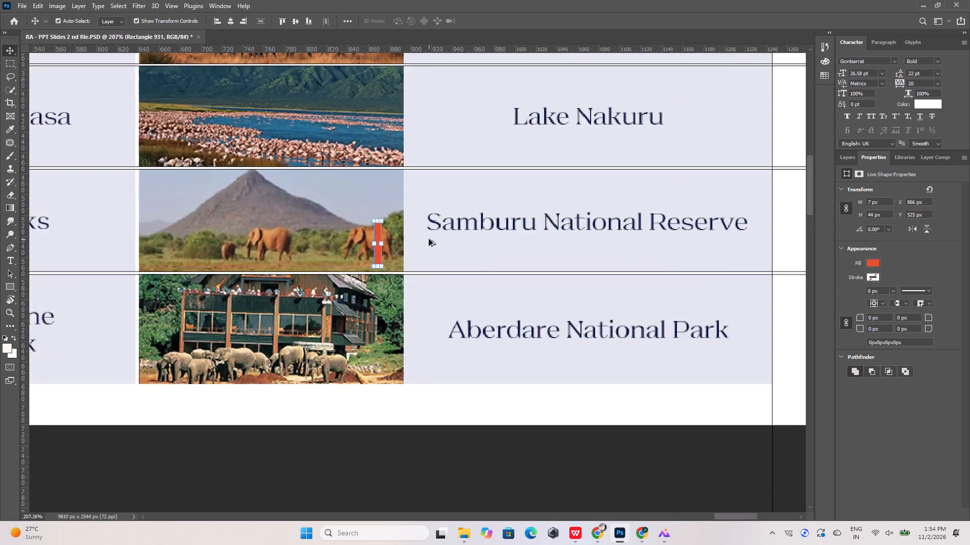
pyautogui.keyDown('alt'); pyautogui.scroll(15, 429, 239); pyautogui.keyUp('alt')
pyautogui.moveTo(344, 229); pyautogui.dragTo(469, 243)
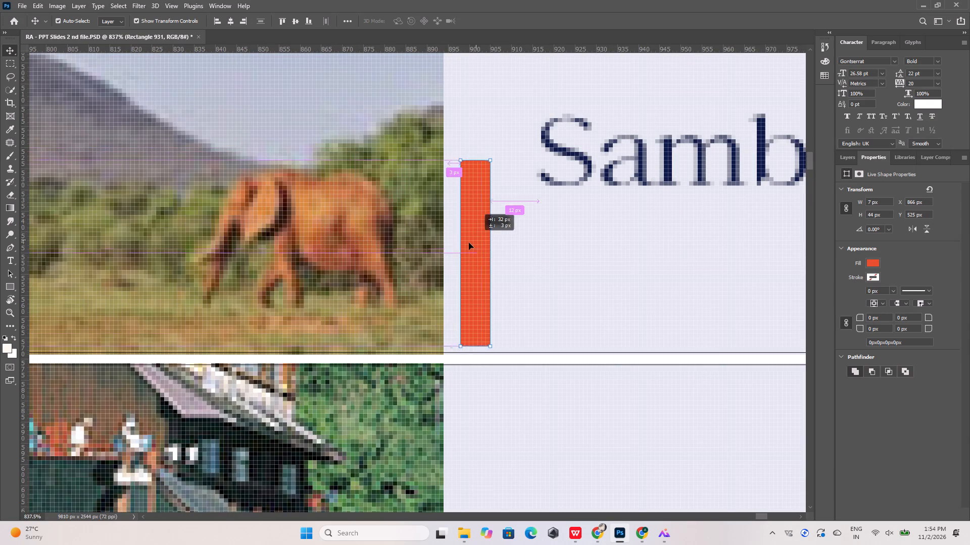
pyautogui.moveTo(469, 243); pyautogui.dragTo(459, 247)
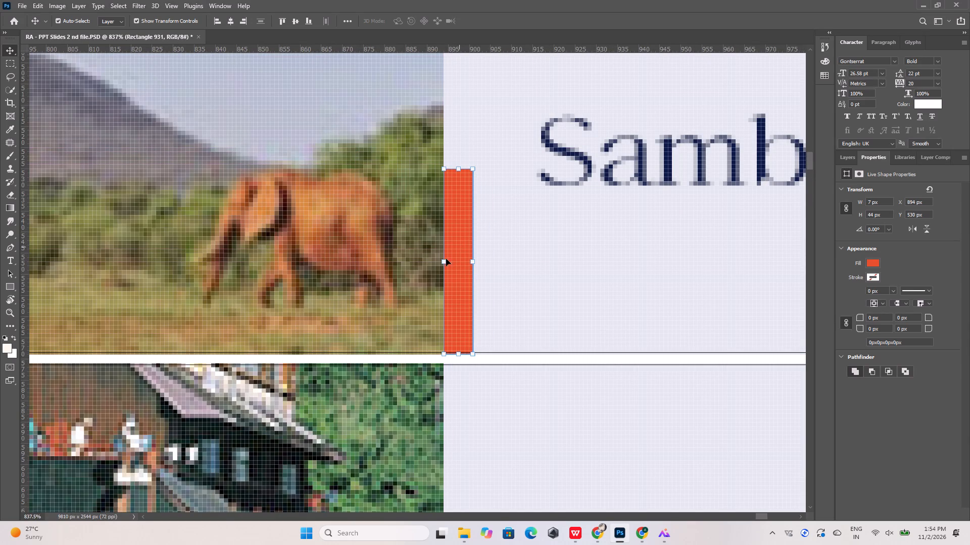
# Add a vertical guide along the spacer rectangle's right edge beside the Samburu National Reserve photo, at about X 901 px.
pyautogui.moveTo(24, 258); pyautogui.dragTo(475, 288)
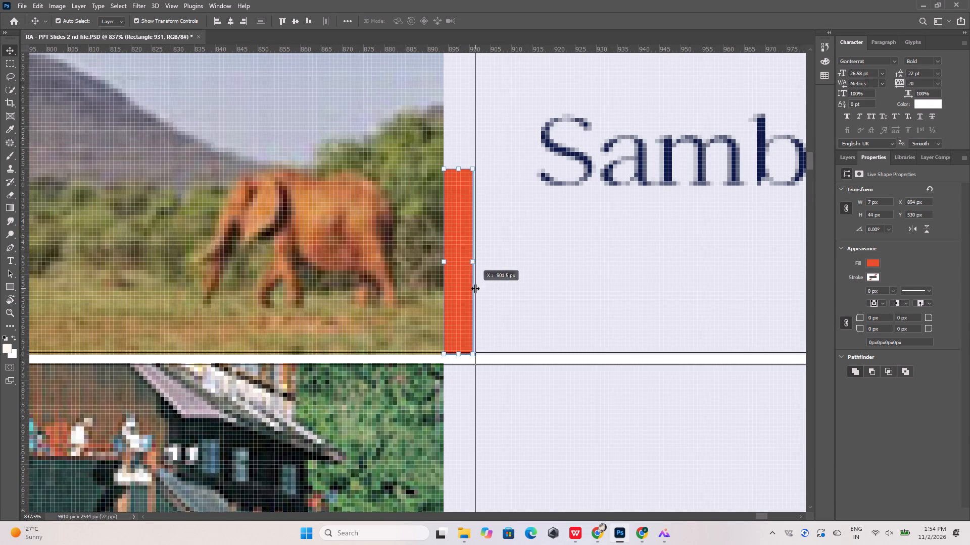
pyautogui.moveTo(475, 288); pyautogui.dragTo(474, 290)
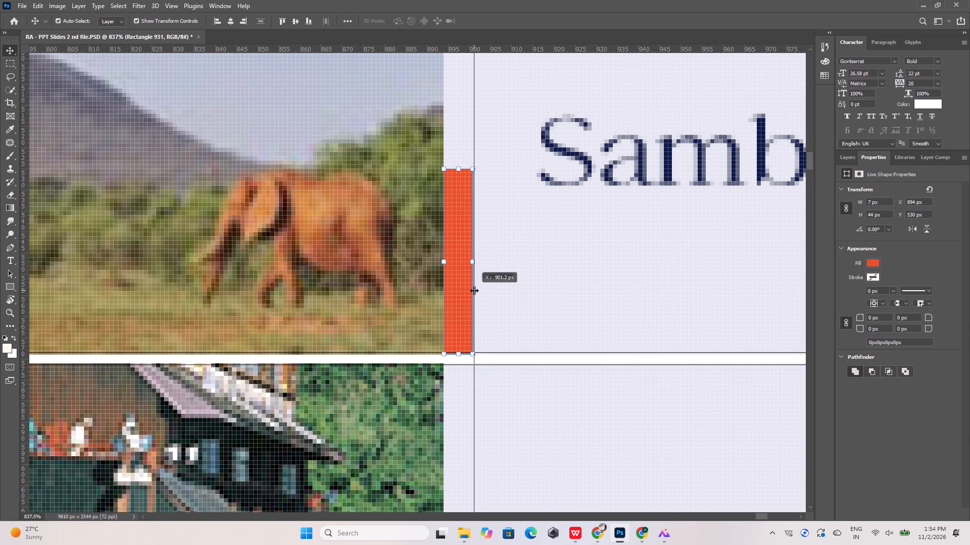
pyautogui.moveTo(474, 290); pyautogui.dragTo(473, 292)
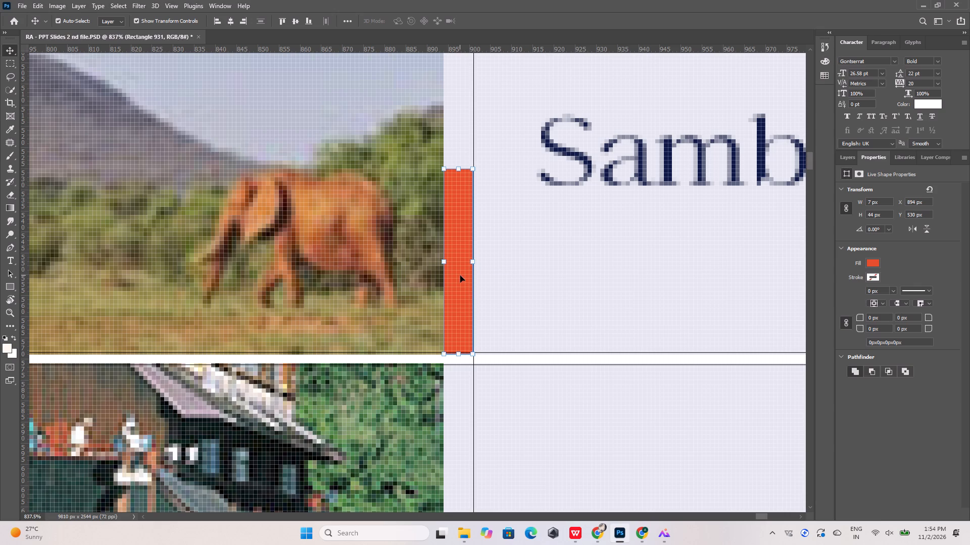
# Delete the orange-red spacer rectangle from artboard 39.
pyautogui.press('Delete')
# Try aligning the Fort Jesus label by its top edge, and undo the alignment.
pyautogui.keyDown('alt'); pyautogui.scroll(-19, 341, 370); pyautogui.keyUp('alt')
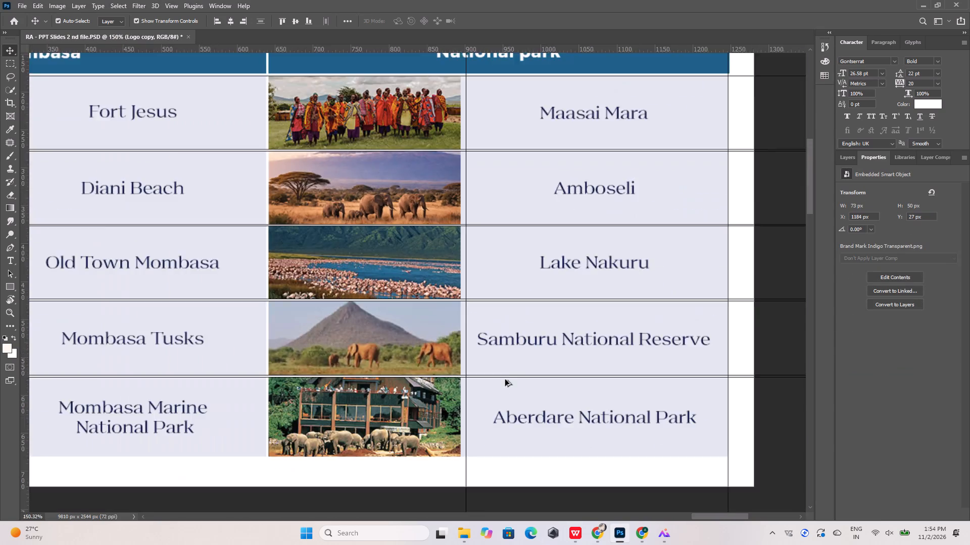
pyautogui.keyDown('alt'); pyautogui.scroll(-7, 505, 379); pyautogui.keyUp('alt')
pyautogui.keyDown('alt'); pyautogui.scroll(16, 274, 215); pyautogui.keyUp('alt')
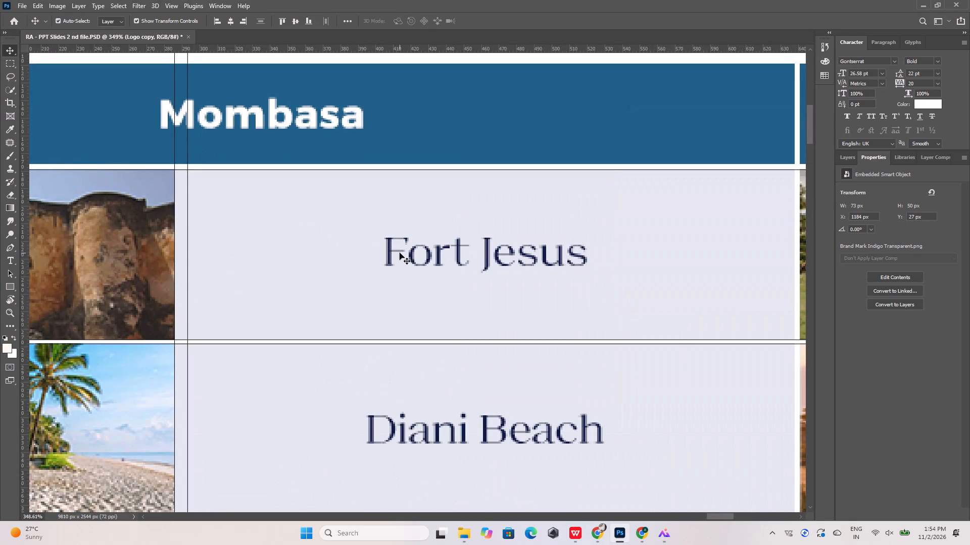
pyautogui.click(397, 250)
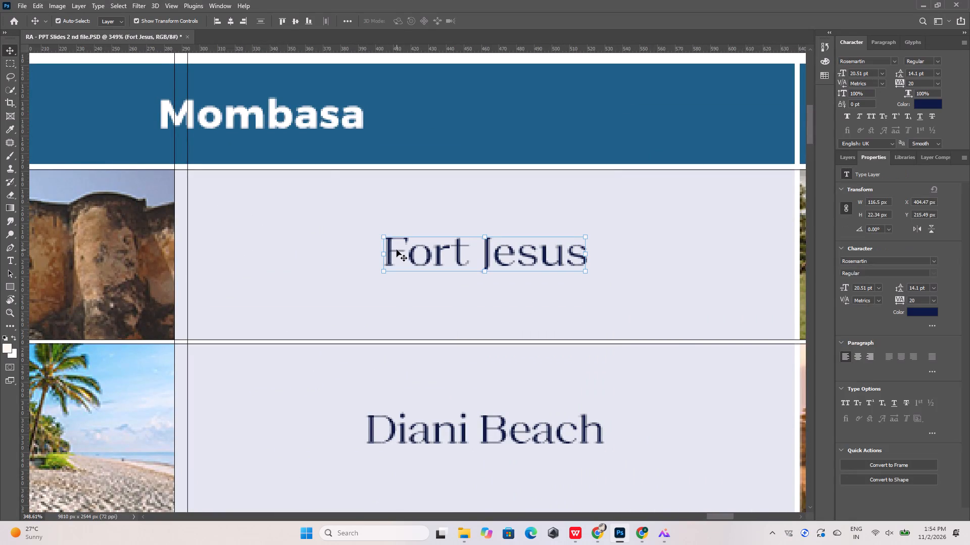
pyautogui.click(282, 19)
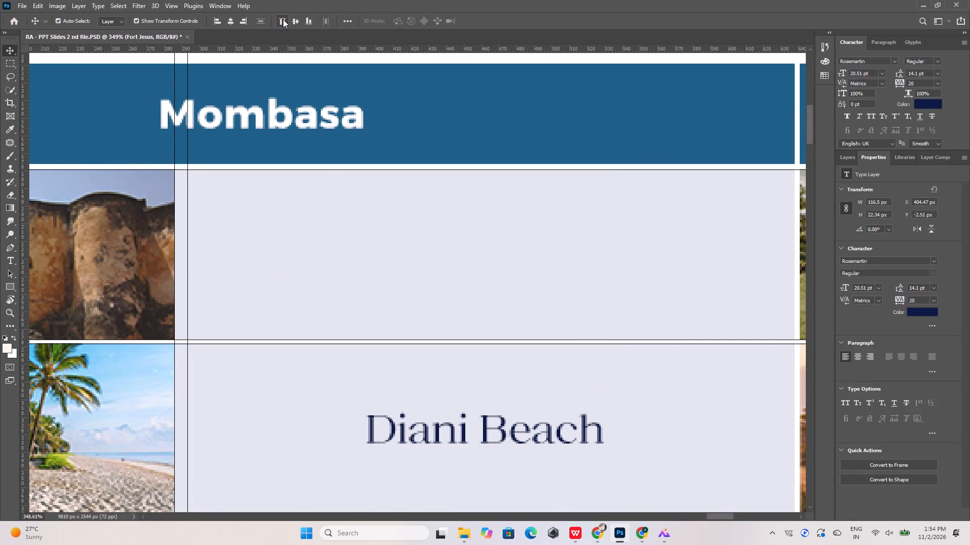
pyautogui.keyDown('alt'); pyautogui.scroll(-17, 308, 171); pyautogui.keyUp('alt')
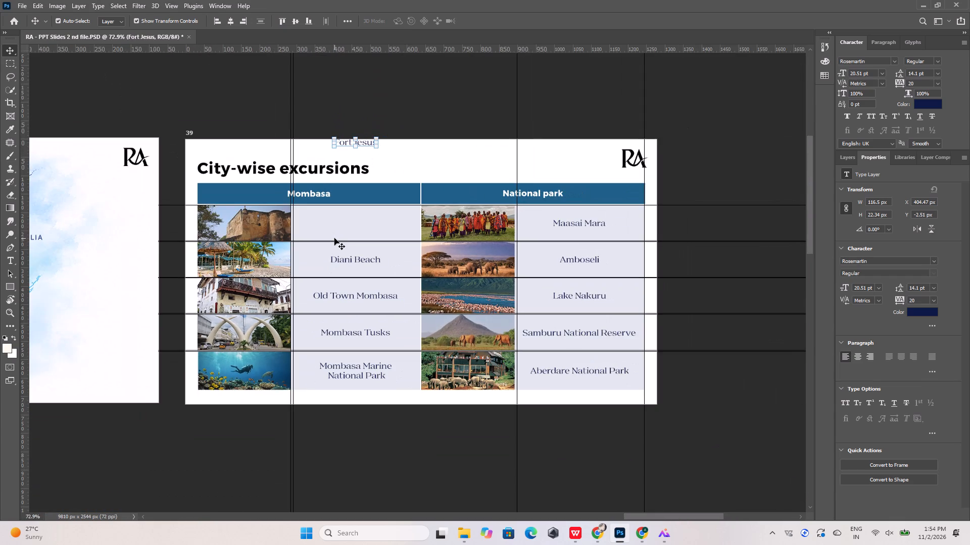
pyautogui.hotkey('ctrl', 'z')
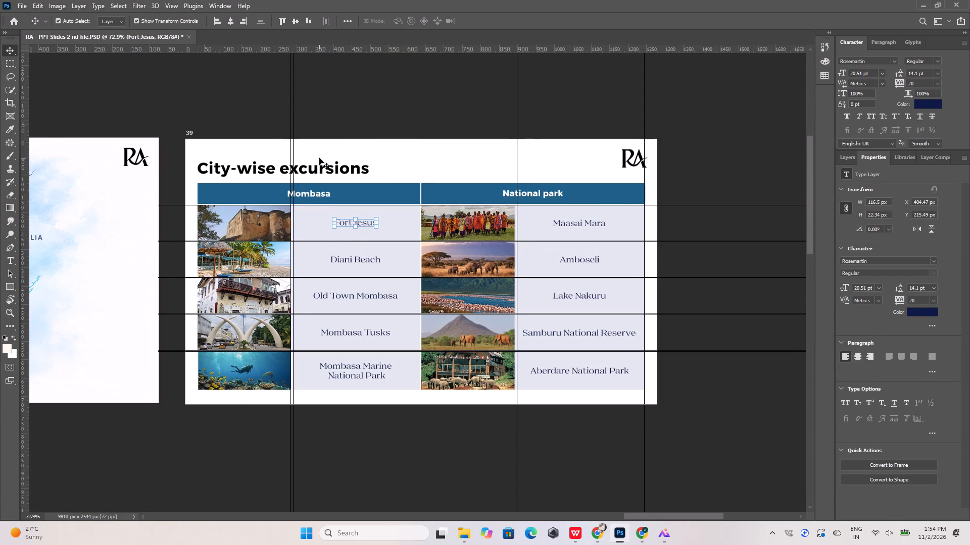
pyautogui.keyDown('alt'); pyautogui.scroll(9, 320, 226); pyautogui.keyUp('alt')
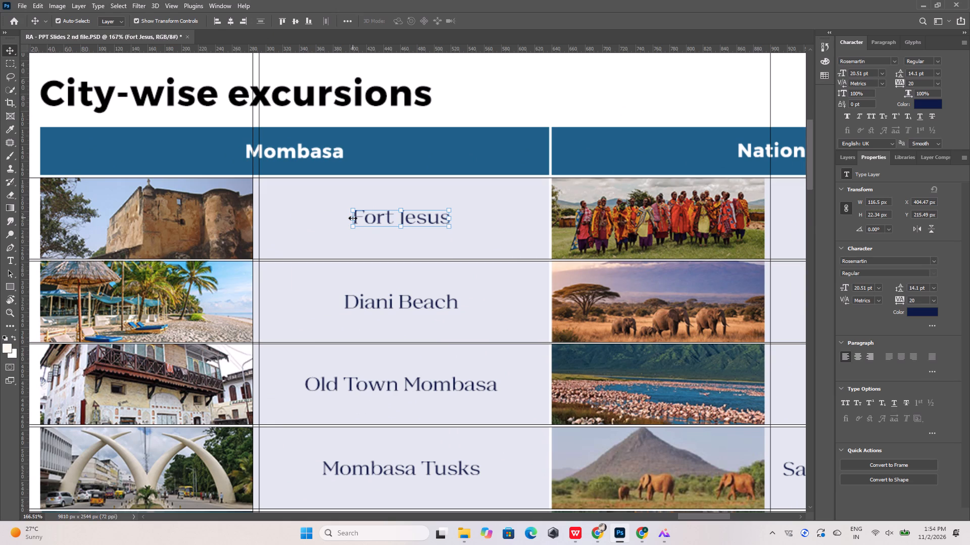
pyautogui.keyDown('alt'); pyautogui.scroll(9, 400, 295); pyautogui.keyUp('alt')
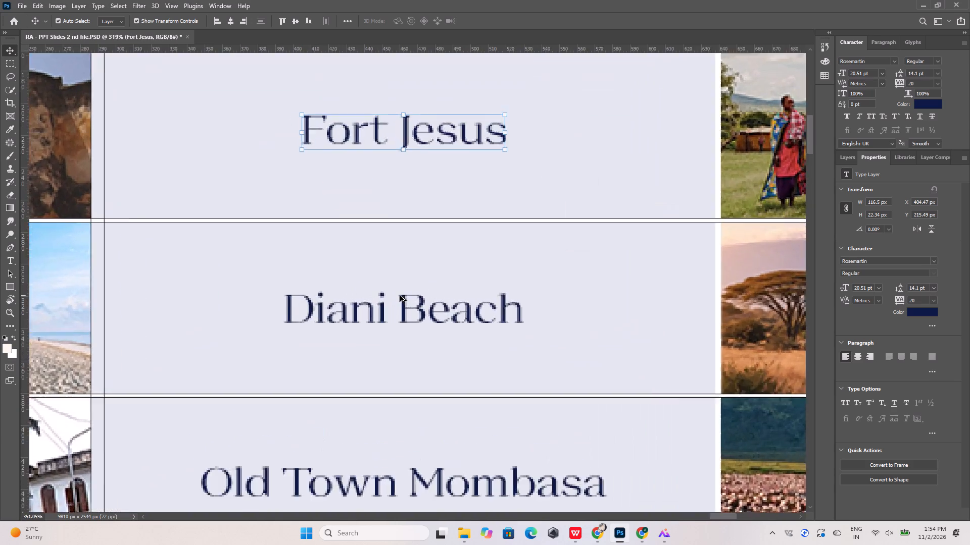
# Add a vertical guide along the left edge of the Fort Jesus label, at about X 404 px.
pyautogui.keyDown('alt'); pyautogui.scroll(3, 400, 295); pyautogui.keyUp('alt')
pyautogui.click(351, 249)
pyautogui.moveTo(22, 197); pyautogui.dragTo(249, 168)
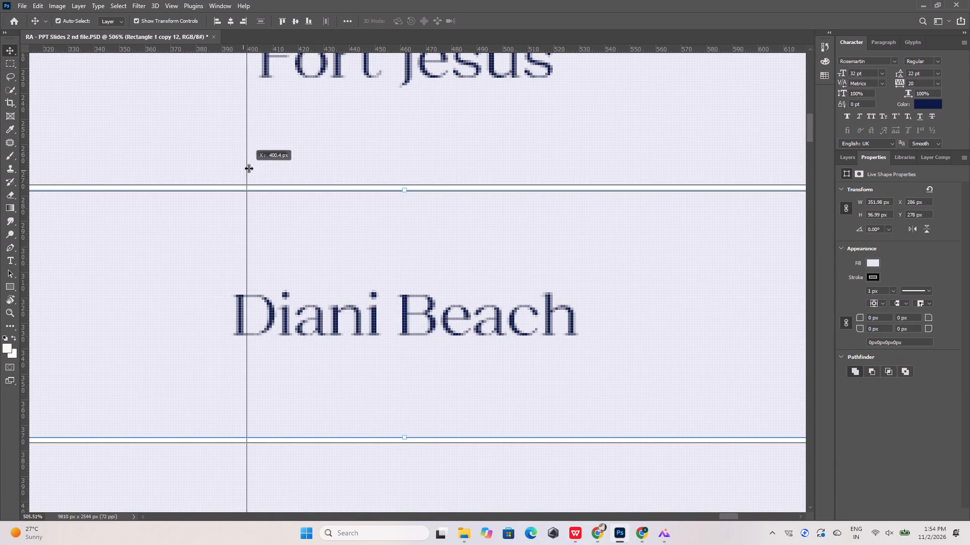
pyautogui.moveTo(249, 168); pyautogui.dragTo(259, 164)
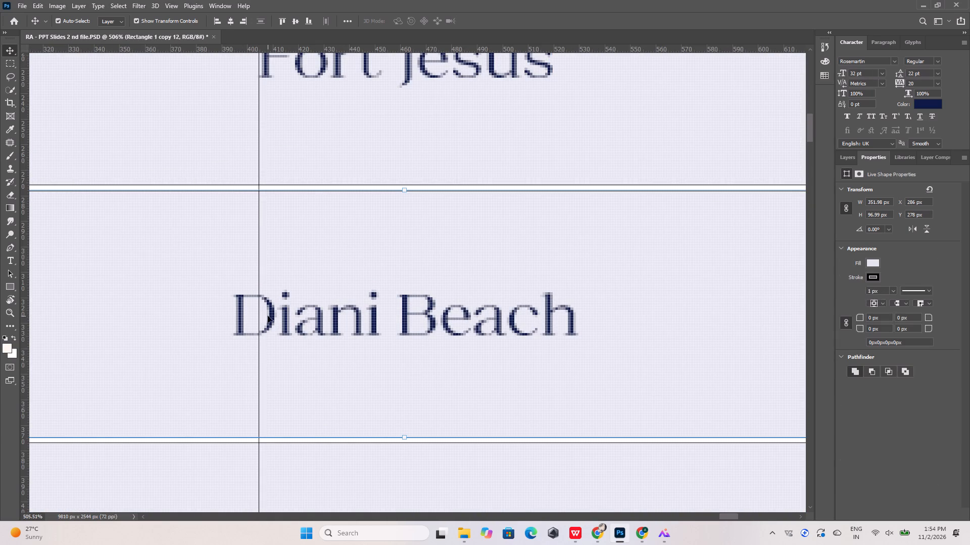
# Move the Diani Beach label horizontally until its left edge sits on the Fort Jesus guide, at X 404.47 px.
pyautogui.click(271, 315)
pyautogui.moveTo(271, 315); pyautogui.dragTo(296, 315)
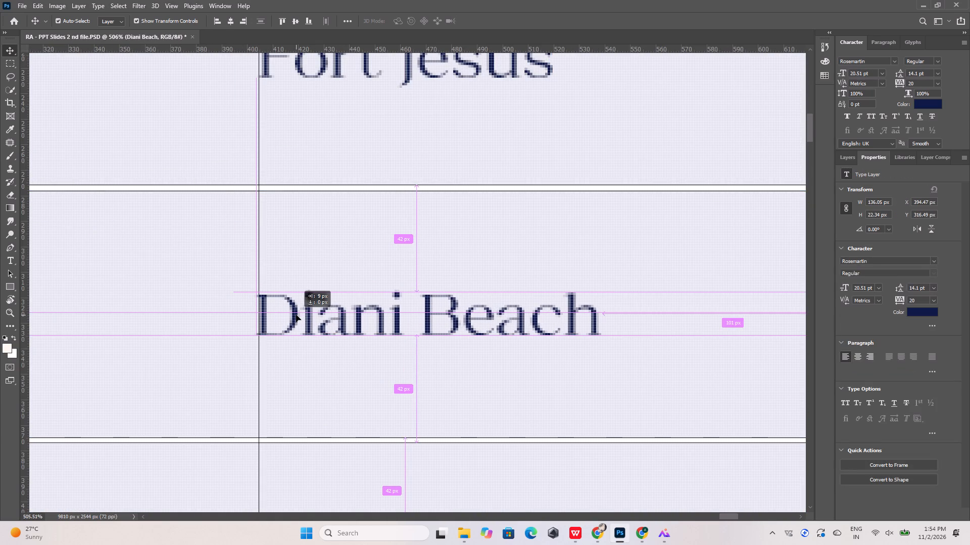
pyautogui.moveTo(296, 315); pyautogui.dragTo(297, 315)
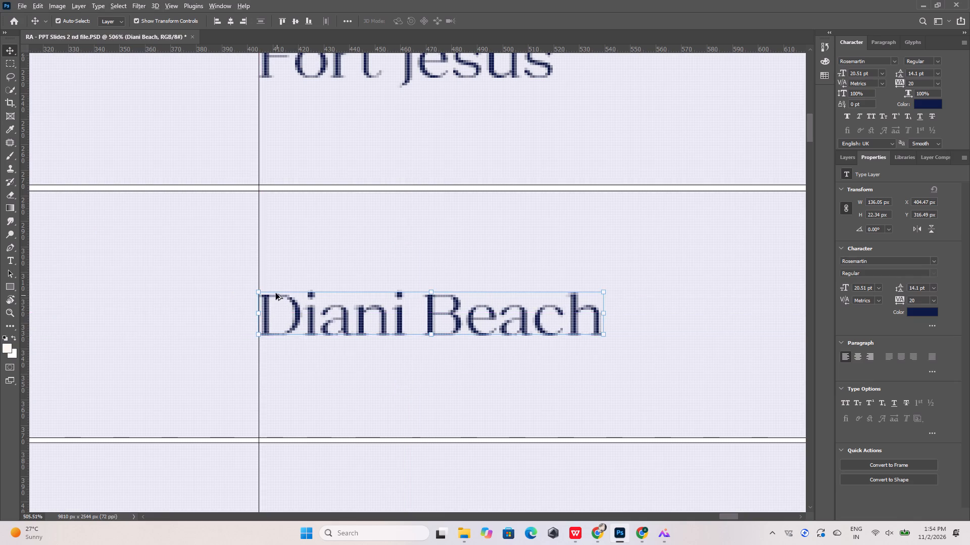
# Move the Old Town Mombasa label horizontally so its left edge meets the same guide, at X 404.47 px.
pyautogui.keyDown('alt'); pyautogui.scroll(-12, 271, 275); pyautogui.keyUp('alt')
pyautogui.keyDown('alt'); pyautogui.scroll(11, 245, 370); pyautogui.keyUp('alt')
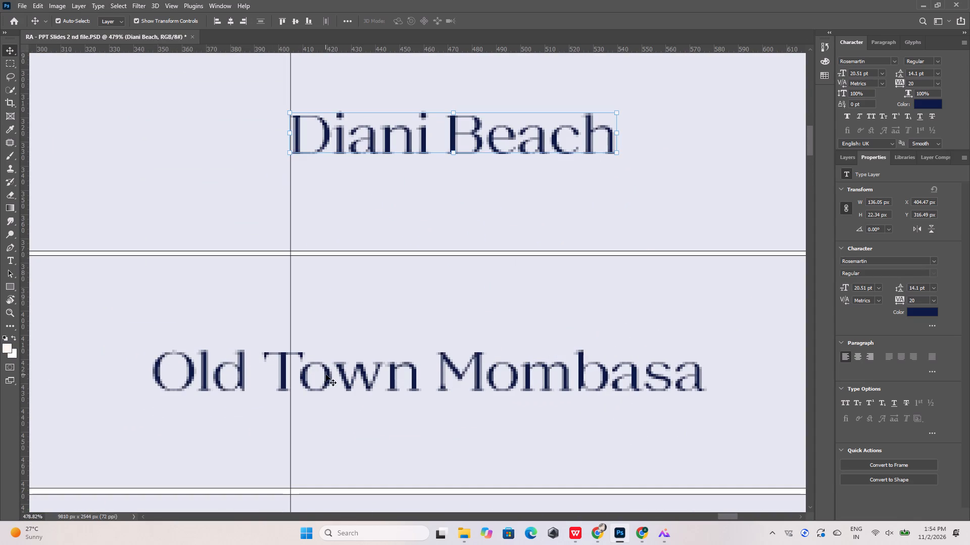
pyautogui.moveTo(326, 374); pyautogui.dragTo(461, 386)
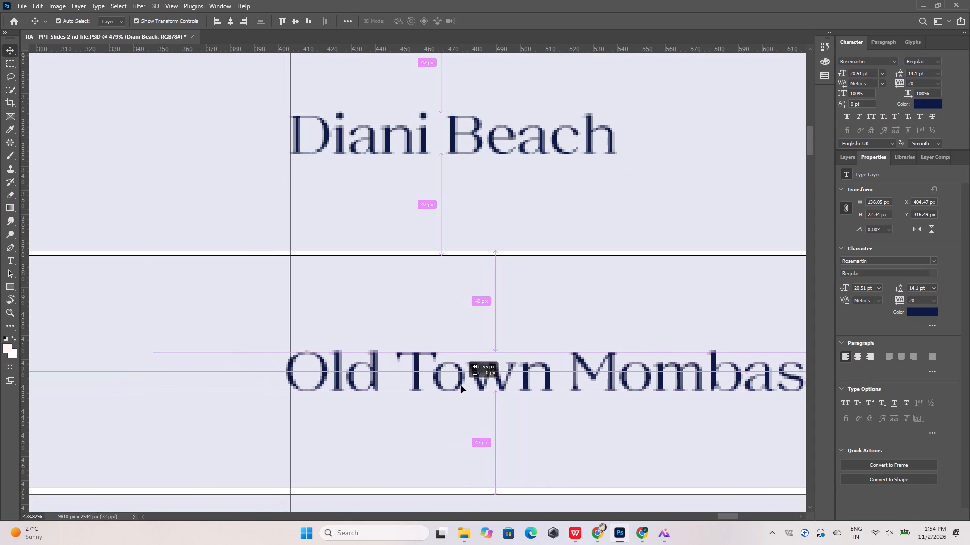
pyautogui.moveTo(461, 386); pyautogui.dragTo(464, 385)
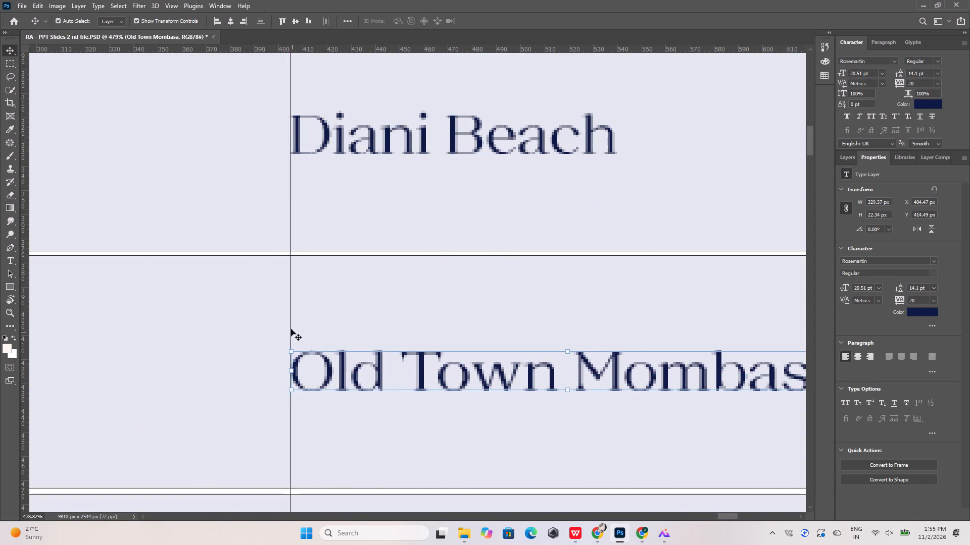
# Move the Mombasa Tusks label so its left edge meets the guide, at X 404.47 px, Y 516.49 px.
pyautogui.keyDown('alt'); pyautogui.scroll(-15, 288, 325); pyautogui.keyUp('alt')
pyautogui.keyDown('alt'); pyautogui.scroll(17, 292, 416); pyautogui.keyUp('alt')
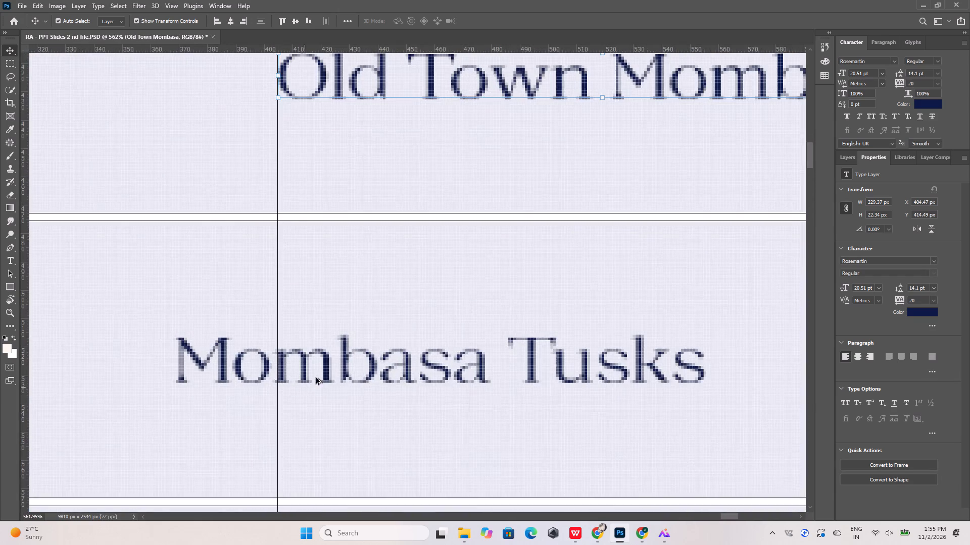
pyautogui.click(326, 368)
pyautogui.moveTo(326, 365); pyautogui.dragTo(418, 372)
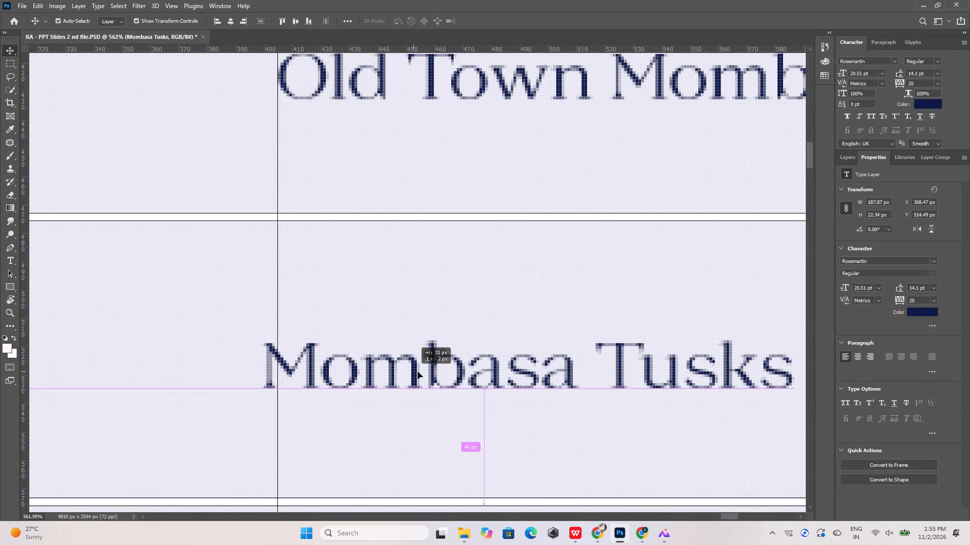
pyautogui.moveTo(418, 372); pyautogui.dragTo(428, 372)
# Move the two-line Mombasa Marine National Park label so its first line starts at the guide, about 3 px lower than before.
pyautogui.keyDown('alt'); pyautogui.scroll(-17, 338, 324); pyautogui.keyUp('alt')
pyautogui.keyDown('alt'); pyautogui.scroll(10, 336, 406); pyautogui.keyUp('alt')
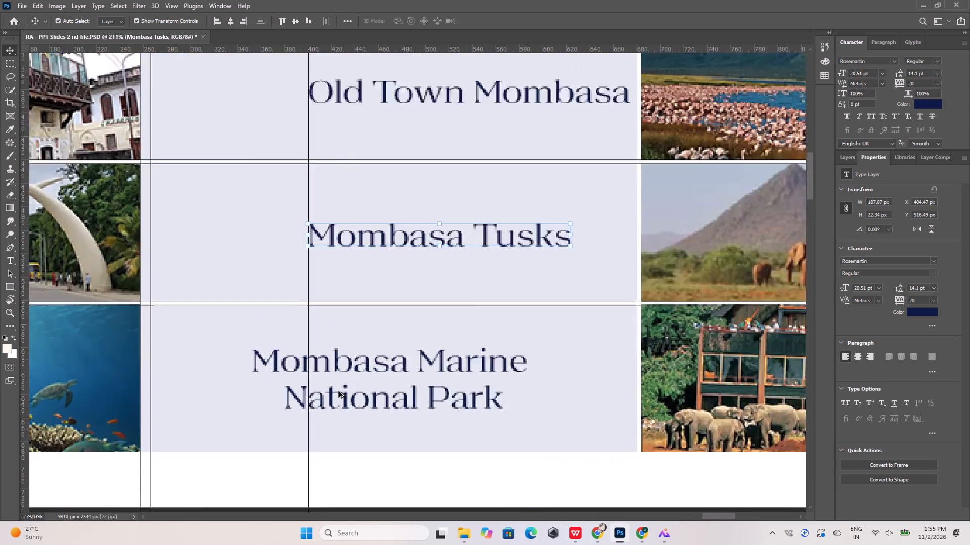
pyautogui.keyDown('alt'); pyautogui.scroll(5, 338, 391); pyautogui.keyUp('alt')
pyautogui.click(357, 345)
pyautogui.moveTo(357, 345); pyautogui.dragTo(390, 349)
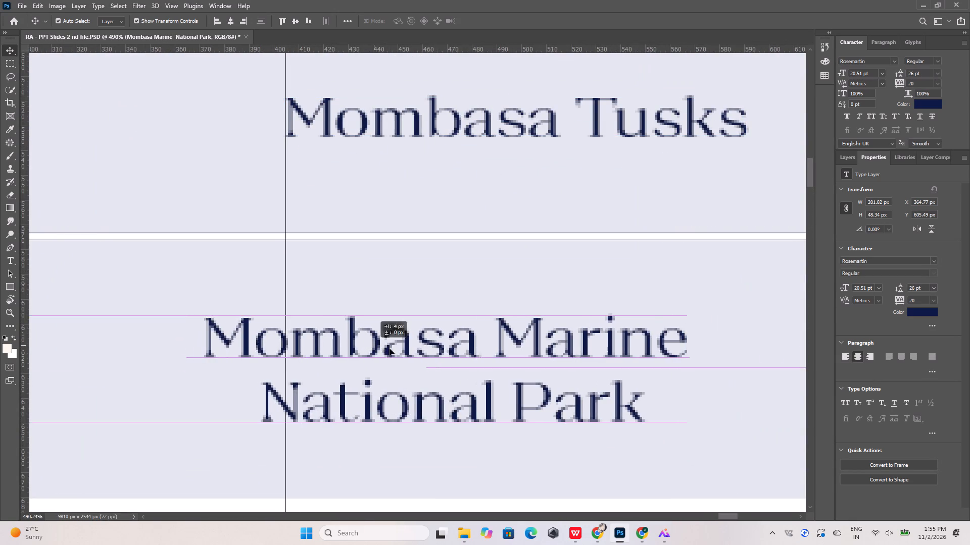
pyautogui.moveTo(390, 349); pyautogui.dragTo(455, 352)
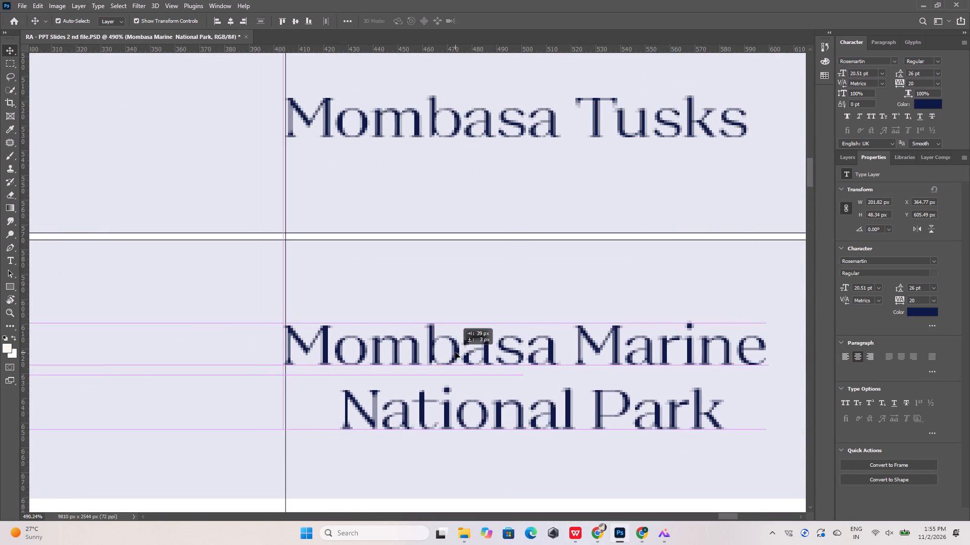
pyautogui.moveTo(455, 352); pyautogui.dragTo(457, 352)
# Left-align the Mombasa Marine National Park text and bring its left edge back to the guide, at X 404.47 px, Y 608.49 px.
pyautogui.doubleClick(456, 352)
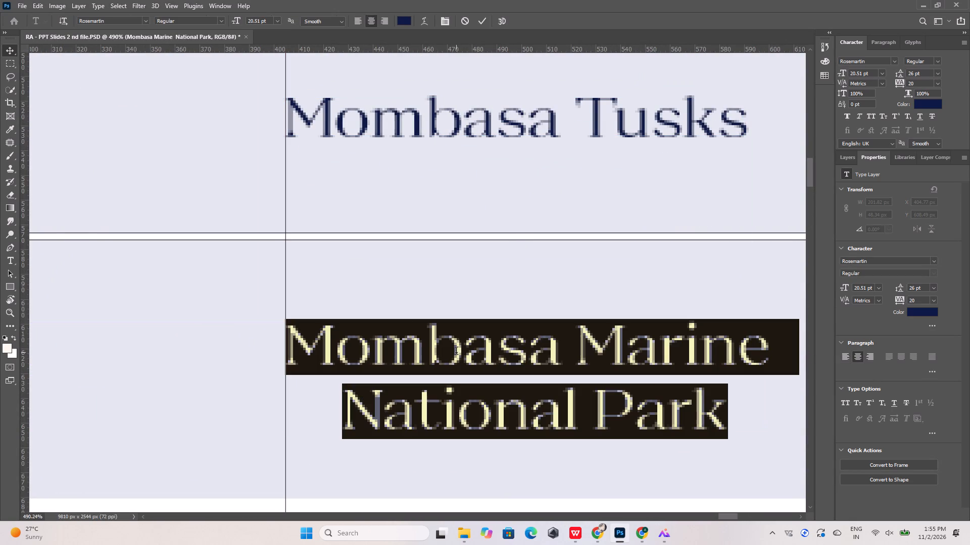
pyautogui.click(361, 21)
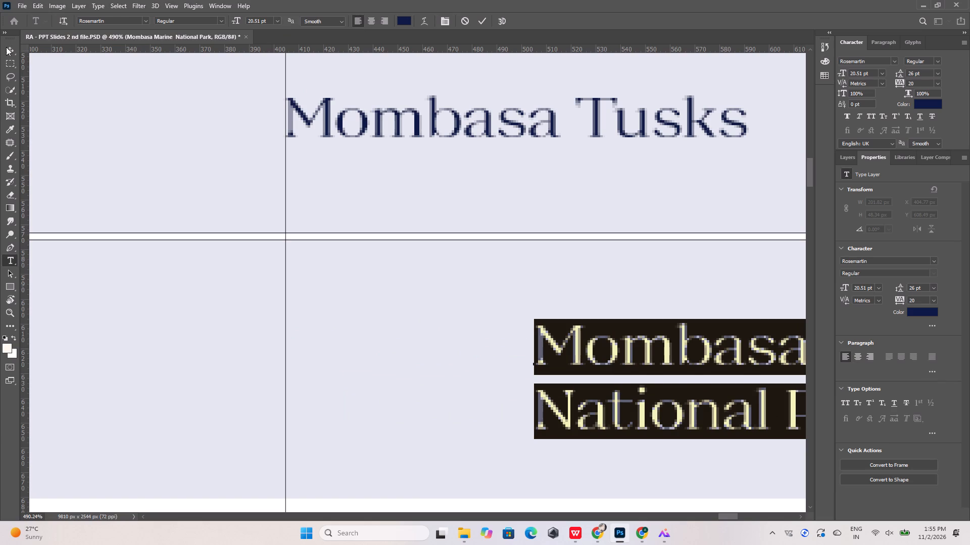
pyautogui.click(9, 54)
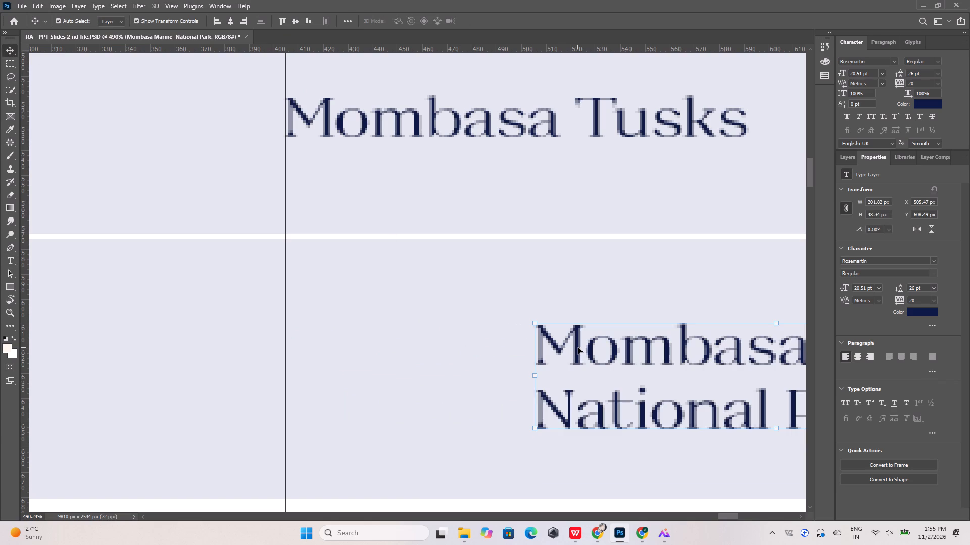
pyautogui.moveTo(578, 347); pyautogui.dragTo(331, 329)
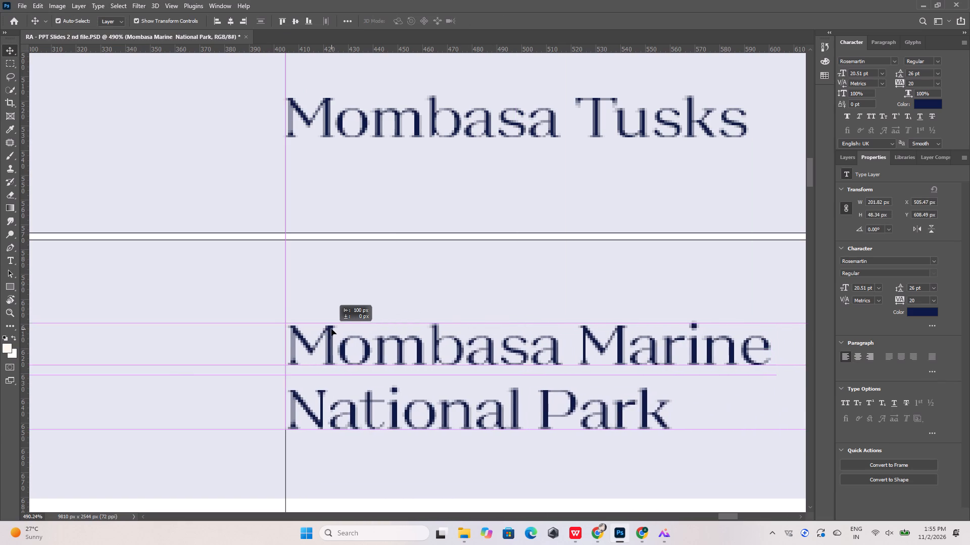
pyautogui.moveTo(331, 329); pyautogui.dragTo(328, 329)
# Add a vertical guide along the left edge of the Samburu National Reserve label, at about X 917 px.
pyautogui.keyDown('alt'); pyautogui.scroll(-20, 328, 329); pyautogui.keyUp('alt')
pyautogui.keyDown('alt'); pyautogui.scroll(-1, 328, 329); pyautogui.keyUp('alt')
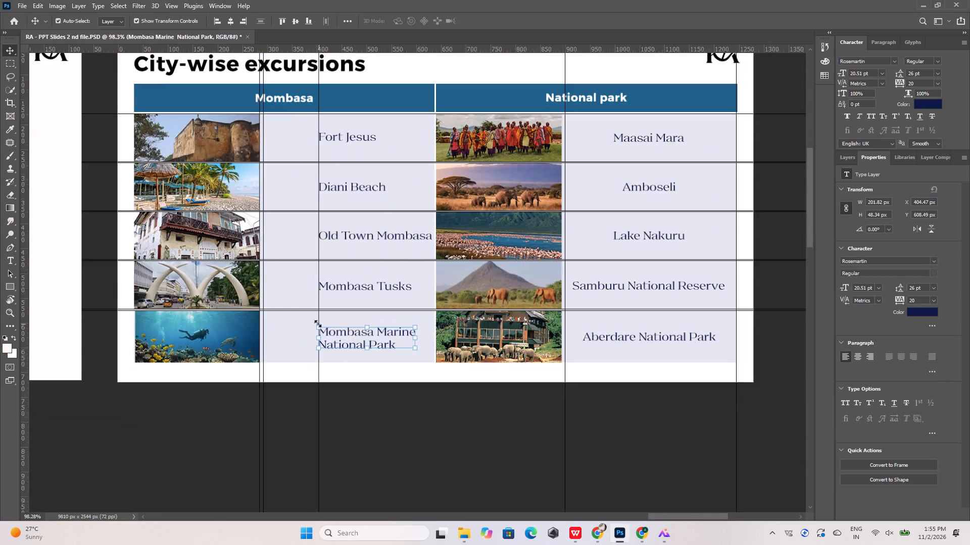
pyautogui.keyDown('alt'); pyautogui.scroll(-3, 318, 323); pyautogui.keyUp('alt')
pyautogui.keyDown('alt'); pyautogui.scroll(11, 552, 274); pyautogui.keyUp('alt')
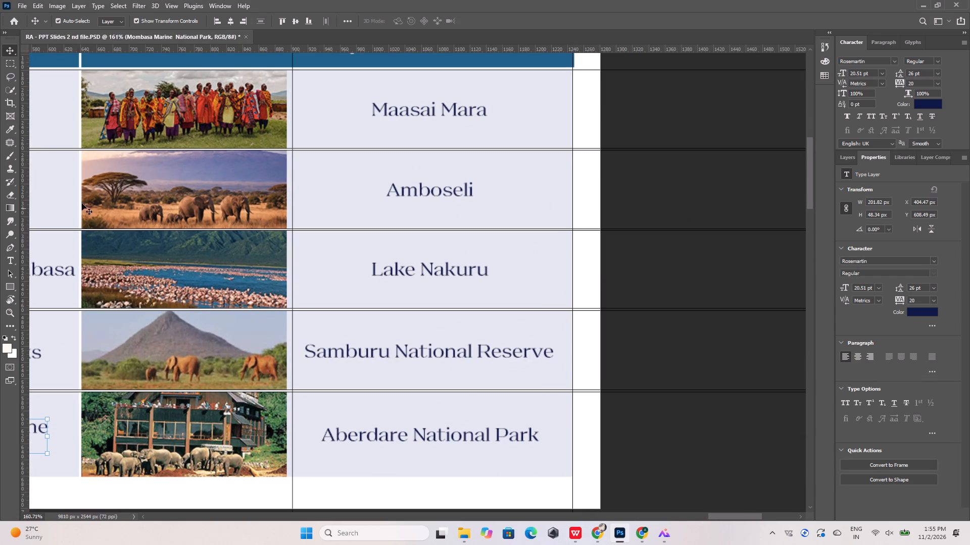
pyautogui.moveTo(25, 218); pyautogui.dragTo(339, 243)
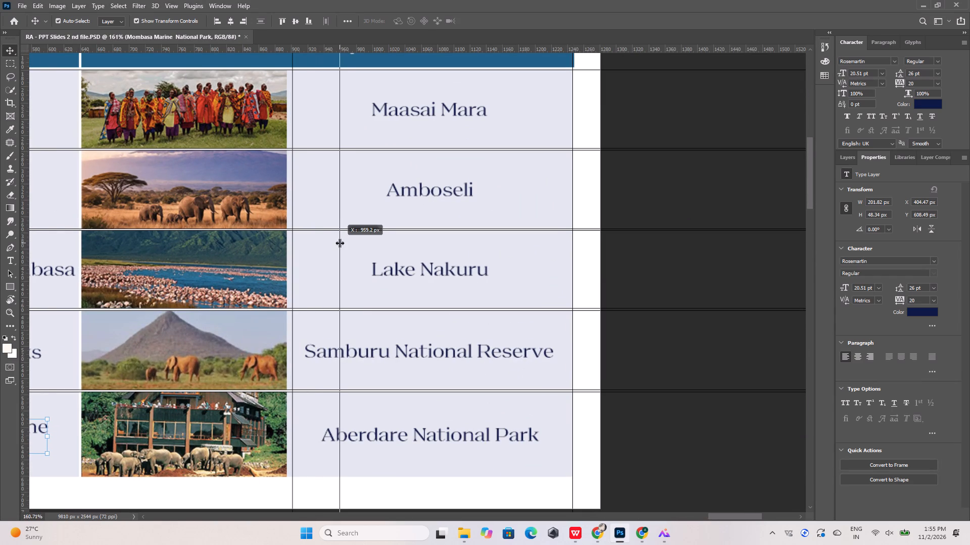
pyautogui.moveTo(339, 243); pyautogui.dragTo(344, 242)
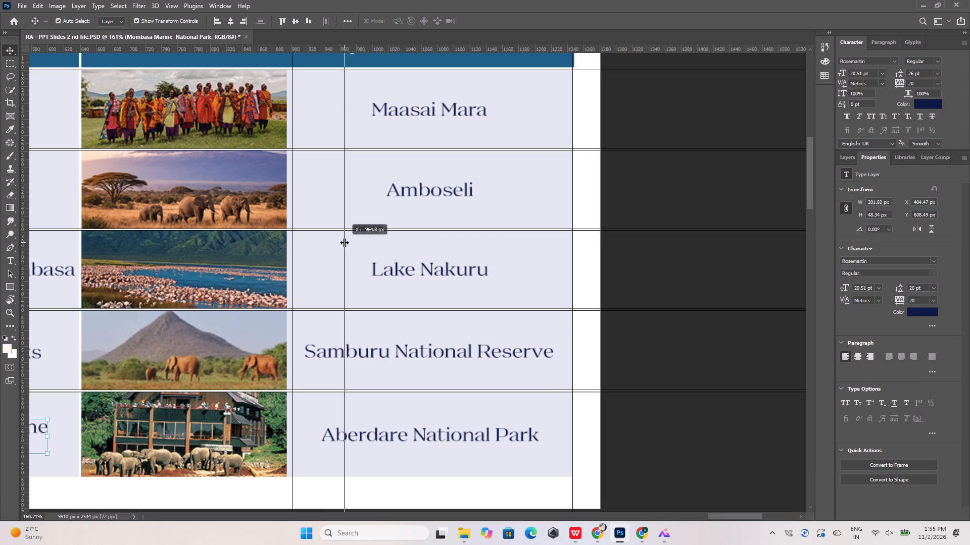
pyautogui.moveTo(344, 242); pyautogui.dragTo(306, 249)
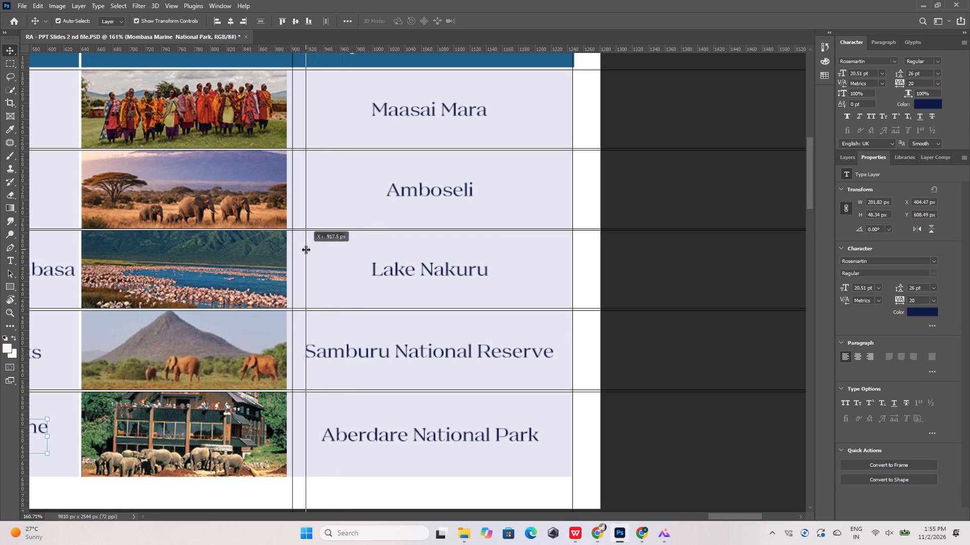
pyautogui.moveTo(306, 249); pyautogui.dragTo(305, 249)
# Move the Maasai Mara label horizontally so its left edge meets the Samburu guide, at X 916.47 px.
pyautogui.keyDown('alt'); pyautogui.scroll(12, 289, 337); pyautogui.keyUp('alt')
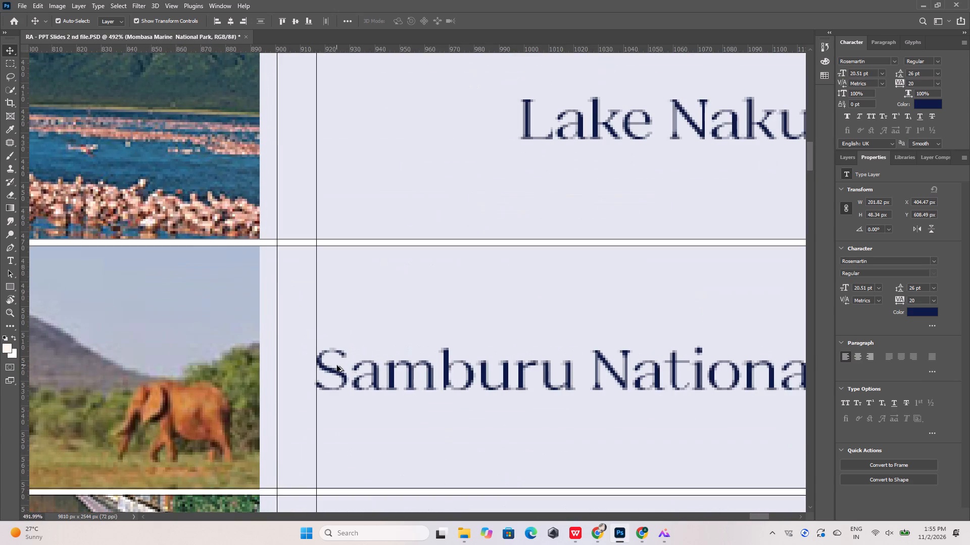
pyautogui.keyDown('alt'); pyautogui.scroll(-20, 337, 365); pyautogui.keyUp('alt')
pyautogui.keyDown('alt'); pyautogui.scroll(18, 370, 252); pyautogui.keyUp('alt')
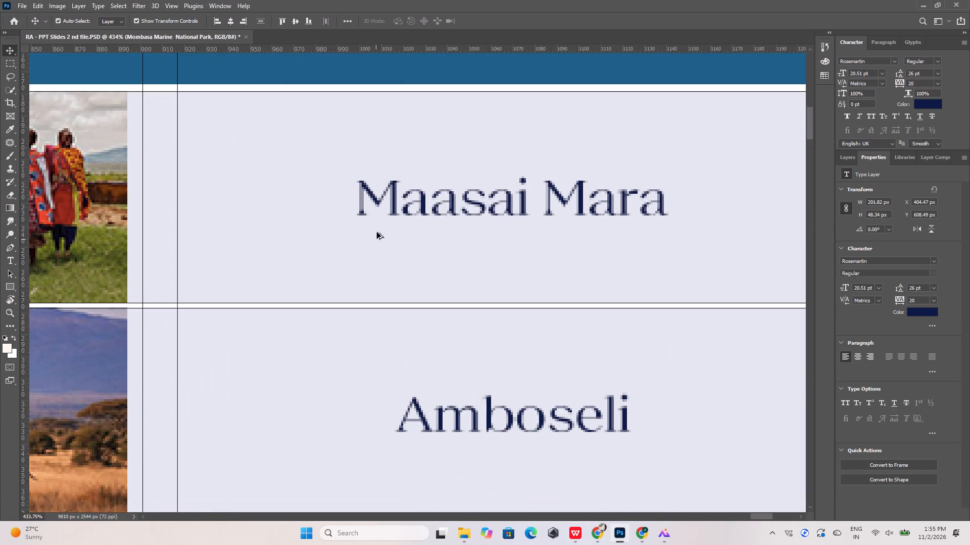
pyautogui.click(395, 198)
pyautogui.keyDown('shift'); pyautogui.moveTo(395, 198); pyautogui.dragTo(387, 198); pyautogui.keyUp('shift')
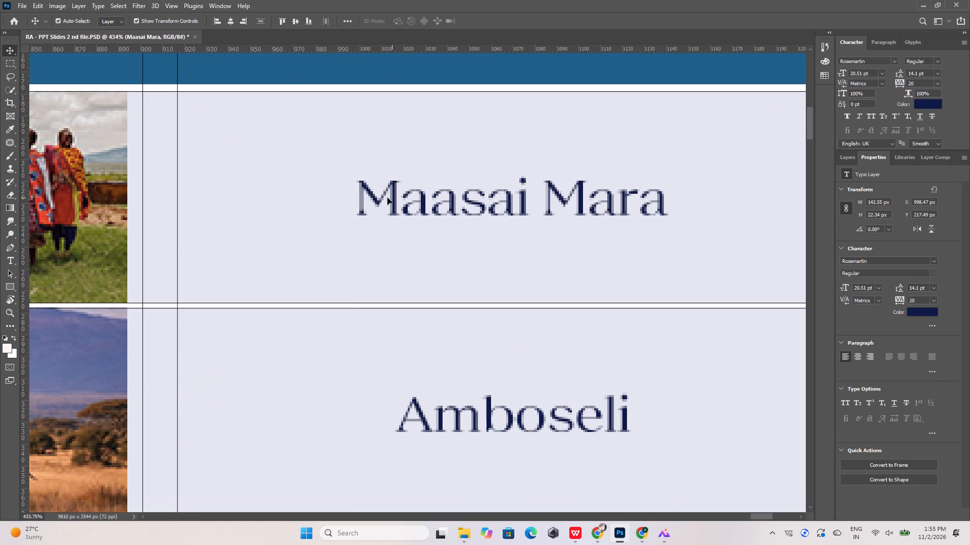
pyautogui.keyDown('shift'); pyautogui.moveTo(387, 198); pyautogui.dragTo(216, 201); pyautogui.keyUp('shift')
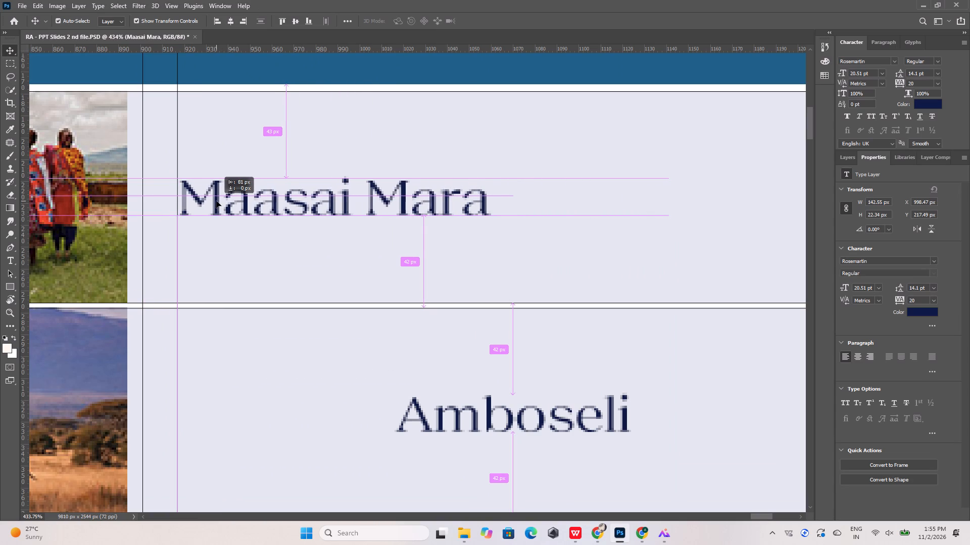
pyautogui.keyDown('shift'); pyautogui.moveTo(216, 201); pyautogui.dragTo(215, 201); pyautogui.keyUp('shift')
# Move the Amboseli label horizontally so its left edge meets the Samburu guide, at X 917.47 px.
pyautogui.scroll(-7, 216, 201)
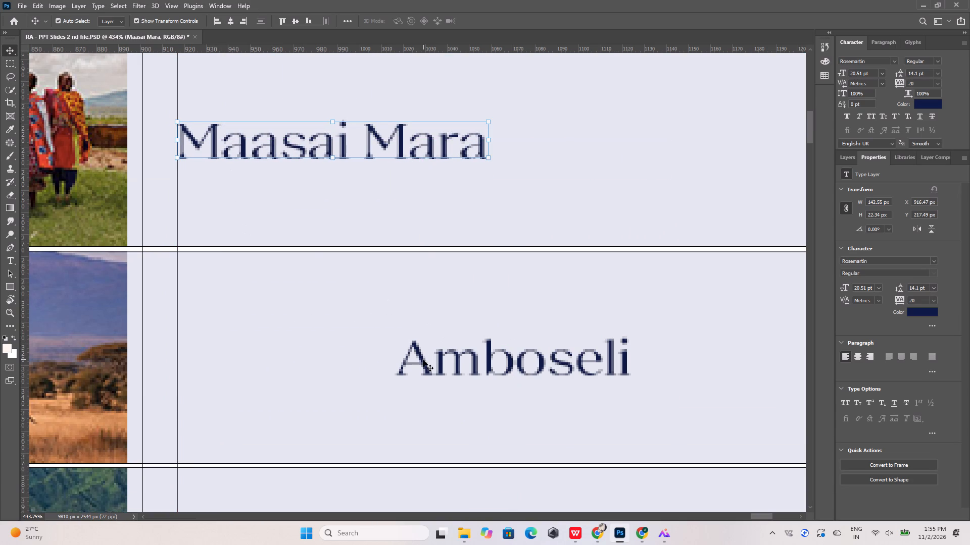
pyautogui.click(423, 360)
pyautogui.keyDown('shift'); pyautogui.moveTo(423, 360); pyautogui.dragTo(248, 352); pyautogui.keyUp('shift')
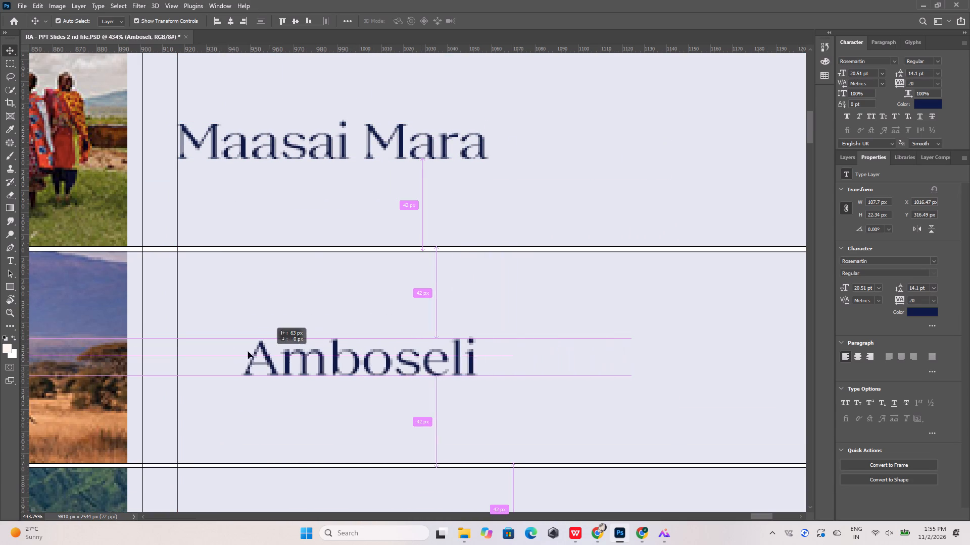
pyautogui.keyDown('shift'); pyautogui.moveTo(248, 352); pyautogui.dragTo(205, 352); pyautogui.keyUp('shift')
# Move the Lake Nakuru label horizontally so its left edge meets the Samburu guide, at X 916.47 px.
pyautogui.scroll(-20, 270, 339)
pyautogui.scroll(-8, 270, 339)
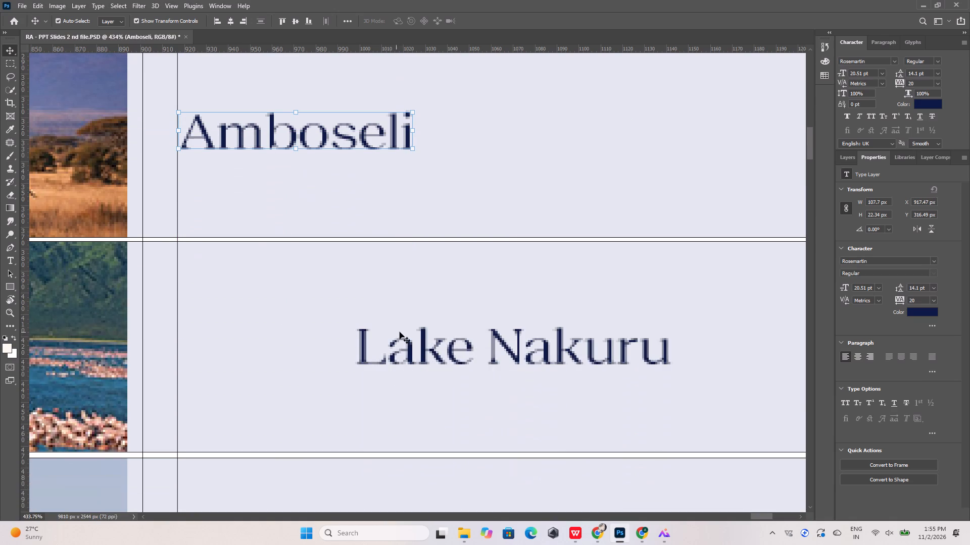
pyautogui.click(422, 346)
pyautogui.keyDown('shift'); pyautogui.moveTo(425, 345); pyautogui.dragTo(273, 343); pyautogui.keyUp('shift')
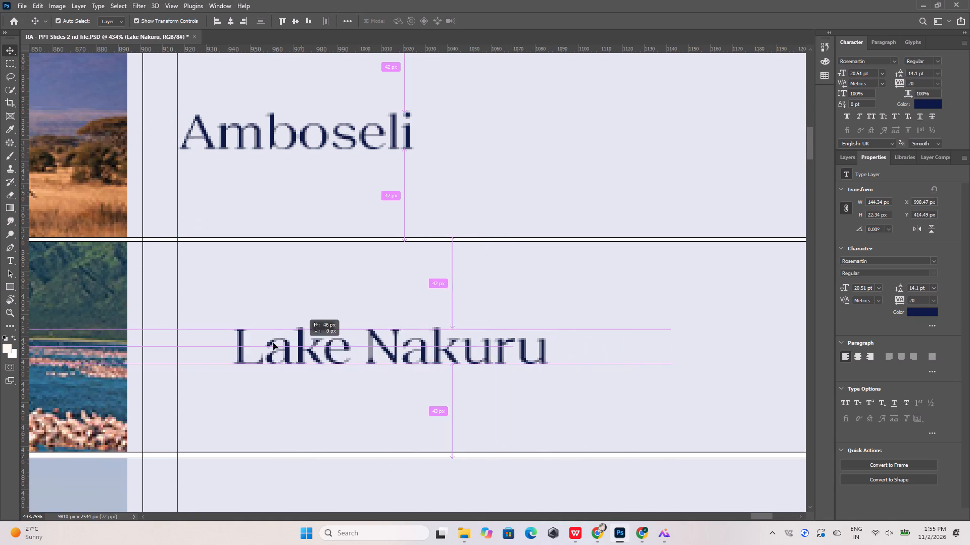
pyautogui.keyDown('shift'); pyautogui.moveTo(273, 343); pyautogui.dragTo(245, 343); pyautogui.keyUp('shift')
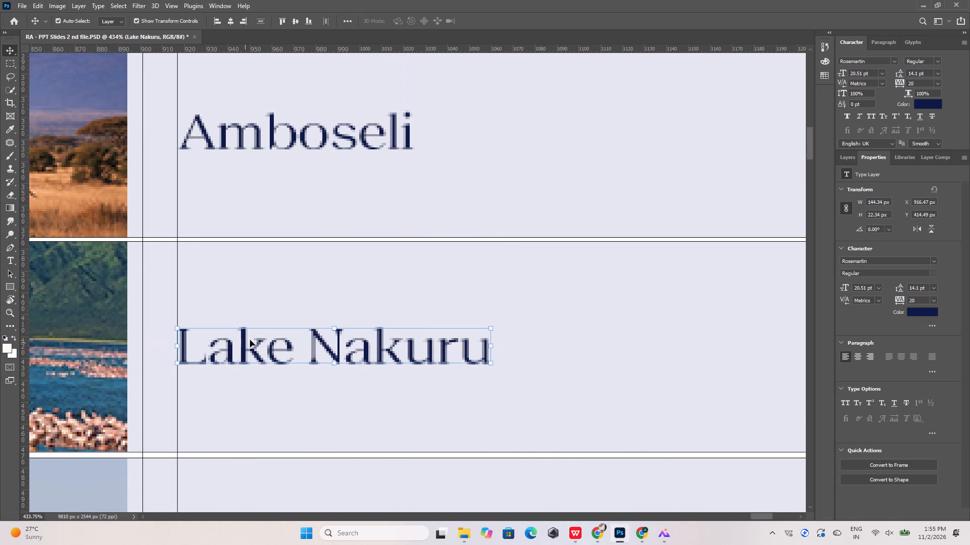
# Move the Aberdare National Park label so its left edge meets the Samburu guide, at X 917.47 px, Y 618.49 px.
pyautogui.scroll(-20, 273, 342)
pyautogui.scroll(-12, 273, 342)
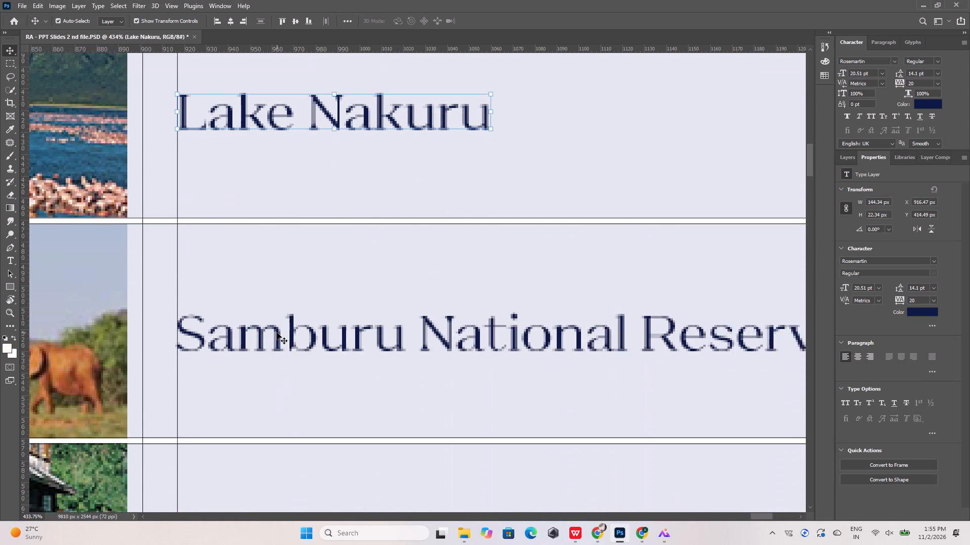
pyautogui.scroll(-20, 277, 333)
pyautogui.scroll(-4, 277, 333)
pyautogui.click(286, 340)
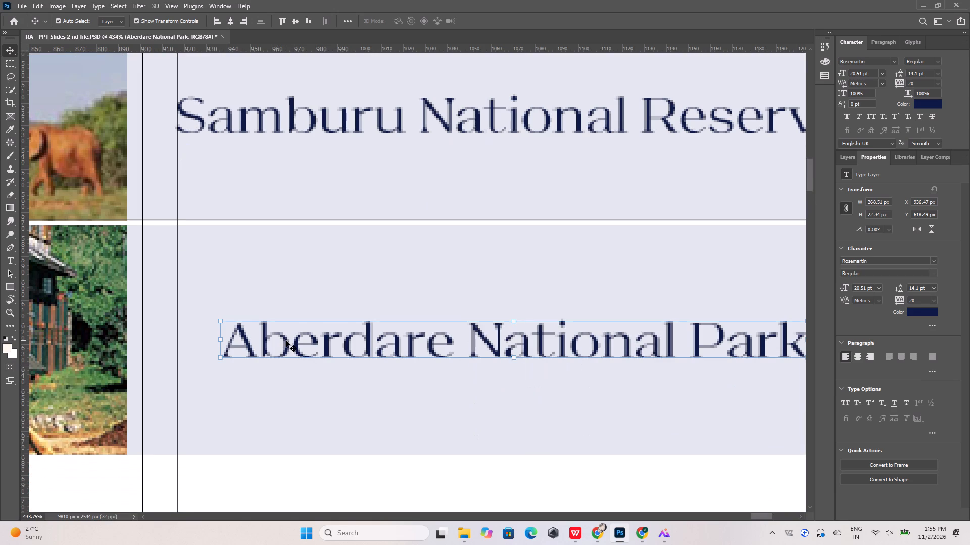
pyautogui.moveTo(286, 340); pyautogui.dragTo(244, 333)
pyautogui.keyDown('alt'); pyautogui.scroll(-20, 327, 349); pyautogui.keyUp('alt')
pyautogui.keyDown('alt'); pyautogui.scroll(-2, 327, 349); pyautogui.keyUp('alt')
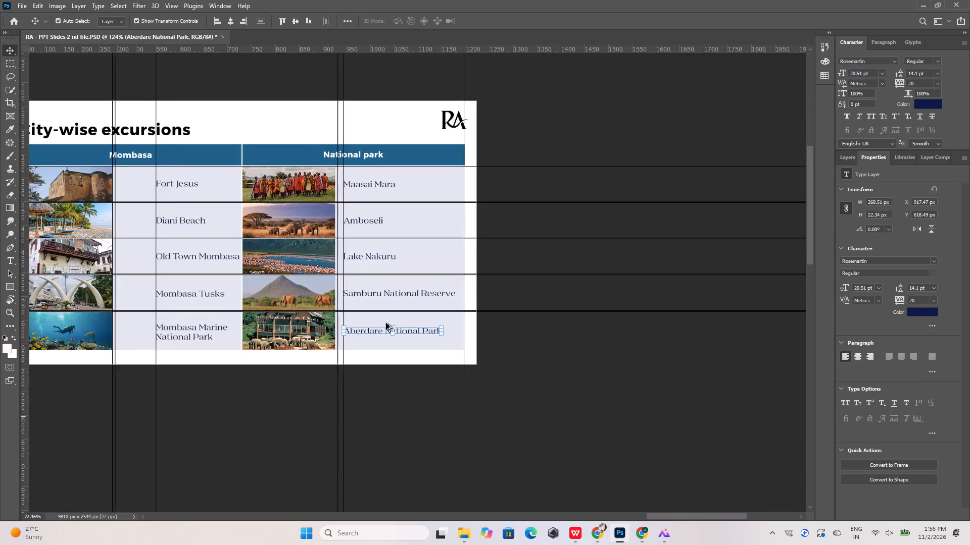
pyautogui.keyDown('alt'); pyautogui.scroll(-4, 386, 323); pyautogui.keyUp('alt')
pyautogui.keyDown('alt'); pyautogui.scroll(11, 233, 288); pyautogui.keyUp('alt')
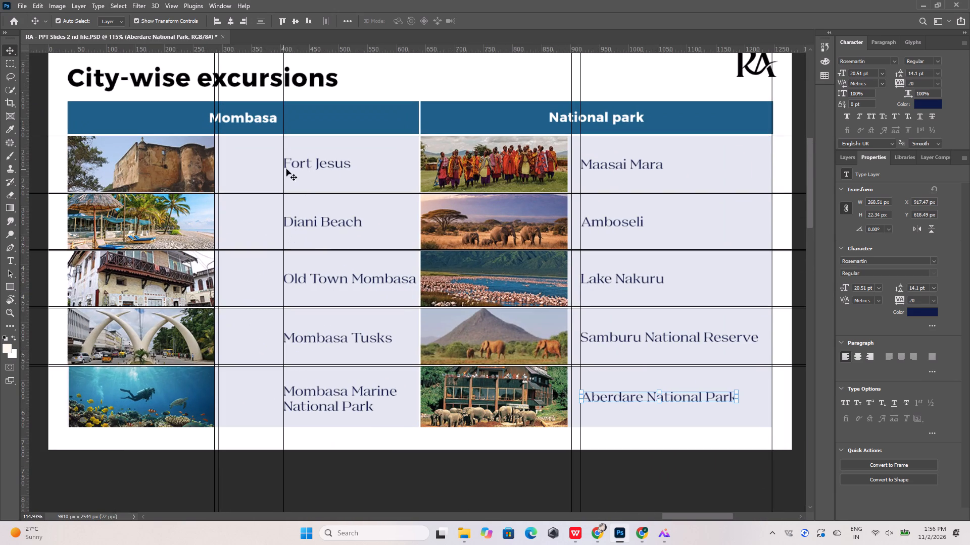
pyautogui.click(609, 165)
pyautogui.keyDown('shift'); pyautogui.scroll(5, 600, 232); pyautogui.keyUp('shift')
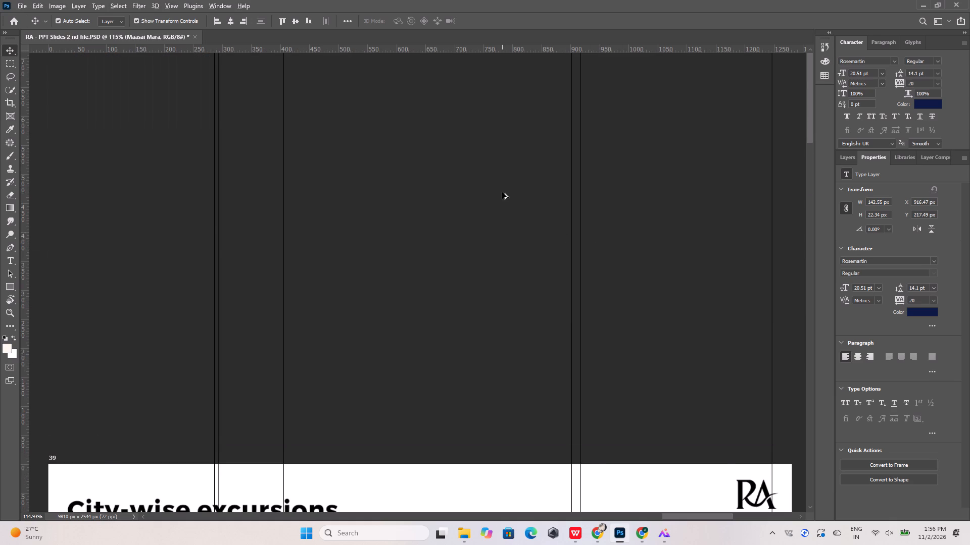
# Move the five National park labels together horizontally to the guide just beside the park photos, at X 901.57 px.
pyautogui.keyDown('alt'); pyautogui.scroll(-17, 502, 192); pyautogui.keyUp('alt')
pyautogui.keyDown('alt'); pyautogui.scroll(20, 535, 293); pyautogui.keyUp('alt')
pyautogui.keyDown('alt'); pyautogui.scroll(1, 535, 293); pyautogui.keyUp('alt')
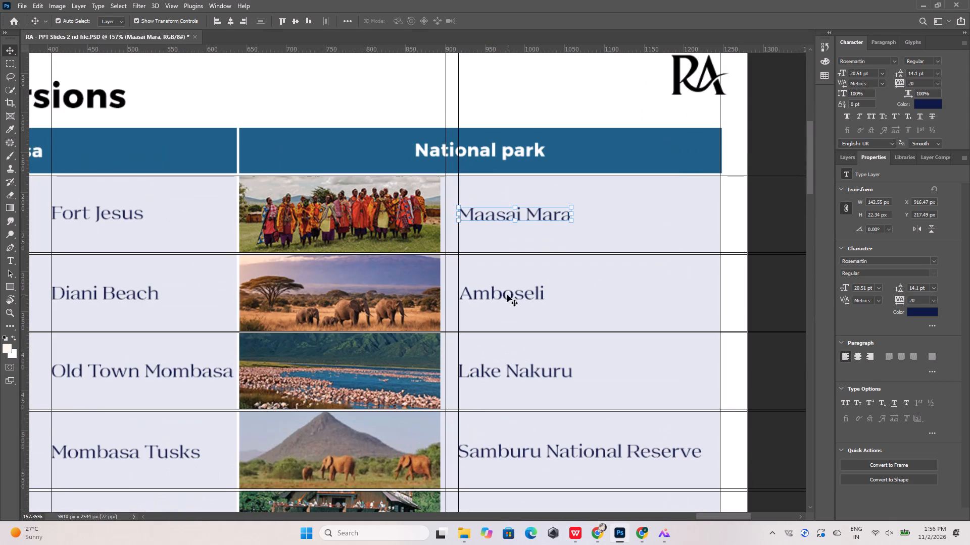
pyautogui.keyDown('shift'); pyautogui.click(513, 295); pyautogui.keyUp('shift')
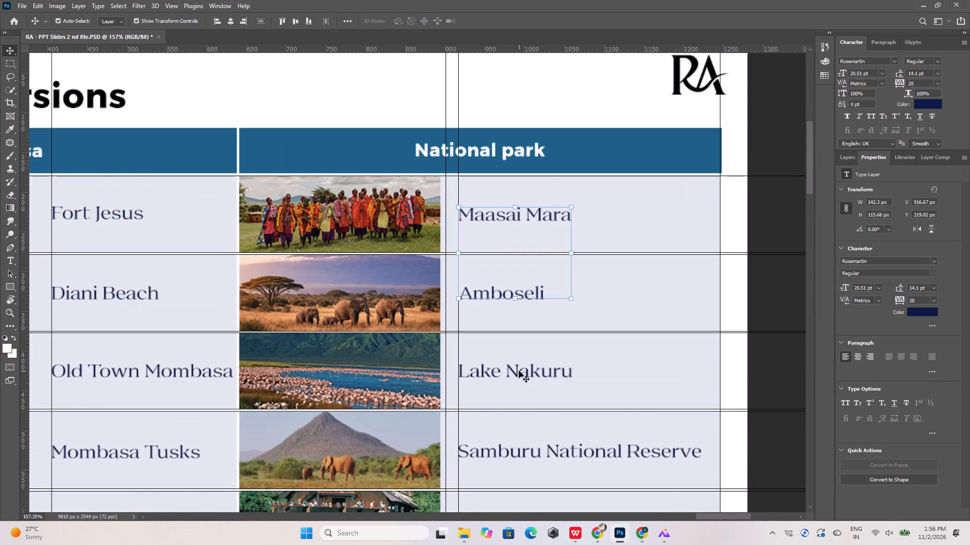
pyautogui.keyDown('shift'); pyautogui.click(517, 372); pyautogui.keyUp('shift')
pyautogui.scroll(-13, 494, 299)
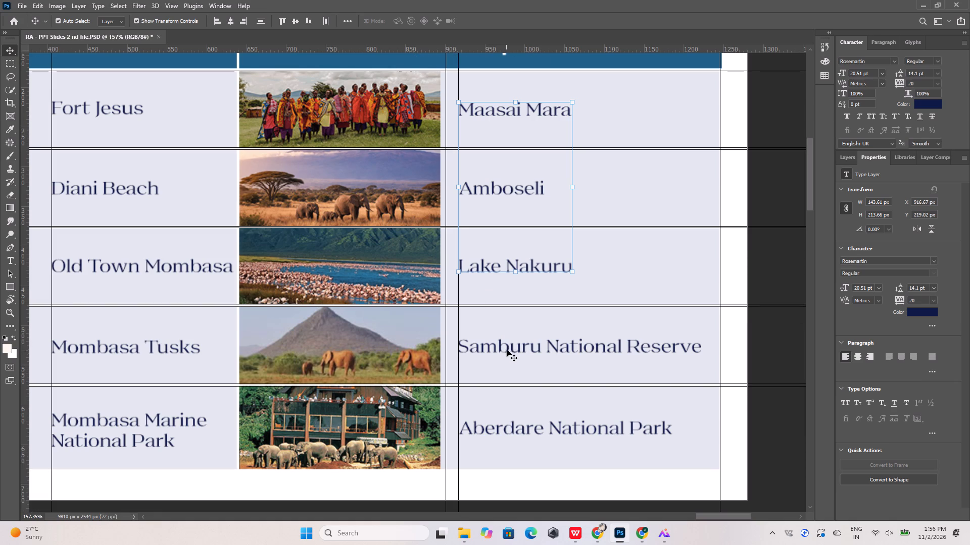
pyautogui.keyDown('shift'); pyautogui.click(507, 349); pyautogui.keyUp('shift')
pyautogui.scroll(-13, 507, 349)
pyautogui.keyDown('shift'); pyautogui.click(513, 325); pyautogui.keyUp('shift')
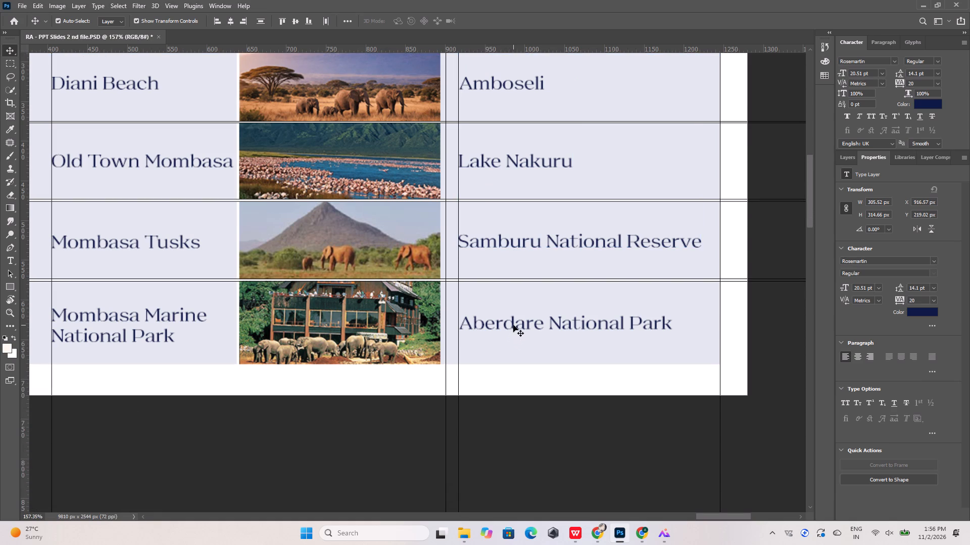
pyautogui.keyDown('alt'); pyautogui.scroll(11, 445, 320); pyautogui.keyUp('alt')
pyautogui.hotkey('shift', 'Left')
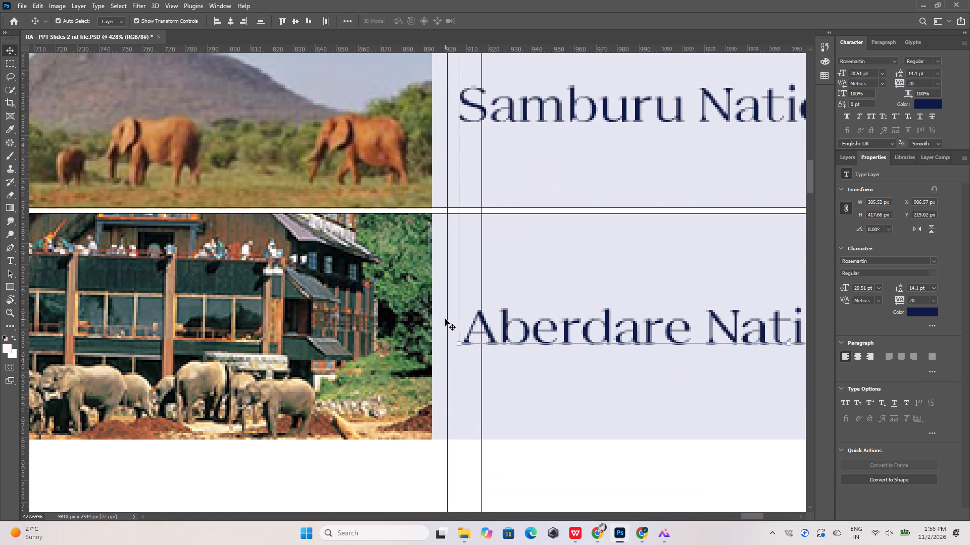
pyautogui.press('Left')
pyautogui.press('Left')
pyautogui.press('Left')
pyautogui.press('Left')
pyautogui.press('Left')
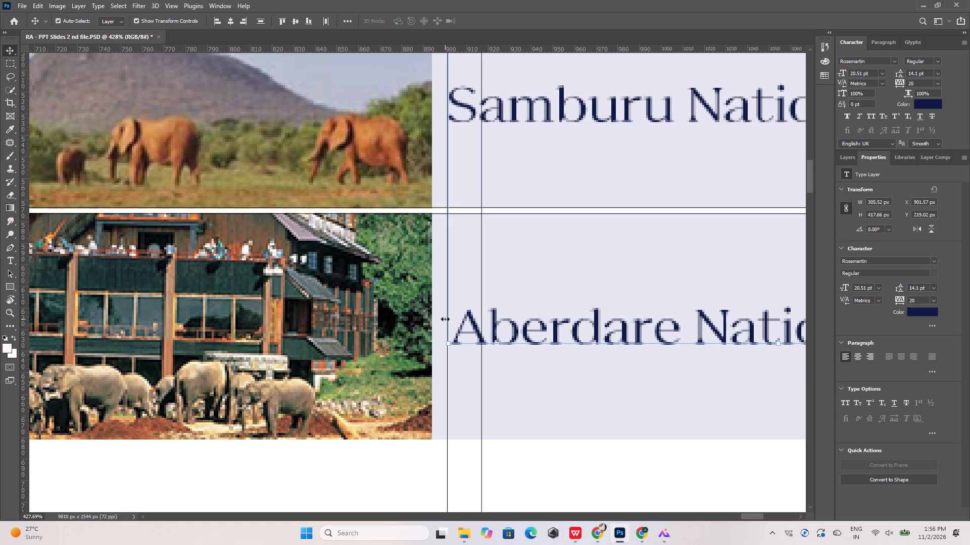
# Nudge the Aberdare National Park label alone horizontally so its left edge meets the photo-side guide, at X 900.47 px.
pyautogui.click(524, 372)
pyautogui.click(481, 340)
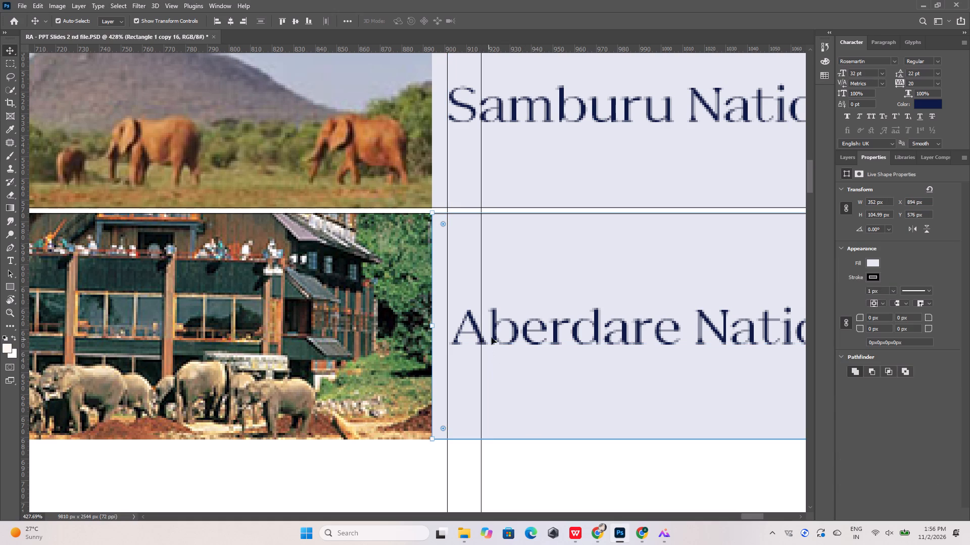
pyautogui.click(517, 332)
pyautogui.press('Left')
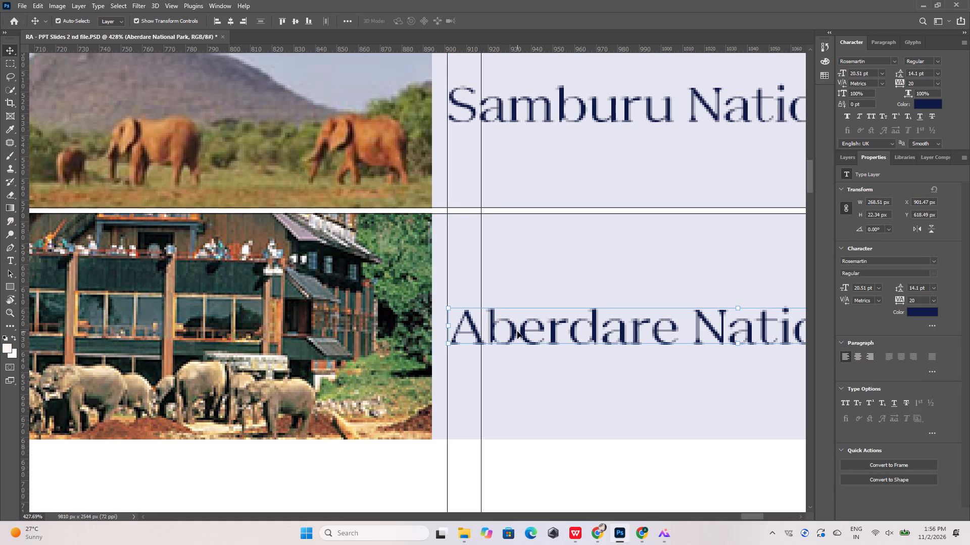
pyautogui.press('Left')
# Move the five Mombasa labels, Fort Jesus through Mombasa Marine National Park, together to the guide just beside their photos, at X 293.67 px.
pyautogui.keyDown('alt'); pyautogui.scroll(-7, 525, 341); pyautogui.keyUp('alt')
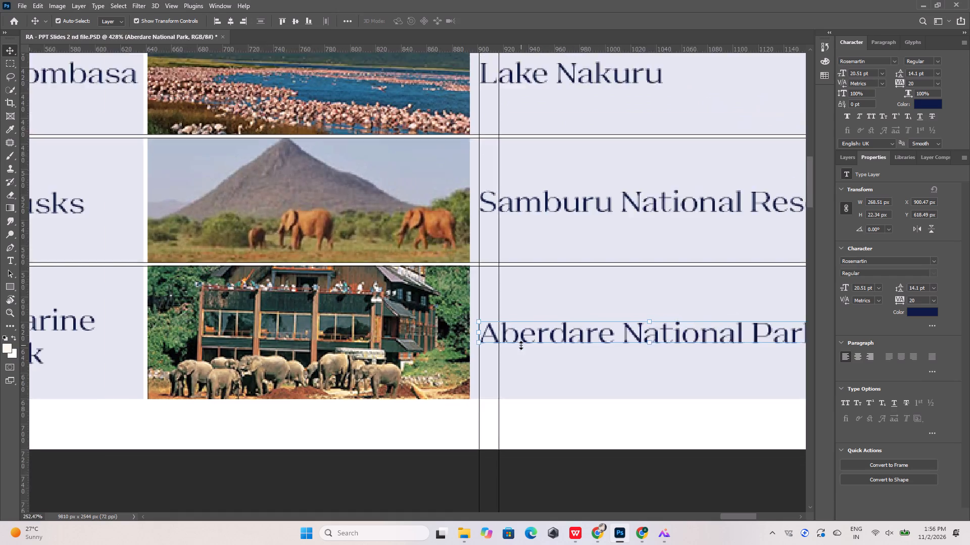
pyautogui.keyDown('alt'); pyautogui.scroll(-11, 521, 345); pyautogui.keyUp('alt')
pyautogui.keyDown('alt'); pyautogui.scroll(7, 519, 181); pyautogui.keyUp('alt')
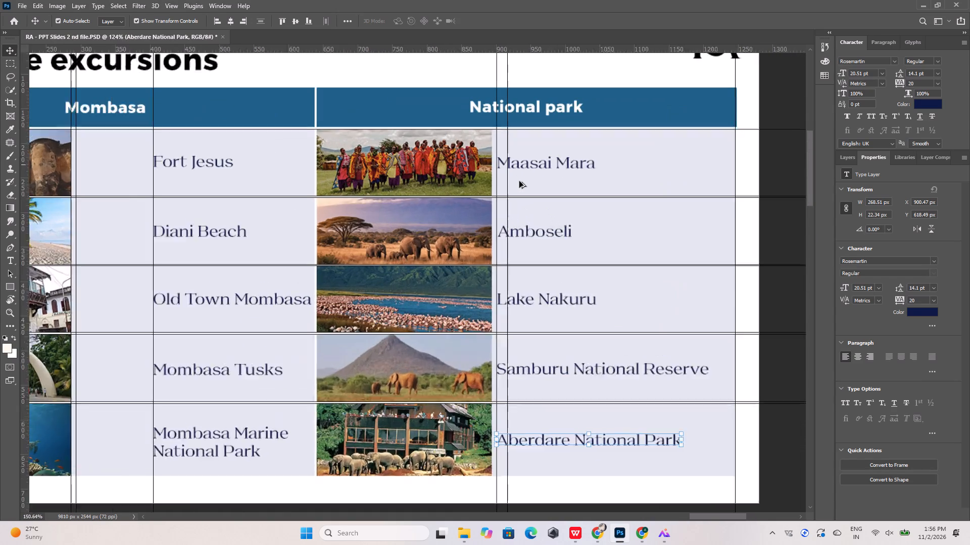
pyautogui.keyDown('alt'); pyautogui.scroll(1, 519, 181); pyautogui.keyUp('alt')
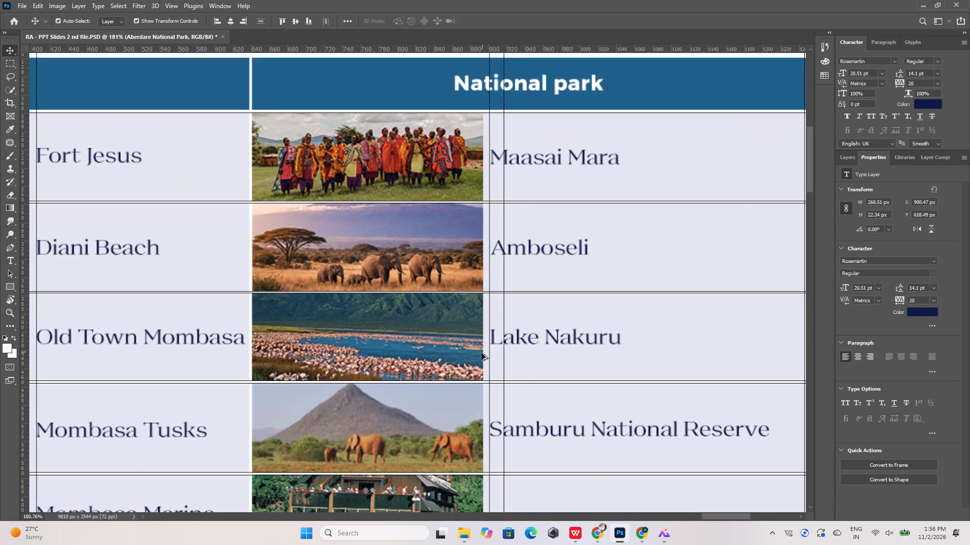
pyautogui.keyDown('alt'); pyautogui.scroll(6, 481, 353); pyautogui.keyUp('alt')
pyautogui.keyDown('alt'); pyautogui.scroll(-17, 568, 305); pyautogui.keyUp('alt')
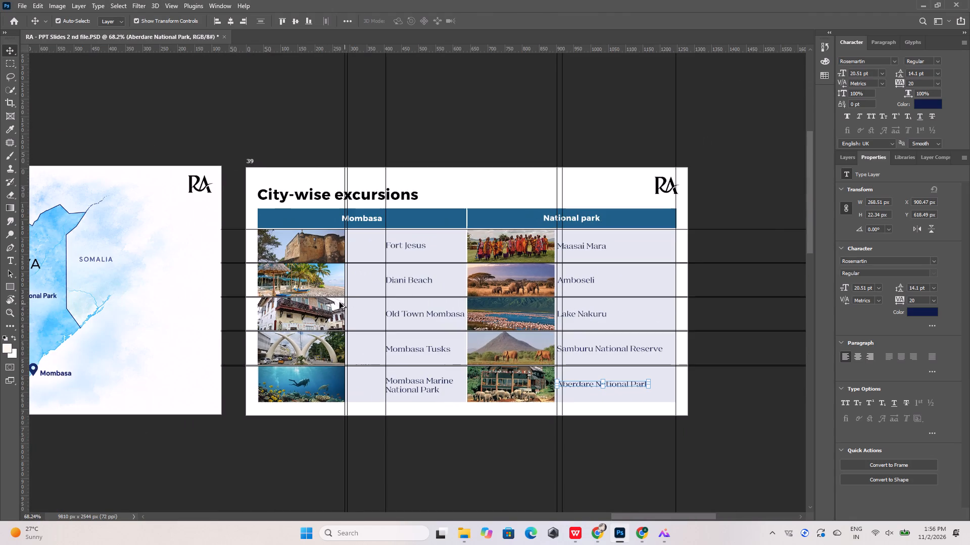
pyautogui.keyDown('alt'); pyautogui.scroll(9, 332, 282); pyautogui.keyUp('alt')
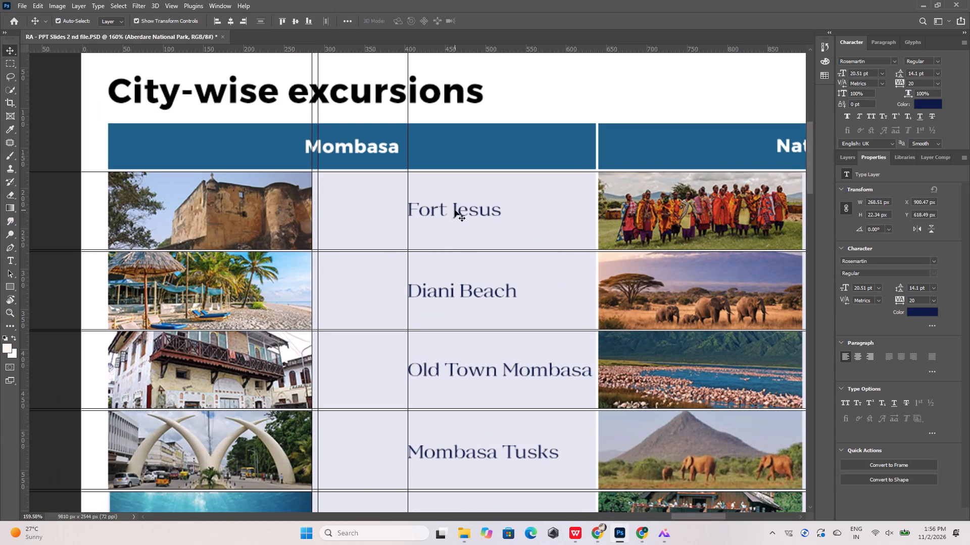
pyautogui.click(455, 210)
pyautogui.keyDown('shift'); pyautogui.click(462, 291); pyautogui.keyUp('shift')
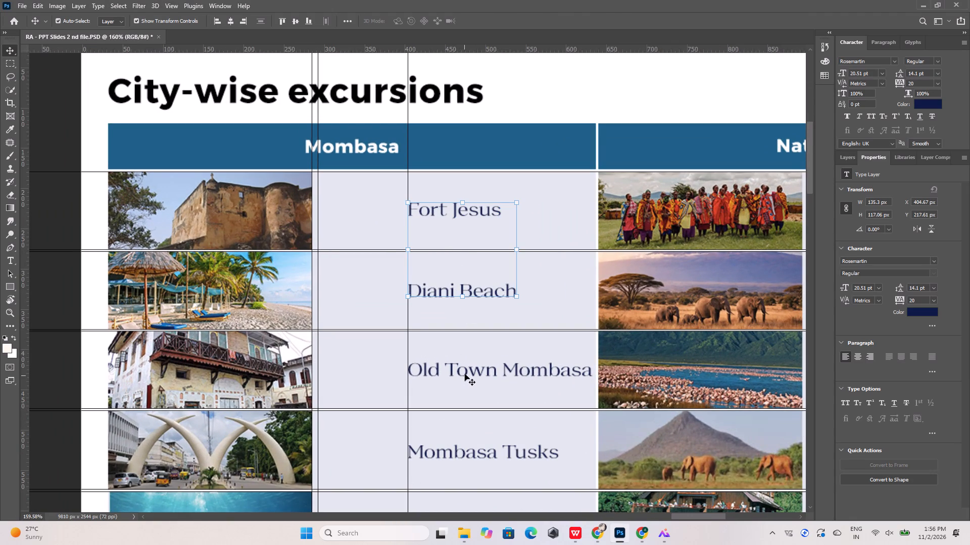
pyautogui.keyDown('shift'); pyautogui.click(465, 371); pyautogui.keyUp('shift')
pyautogui.keyDown('shift'); pyautogui.click(495, 454); pyautogui.keyUp('shift')
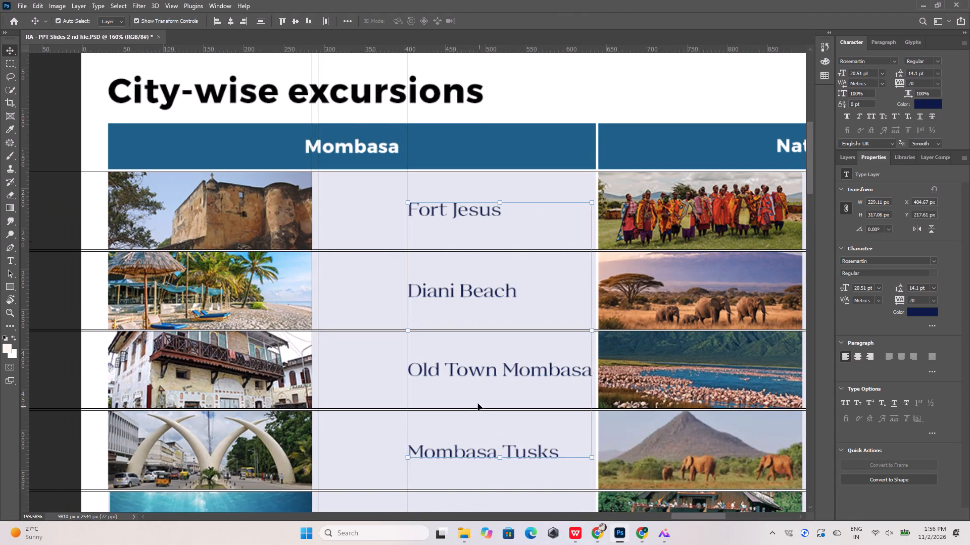
pyautogui.scroll(-13, 478, 404)
pyautogui.keyDown('shift'); pyautogui.click(483, 423); pyautogui.keyUp('shift')
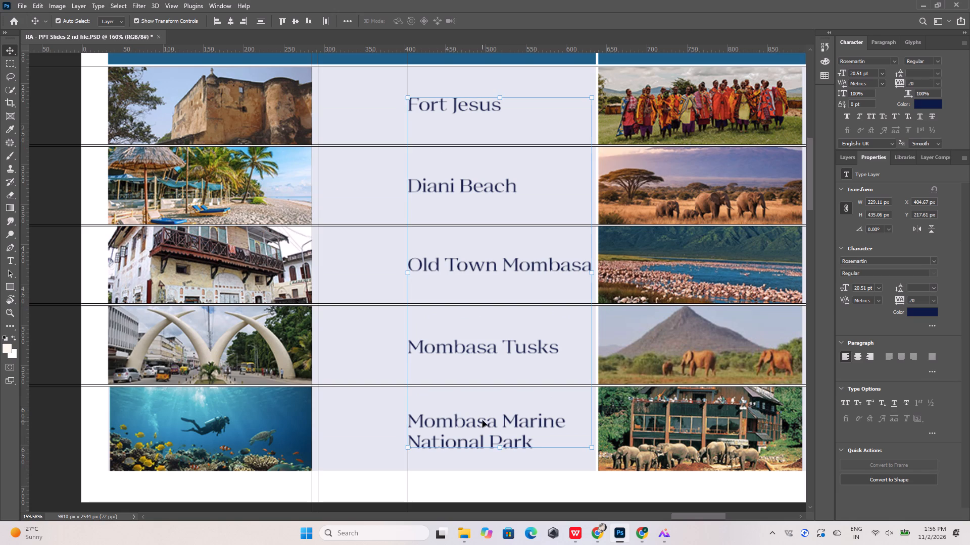
pyautogui.hotkey('shift', 'Left')
pyautogui.hotkey('shift', 'Left')
pyautogui.hotkey('shift', 'Left')
pyautogui.hotkey('shift', 'Left')
pyautogui.hotkey('shift', 'Left')
pyautogui.hotkey('shift', 'Left')
pyautogui.hotkey('shift', 'Left')
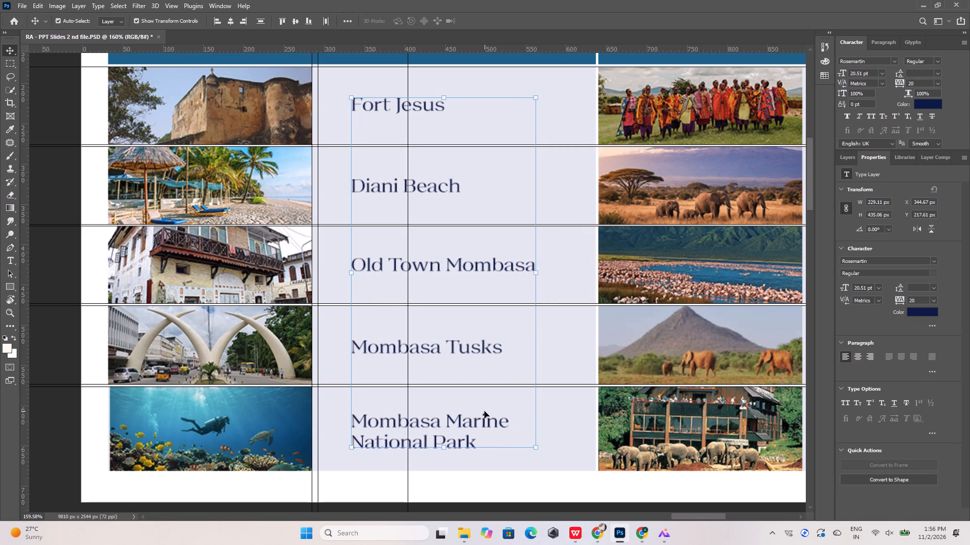
pyautogui.hotkey('shift', 'Left')
pyautogui.hotkey('shift', 'Left')
pyautogui.hotkey('shift', 'Left')
pyautogui.hotkey('shift', 'Left')
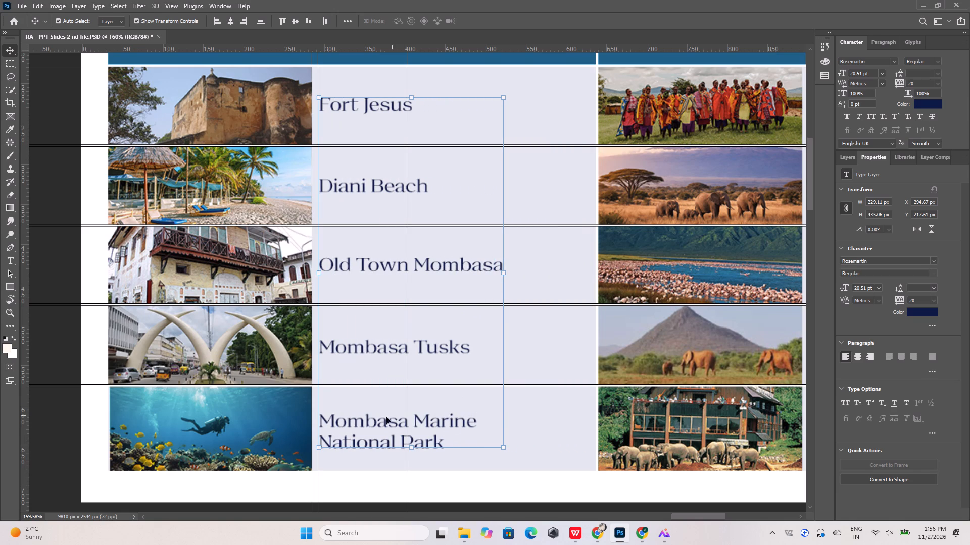
pyautogui.keyDown('alt'); pyautogui.scroll(20, 367, 429); pyautogui.keyUp('alt')
pyautogui.keyDown('alt'); pyautogui.scroll(1, 367, 429); pyautogui.keyUp('alt')
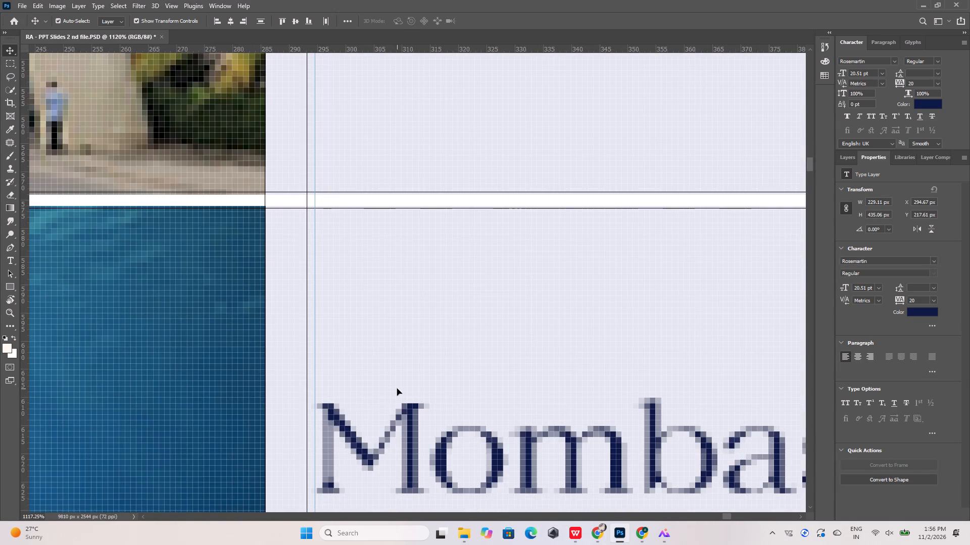
pyautogui.press('Left')
# Clear the five label-alignment vertical guides from artboard 39, keeping the guide at the table's outer edge, and deselect the labels.
pyautogui.keyDown('alt'); pyautogui.scroll(-20, 401, 389); pyautogui.keyUp('alt')
pyautogui.keyDown('alt'); pyautogui.scroll(-11, 401, 389); pyautogui.keyUp('alt')
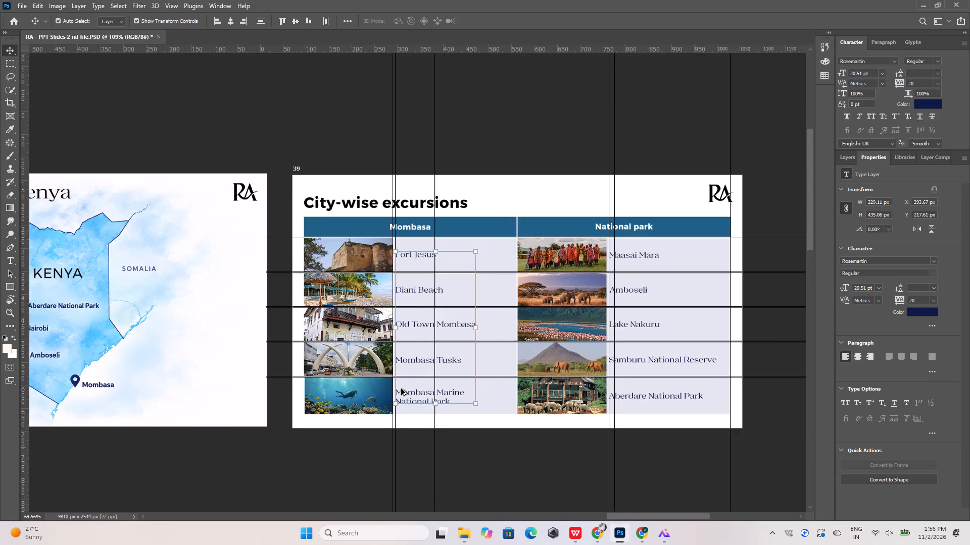
pyautogui.moveTo(435, 118); pyautogui.dragTo(0, 107)
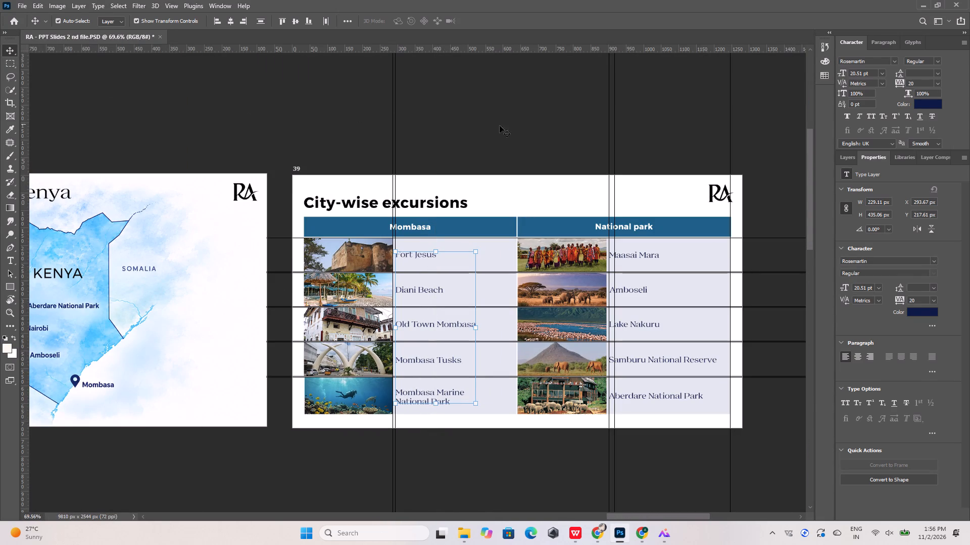
pyautogui.moveTo(614, 142); pyautogui.dragTo(41, 150)
pyautogui.moveTo(608, 136); pyautogui.dragTo(0, 146)
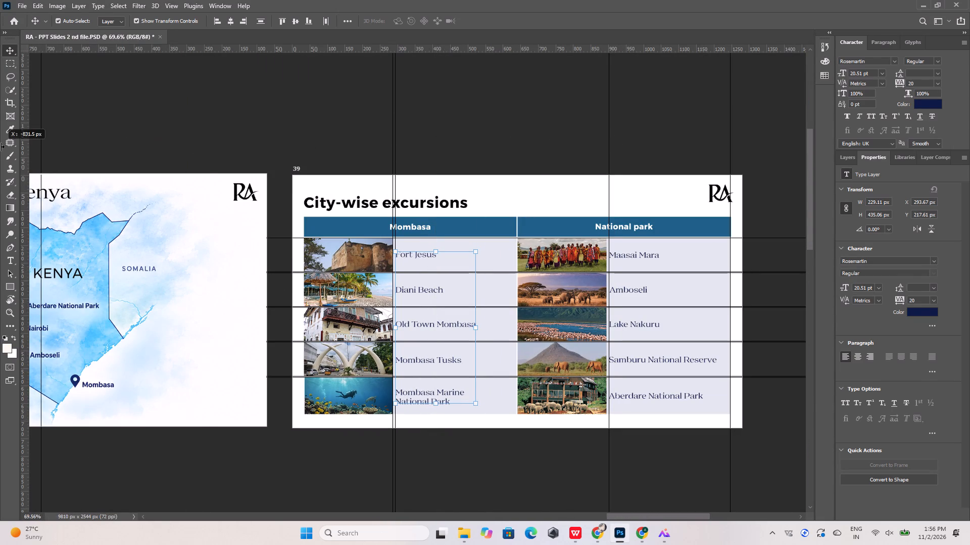
pyautogui.moveTo(0, 146); pyautogui.dragTo(0, 143)
pyautogui.moveTo(393, 131); pyautogui.dragTo(0, 129)
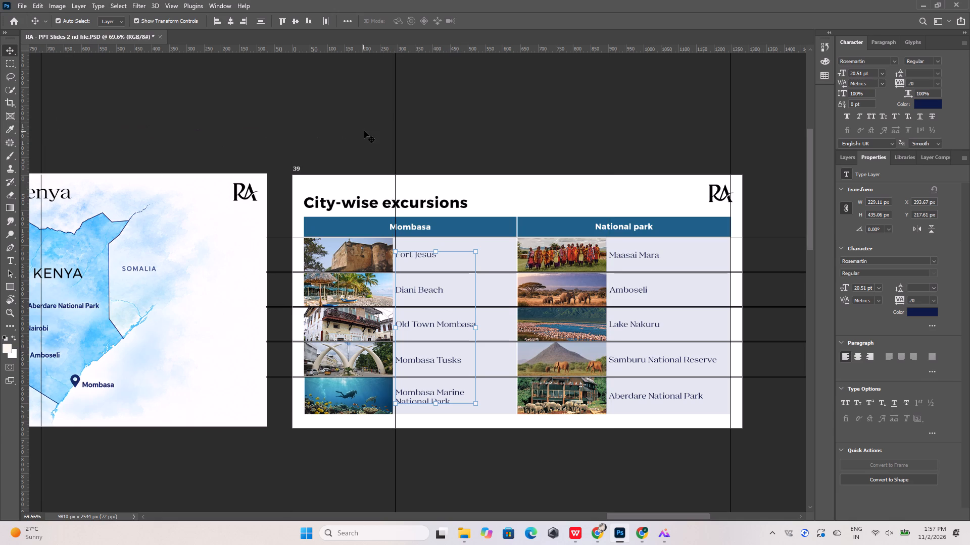
pyautogui.moveTo(396, 128); pyautogui.dragTo(0, 122)
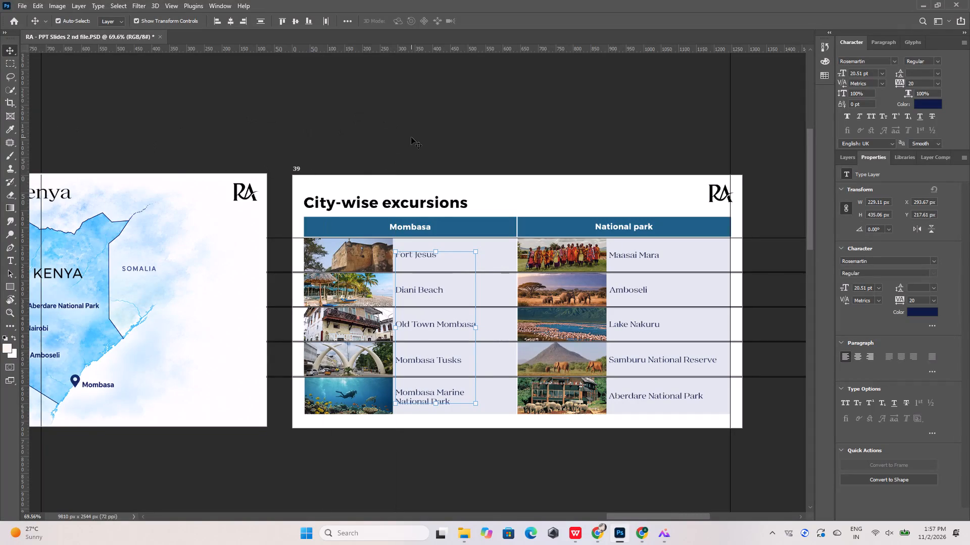
pyautogui.click(411, 137)
# Look over the other artboards and switch to the WPS Office presentation to view reference slide 39, City-wise excursions.
pyautogui.keyDown('alt'); pyautogui.scroll(-13, 372, 209); pyautogui.keyUp('alt')
pyautogui.keyDown('alt'); pyautogui.scroll(-3, 467, 266); pyautogui.keyUp('alt')
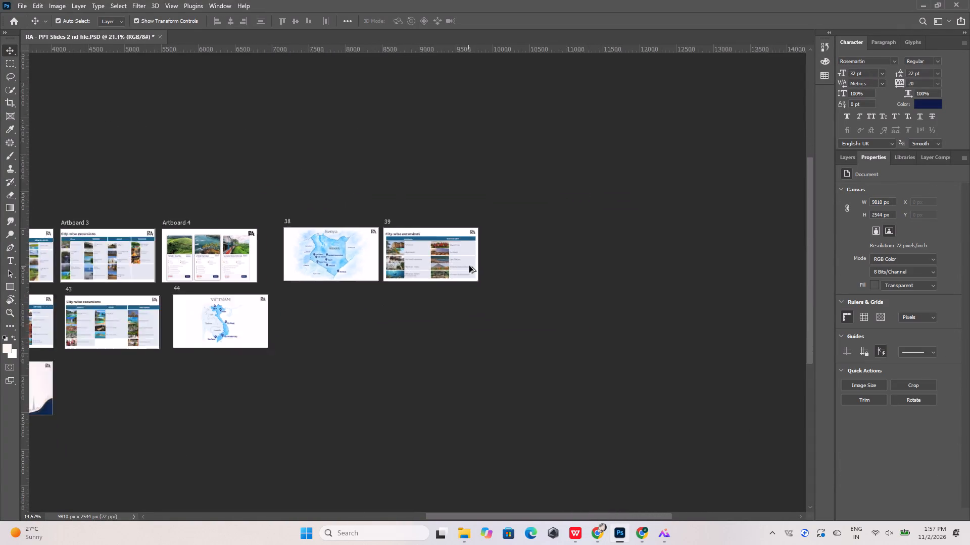
pyautogui.keyDown('alt'); pyautogui.scroll(-14, 469, 266); pyautogui.keyUp('alt')
pyautogui.keyDown('alt'); pyautogui.scroll(20, 315, 290); pyautogui.keyUp('alt')
pyautogui.keyDown('alt'); pyautogui.scroll(1, 315, 290); pyautogui.keyUp('alt')
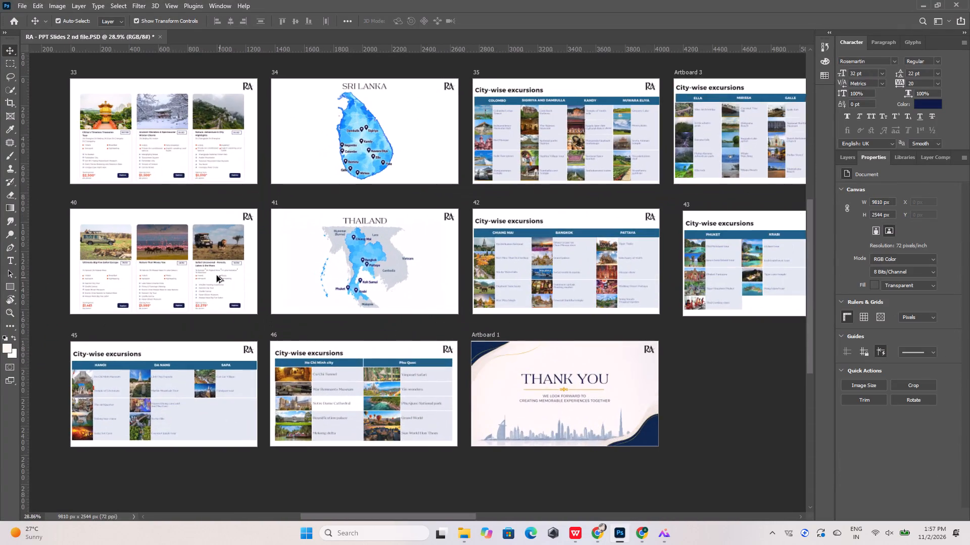
pyautogui.keyDown('alt'); pyautogui.scroll(6, 127, 247); pyautogui.keyUp('alt')
pyautogui.click(575, 532)
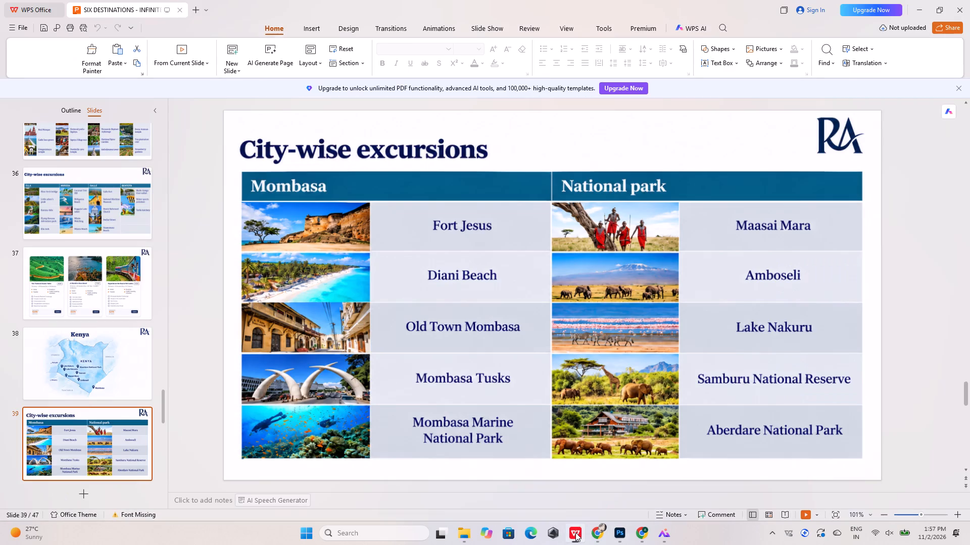
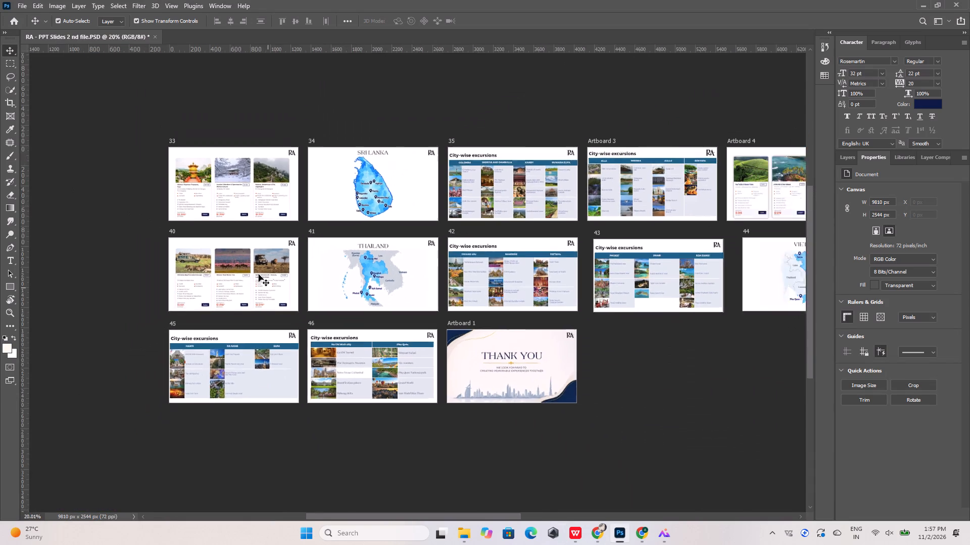
# Look over the artboards and compare them with slides 40 and 41 of the WPS Office reference presentation.
pyautogui.keyDown('alt'); pyautogui.scroll(-3, 259, 275); pyautogui.keyUp('alt')
pyautogui.keyDown('alt'); pyautogui.scroll(-5, 447, 241); pyautogui.keyUp('alt')
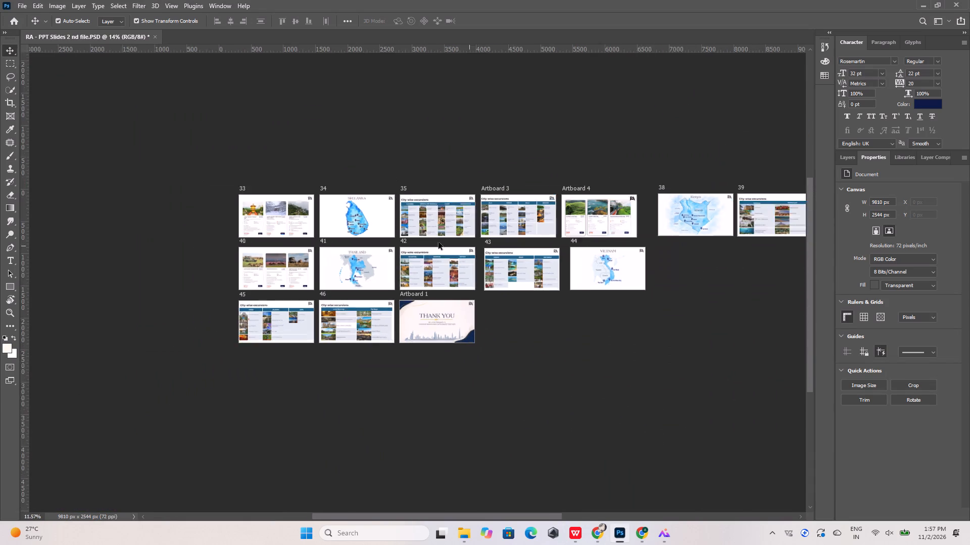
pyautogui.keyDown('alt'); pyautogui.scroll(-1, 439, 242); pyautogui.keyUp('alt')
pyautogui.keyDown('alt'); pyautogui.scroll(16, 681, 221); pyautogui.keyUp('alt')
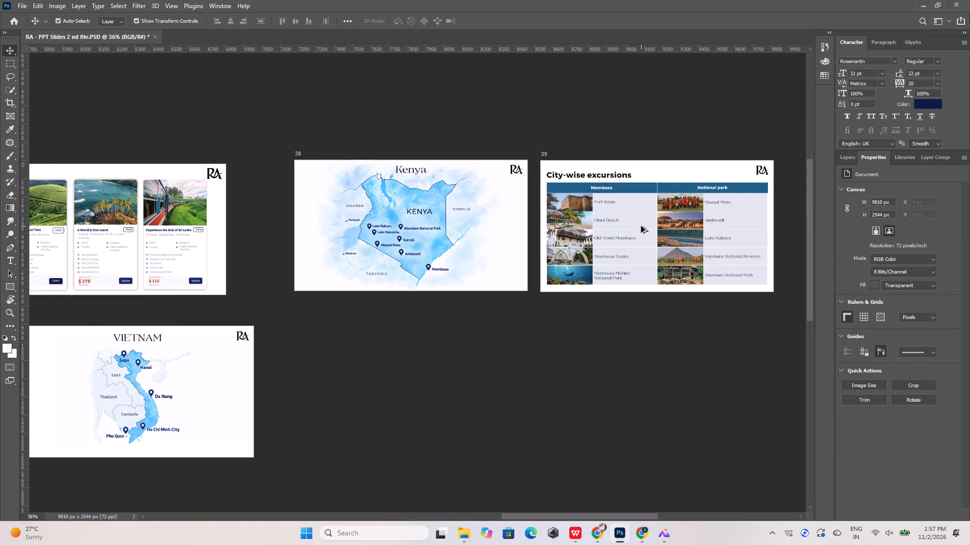
pyautogui.keyDown('alt'); pyautogui.scroll(-18, 651, 228); pyautogui.keyUp('alt')
pyautogui.keyDown('alt'); pyautogui.scroll(16, 375, 237); pyautogui.keyUp('alt')
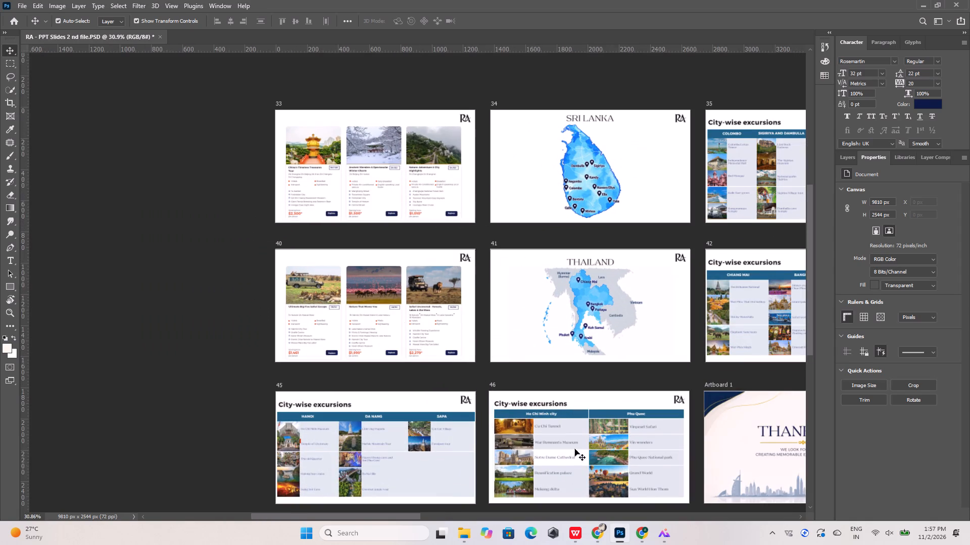
pyautogui.click(579, 533)
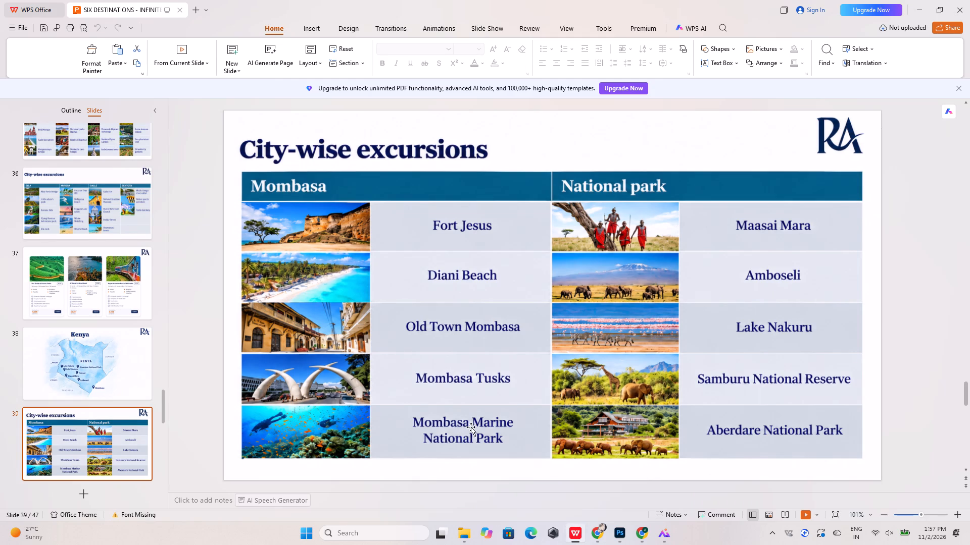
pyautogui.press('Down')
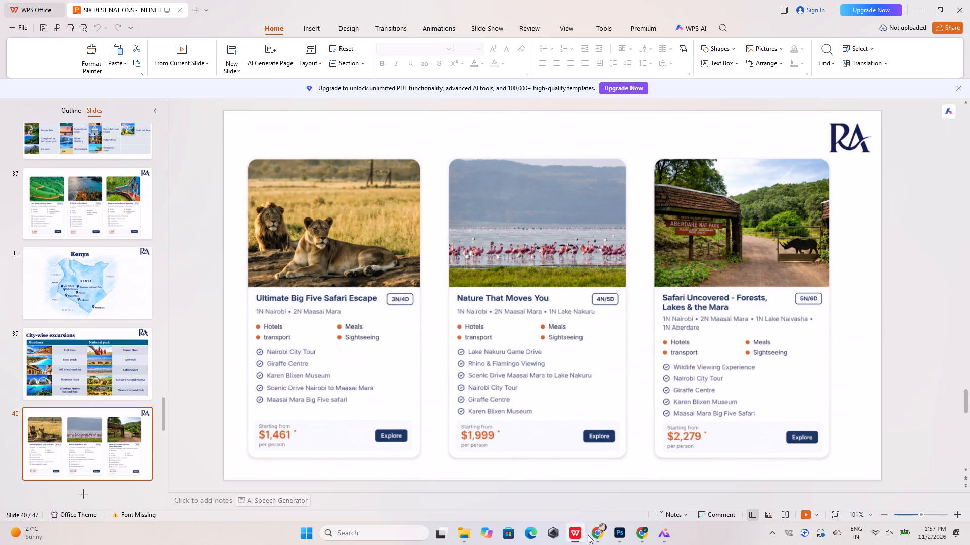
pyautogui.click(618, 532)
pyautogui.click(618, 532)
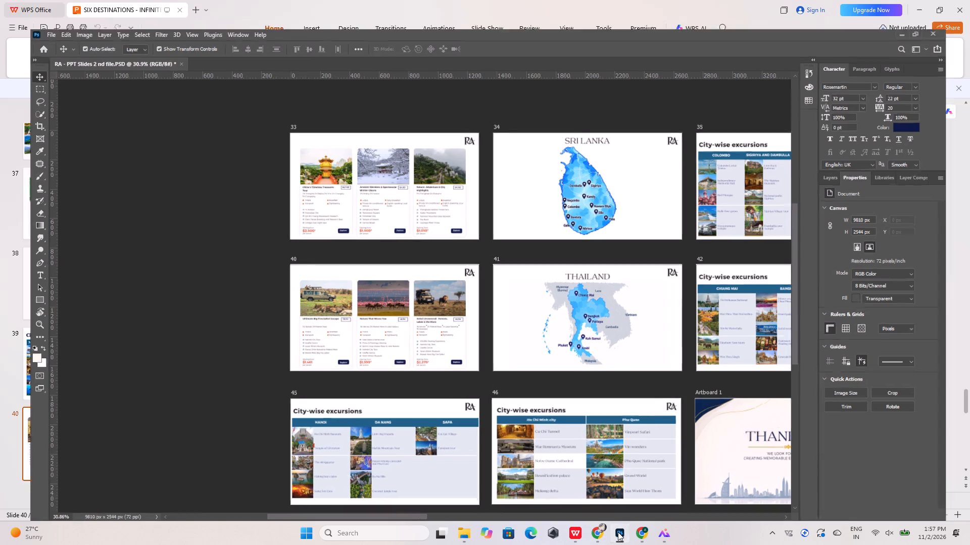
pyautogui.press('Down')
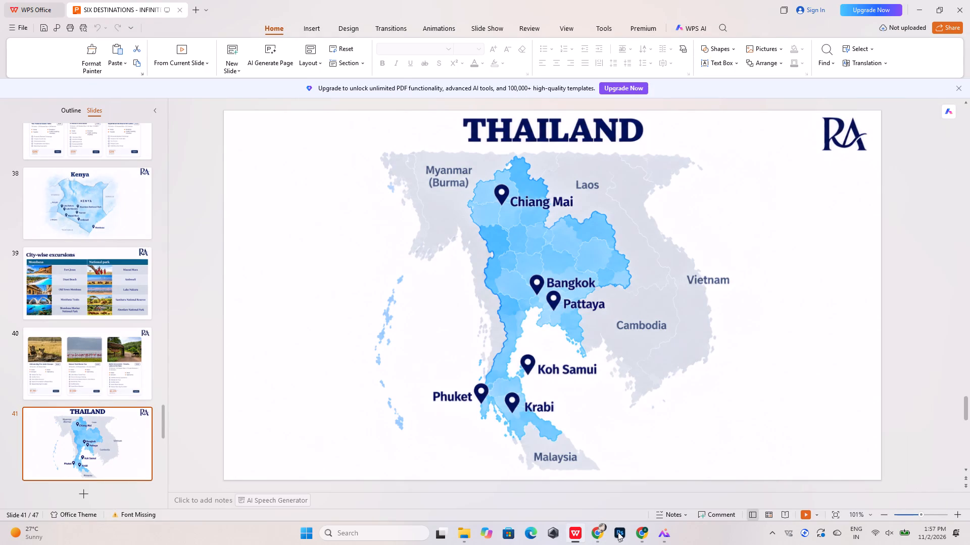
pyautogui.click(618, 532)
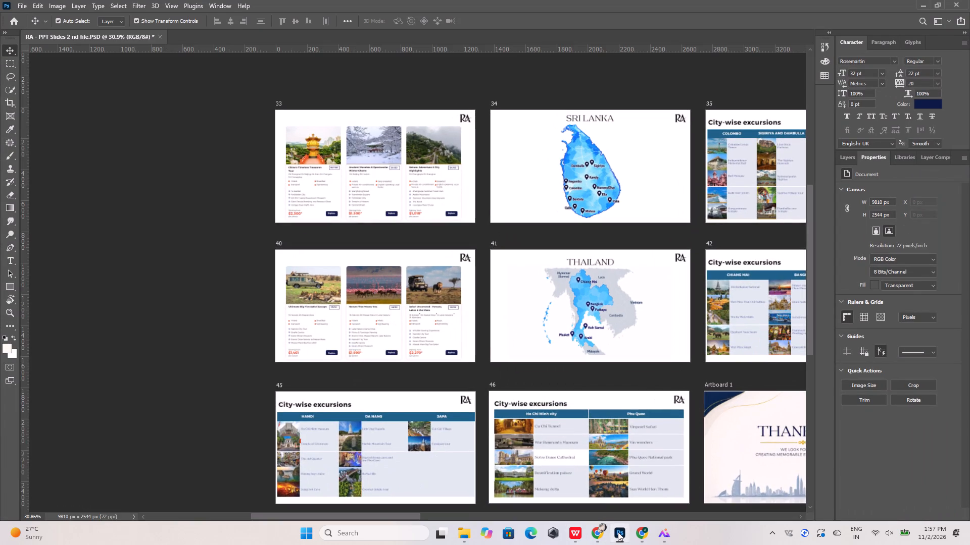
pyautogui.click(618, 532)
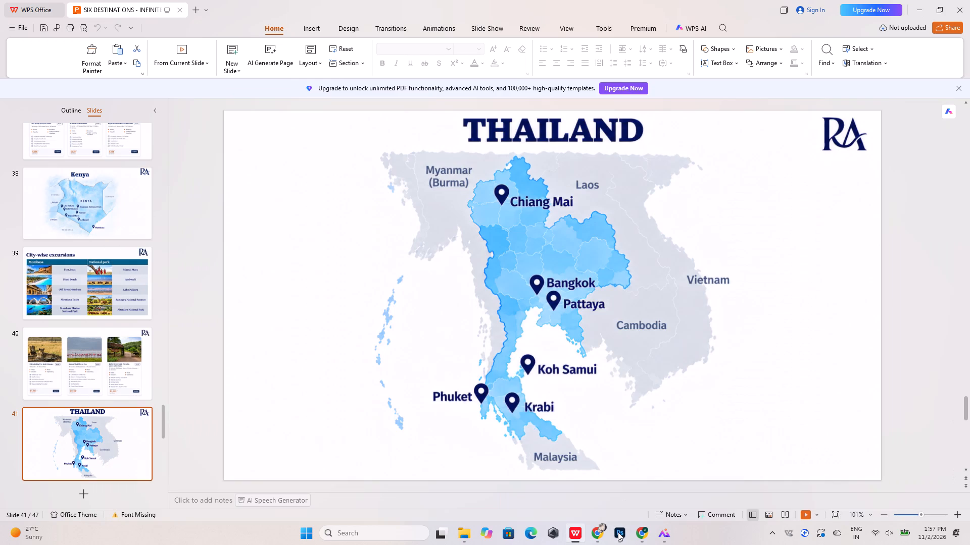
pyautogui.click(618, 532)
# Compare artboard 35 and Artboard 3 with the City-wise excursions slides 35 and 36 in the WPS Office presentation.
pyautogui.keyDown('alt'); pyautogui.scroll(-12, 154, 325); pyautogui.keyUp('alt')
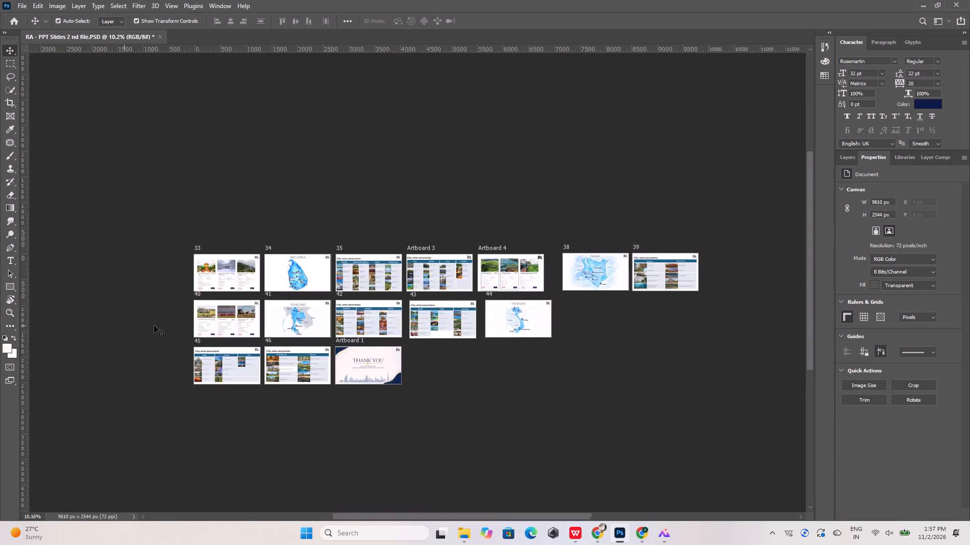
pyautogui.keyDown('alt'); pyautogui.scroll(6, 587, 258); pyautogui.keyUp('alt')
pyautogui.keyDown('alt'); pyautogui.scroll(4, 263, 246); pyautogui.keyUp('alt')
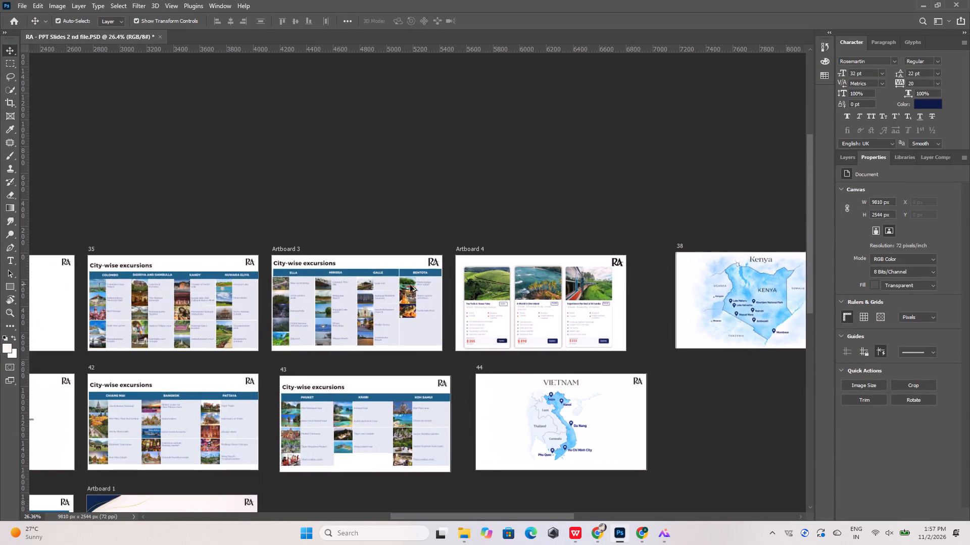
pyautogui.keyDown('alt'); pyautogui.scroll(-6, 431, 294); pyautogui.keyUp('alt')
pyautogui.keyDown('alt'); pyautogui.scroll(11, 130, 285); pyautogui.keyUp('alt')
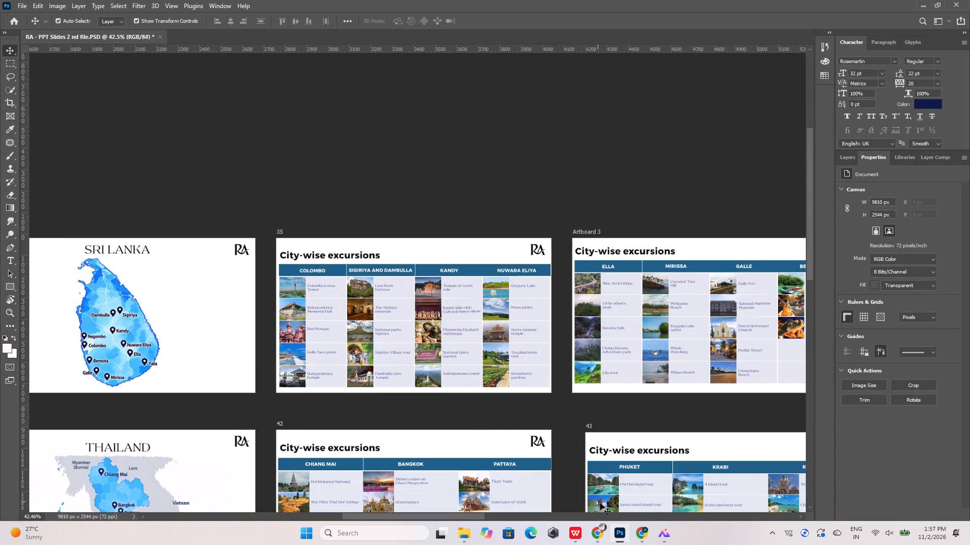
pyautogui.click(615, 533)
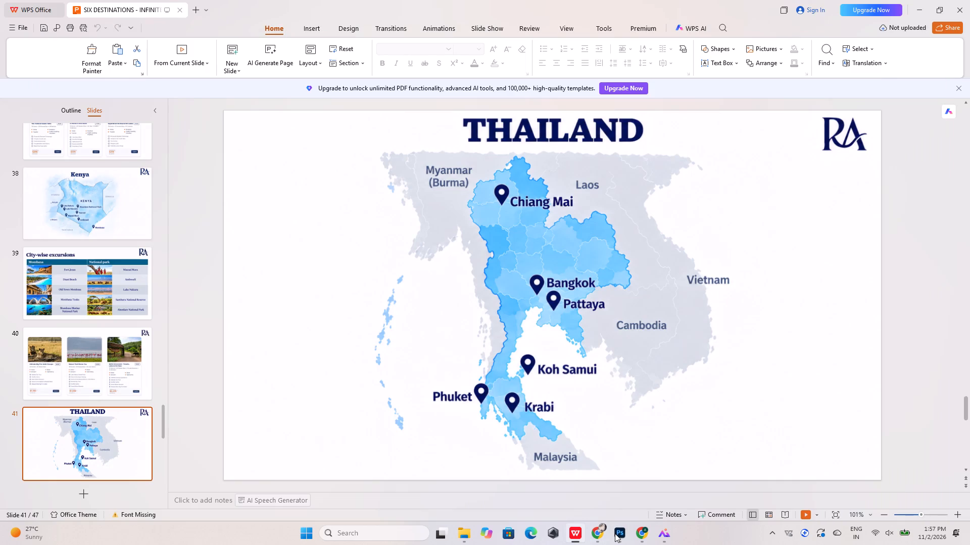
pyautogui.press('Up')
pyautogui.press('Up')
pyautogui.press('Up')
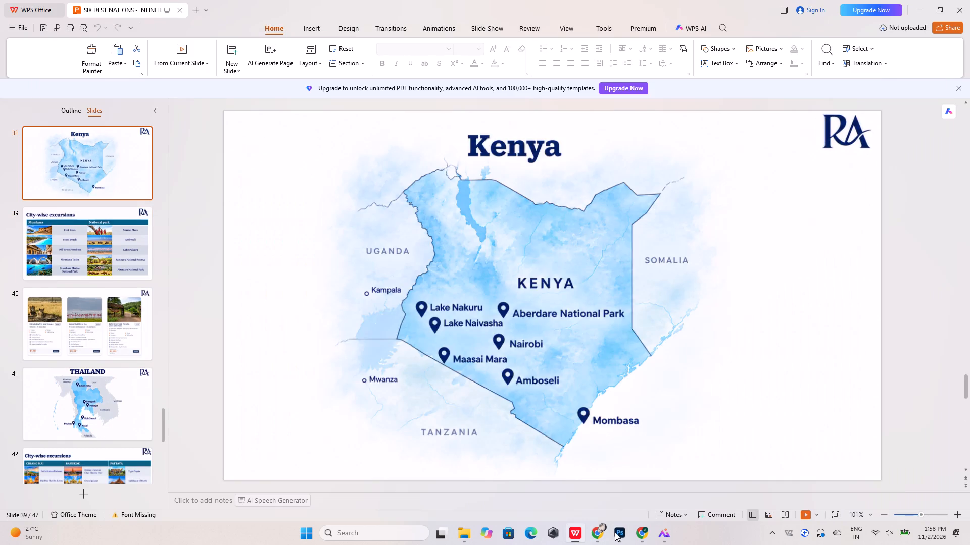
pyautogui.press('Up')
pyautogui.press('Up')
pyautogui.press('Up')
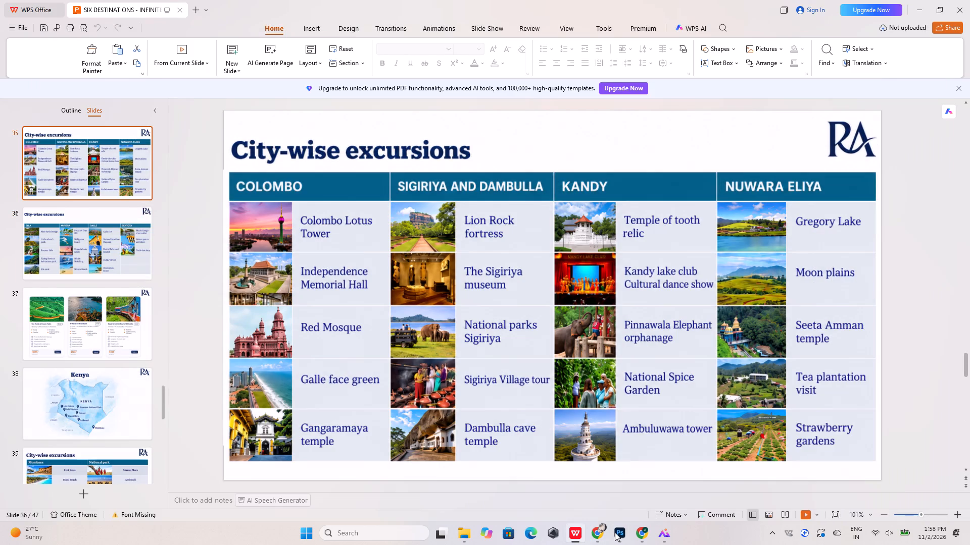
pyautogui.click(615, 532)
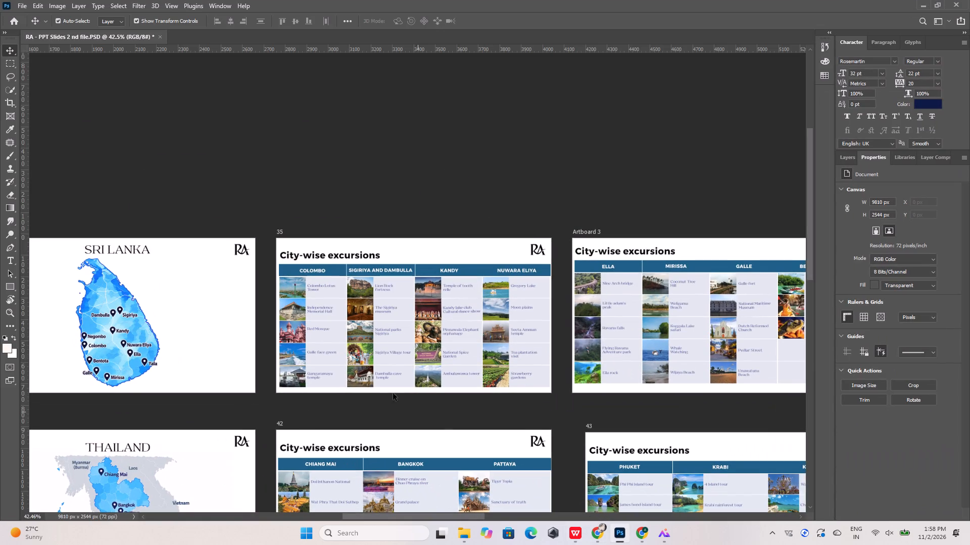
pyautogui.keyDown('alt'); pyautogui.scroll(5, 314, 321); pyautogui.keyUp('alt')
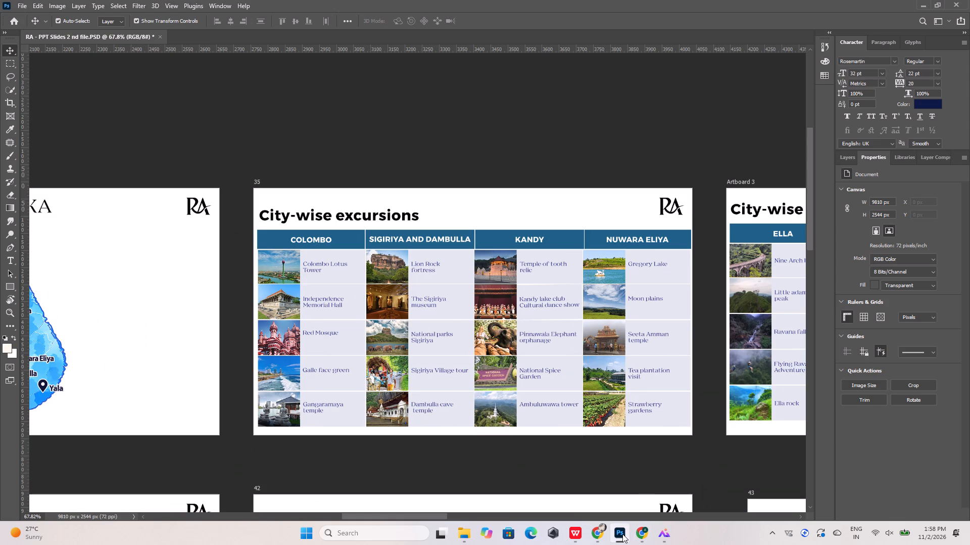
pyautogui.click(622, 534)
pyautogui.click(622, 534)
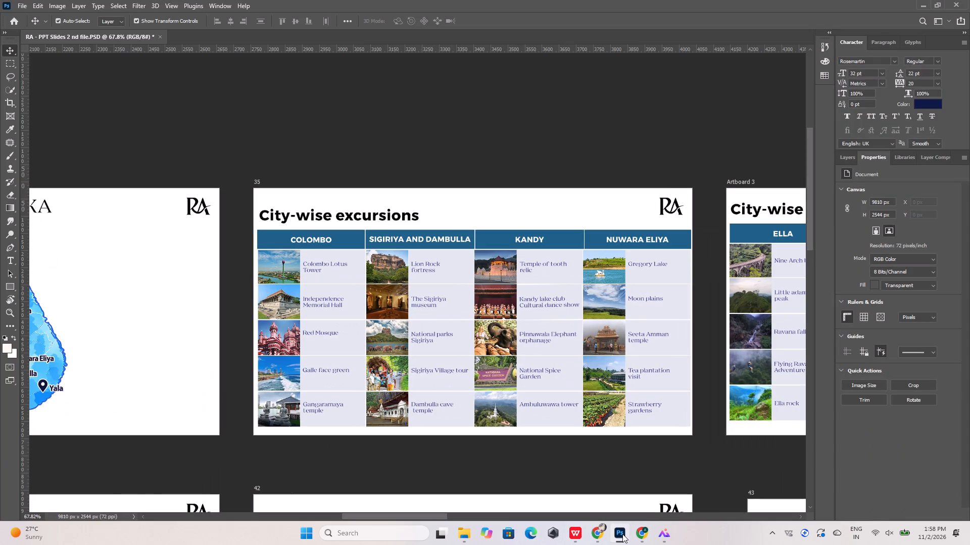
pyautogui.click(622, 534)
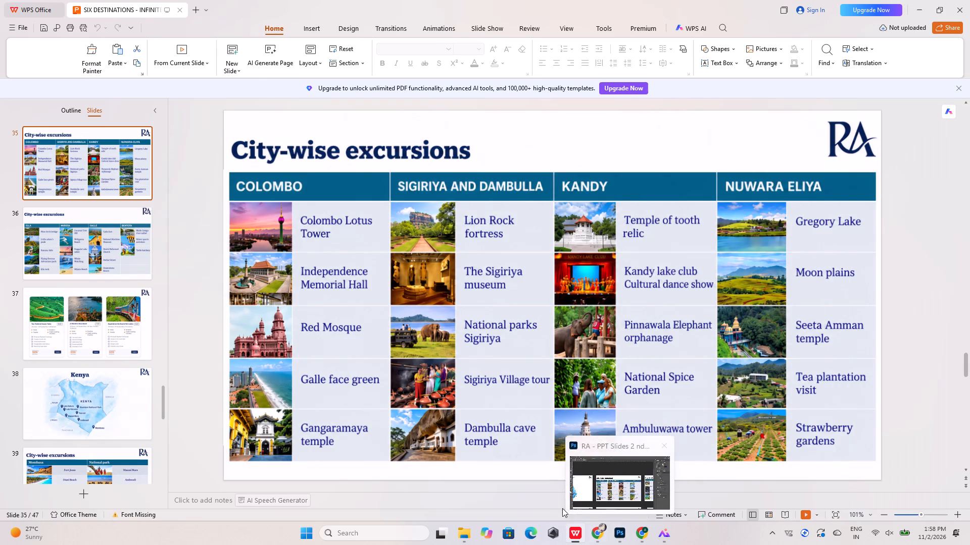
pyautogui.press('Down')
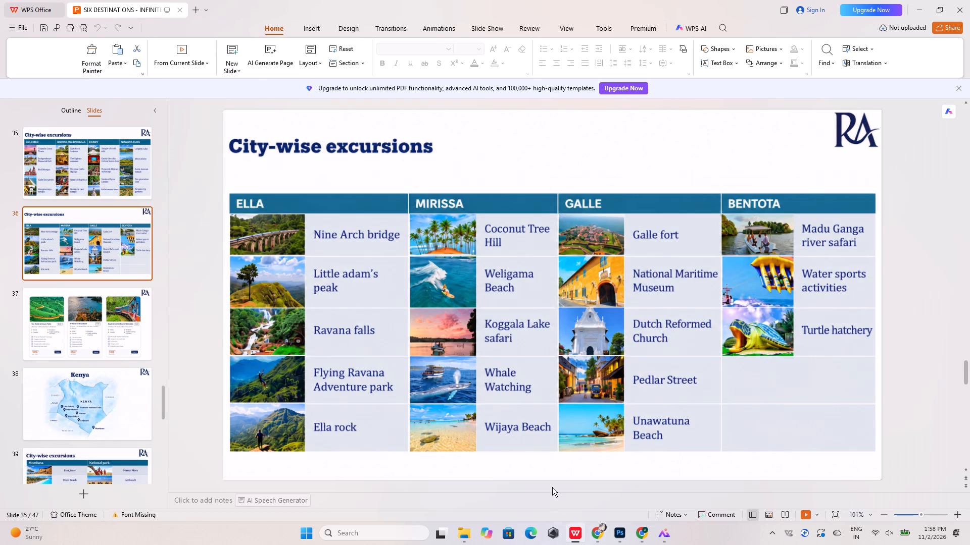
pyautogui.click(619, 531)
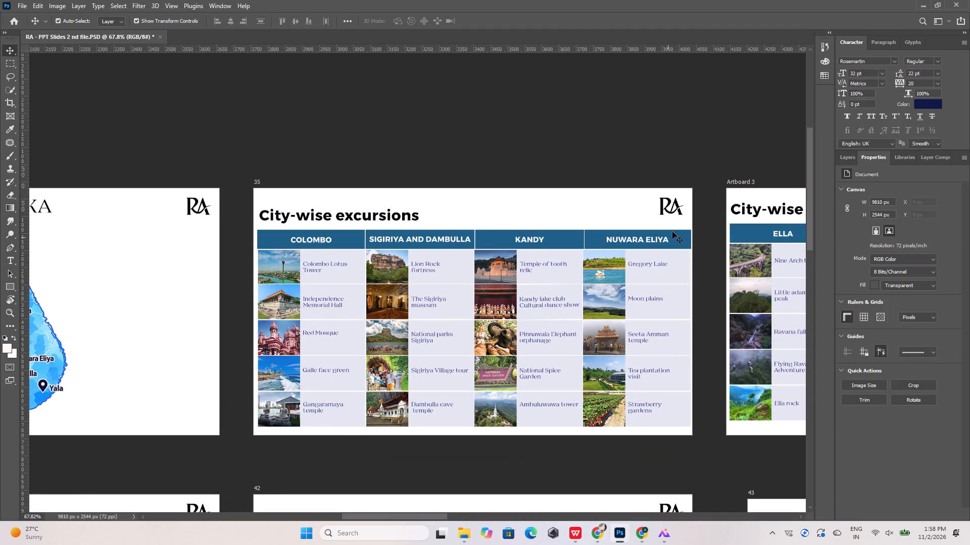
# Rename Artboard 3, the Ella, Mirissa, Galle and Bentota excursions slide, as 36.
pyautogui.click(738, 183)
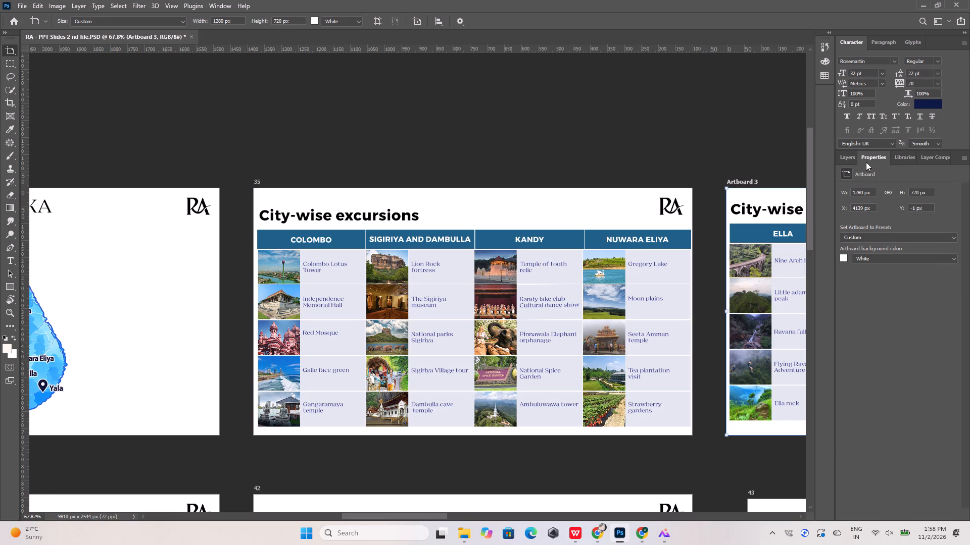
pyautogui.click(850, 158)
pyautogui.click(748, 181)
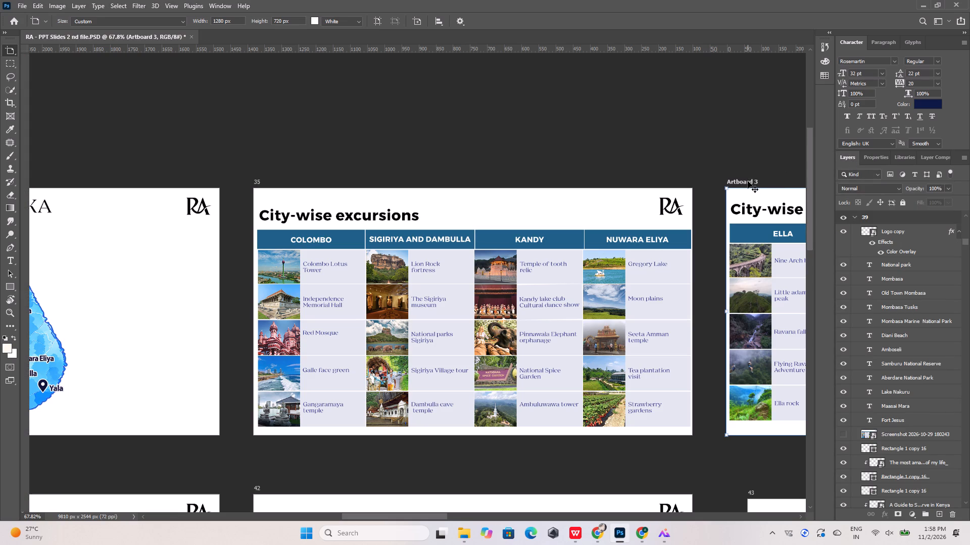
pyautogui.click(748, 181)
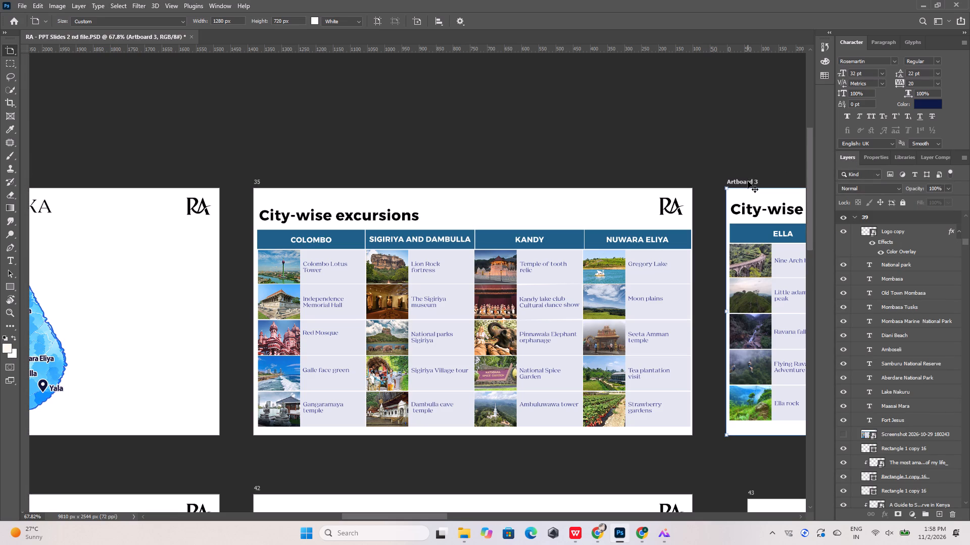
pyautogui.click(748, 181)
pyautogui.click(738, 183)
pyautogui.click(257, 184)
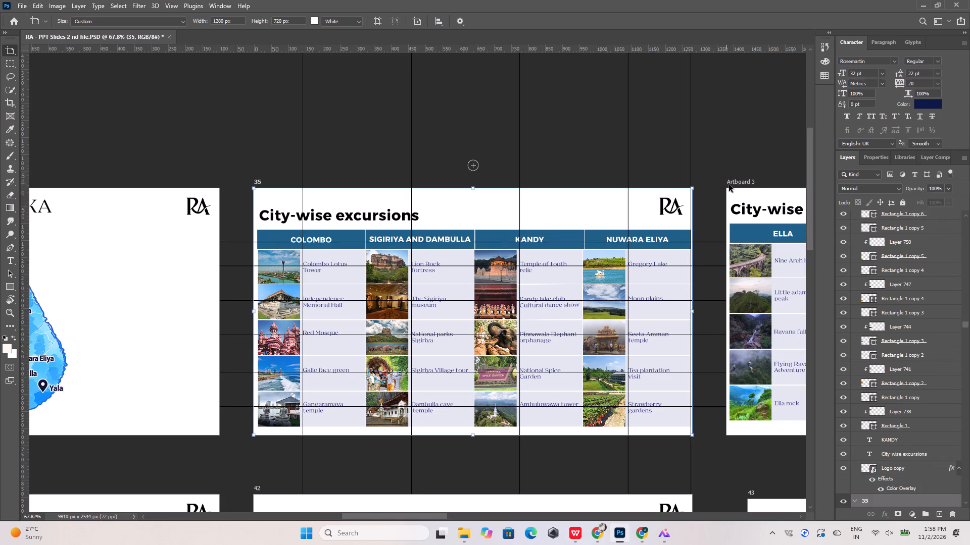
pyautogui.click(740, 185)
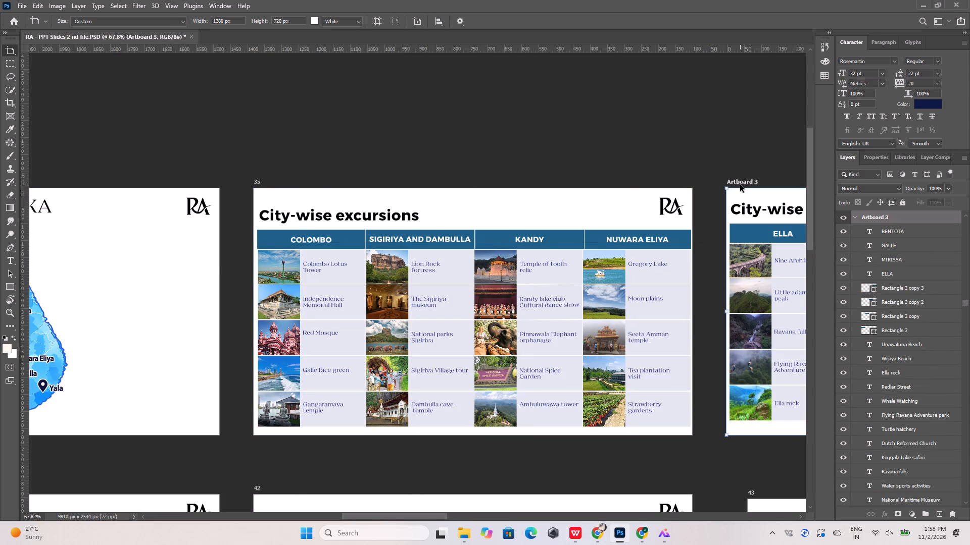
pyautogui.doubleClick(881, 217)
pyautogui.write('36')
pyautogui.press('Return')
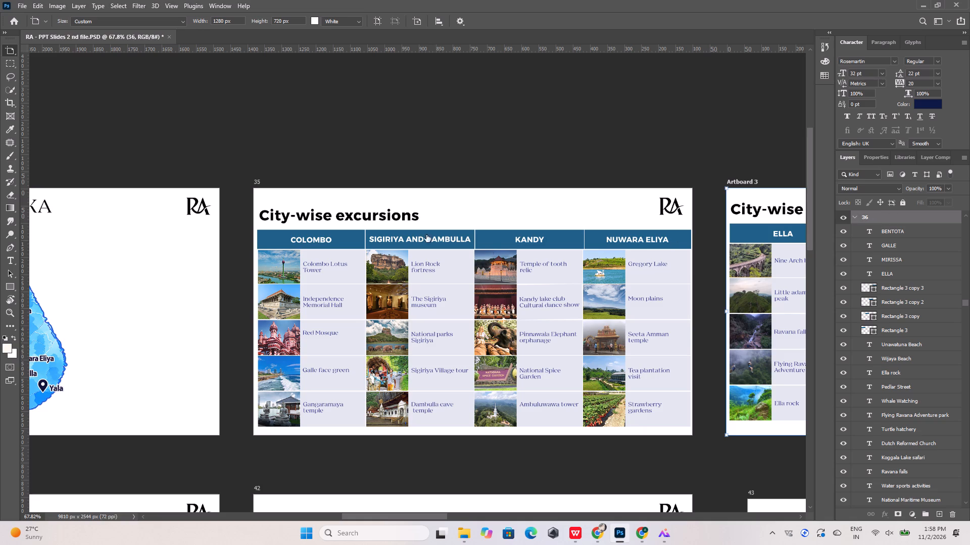
# Rename Artboard 4, the Sri Lanka tour package cards slide, as 37.
pyautogui.keyDown('alt'); pyautogui.scroll(-11, 205, 202); pyautogui.keyUp('alt')
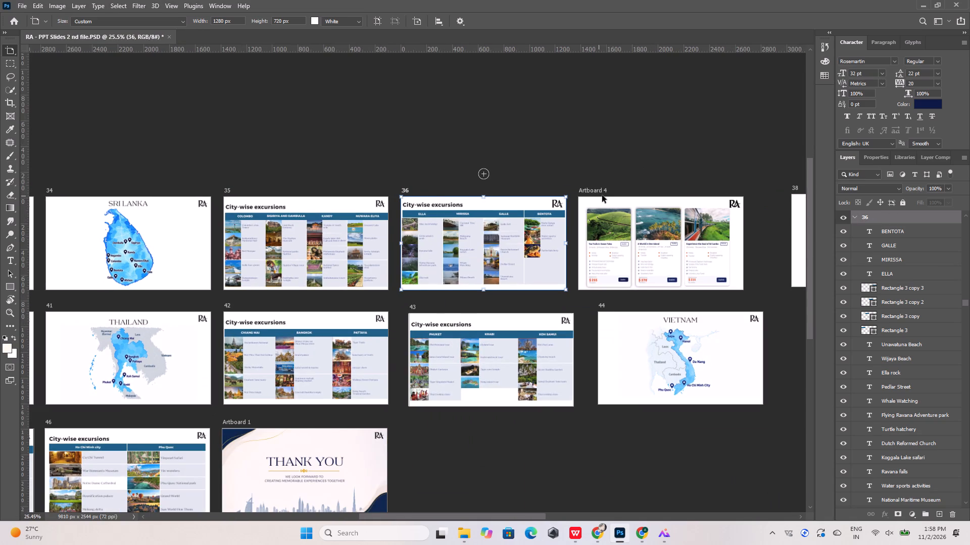
pyautogui.keyDown('alt'); pyautogui.scroll(10, 603, 195); pyautogui.keyUp('alt')
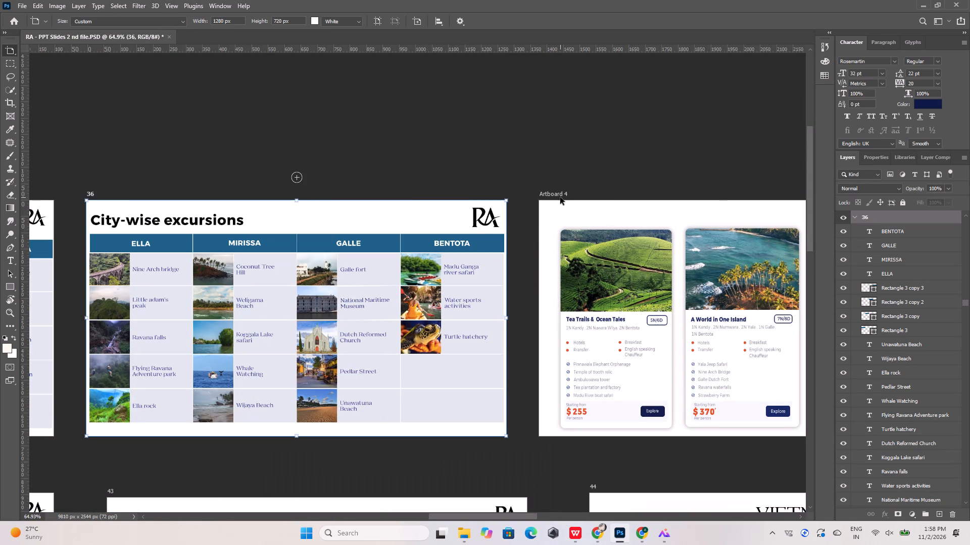
pyautogui.click(560, 195)
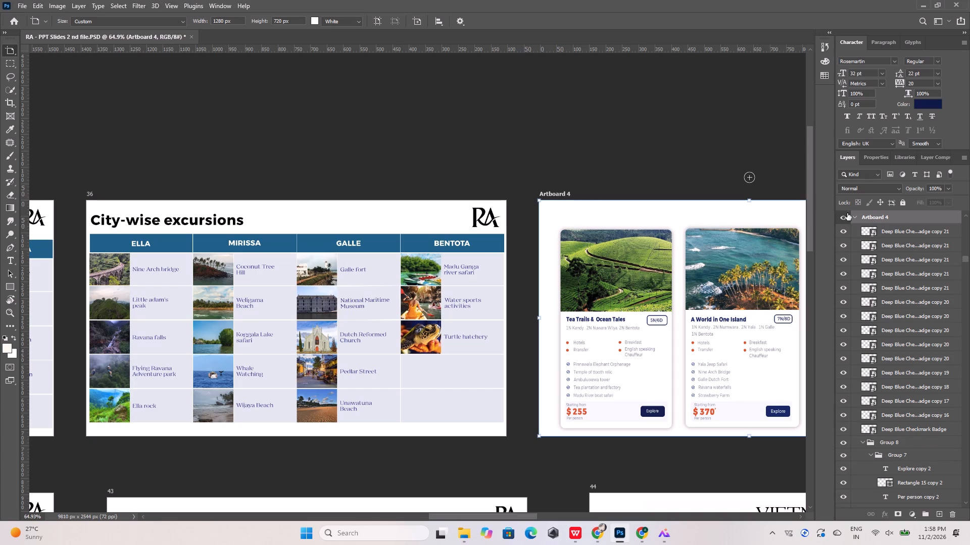
pyautogui.doubleClick(867, 216)
pyautogui.press('3')
pyautogui.press('7')
pyautogui.press('Return')
pyautogui.keyDown('alt'); pyautogui.scroll(-5, 512, 211); pyautogui.keyUp('alt')
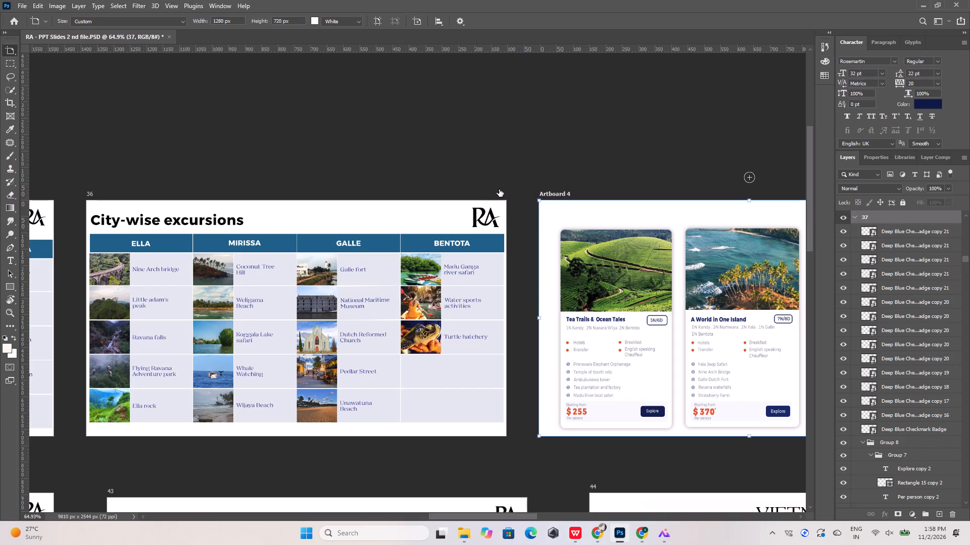
# Look over the artboard rows around 37 to check the numbering of the neighbouring artboards.
pyautogui.click(498, 179)
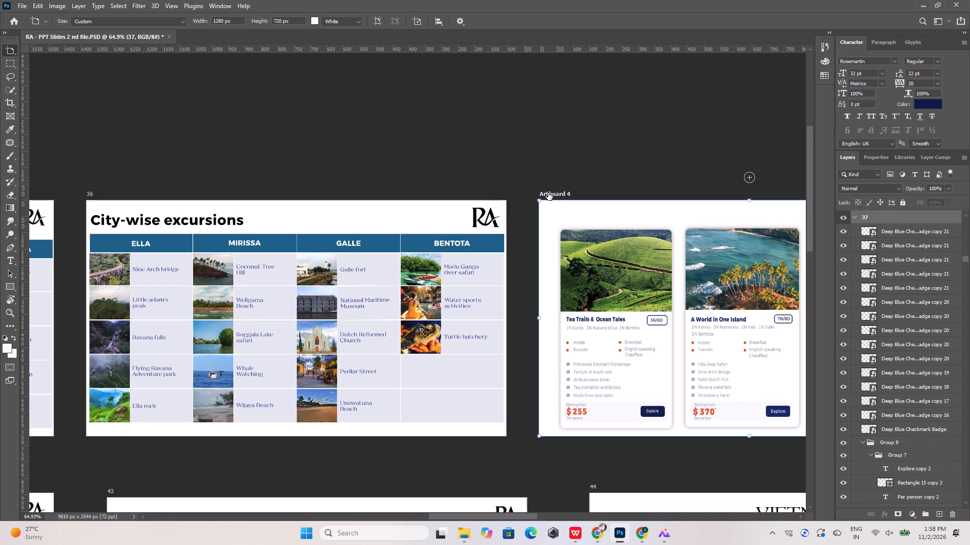
pyautogui.click(549, 193)
pyautogui.keyDown('alt'); pyautogui.scroll(-3, 492, 225); pyautogui.keyUp('alt')
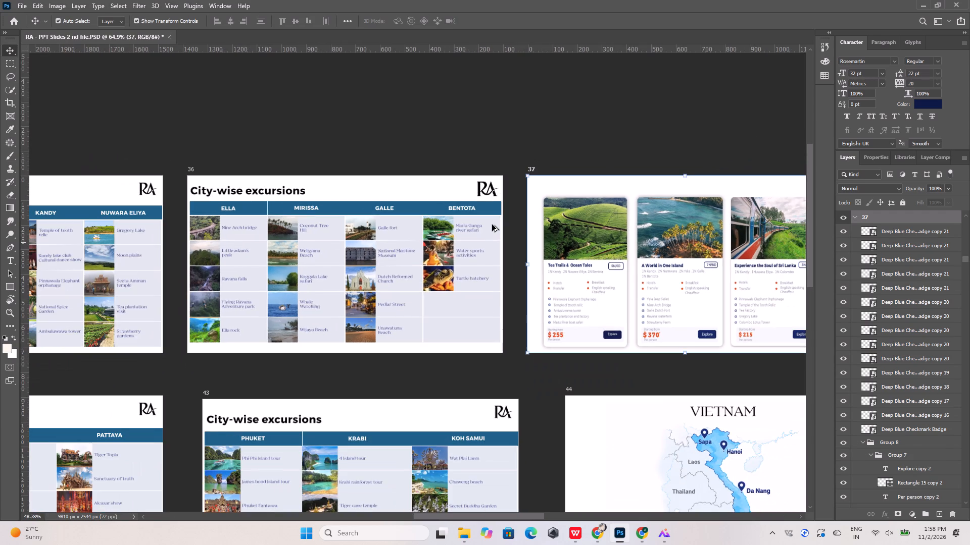
pyautogui.keyDown('alt'); pyautogui.scroll(-11, 492, 225); pyautogui.keyUp('alt')
pyautogui.keyDown('alt'); pyautogui.scroll(6, 652, 186); pyautogui.keyUp('alt')
pyautogui.keyDown('alt'); pyautogui.scroll(-2, 514, 244); pyautogui.keyUp('alt')
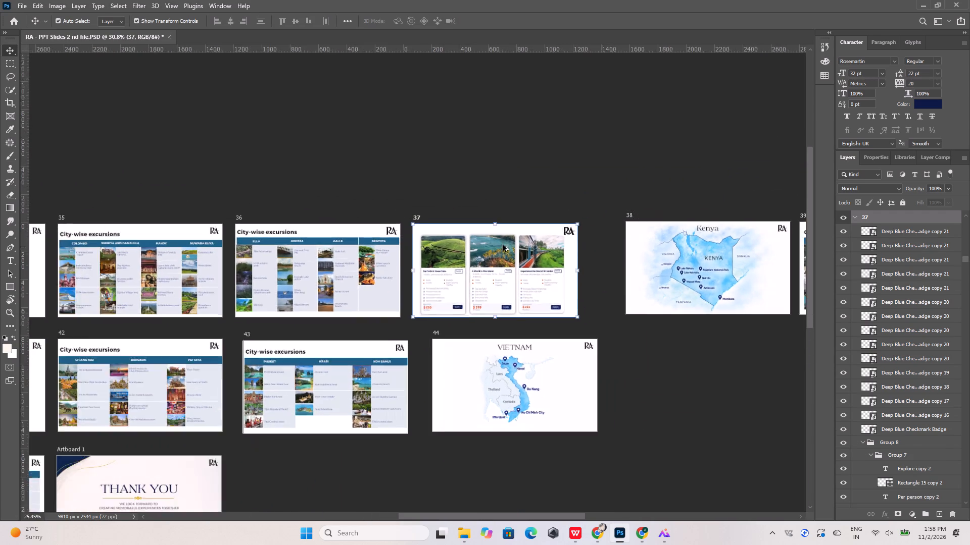
pyautogui.keyDown('alt'); pyautogui.scroll(-9, 503, 245); pyautogui.keyUp('alt')
pyautogui.keyDown('alt'); pyautogui.scroll(4, 675, 232); pyautogui.keyUp('alt')
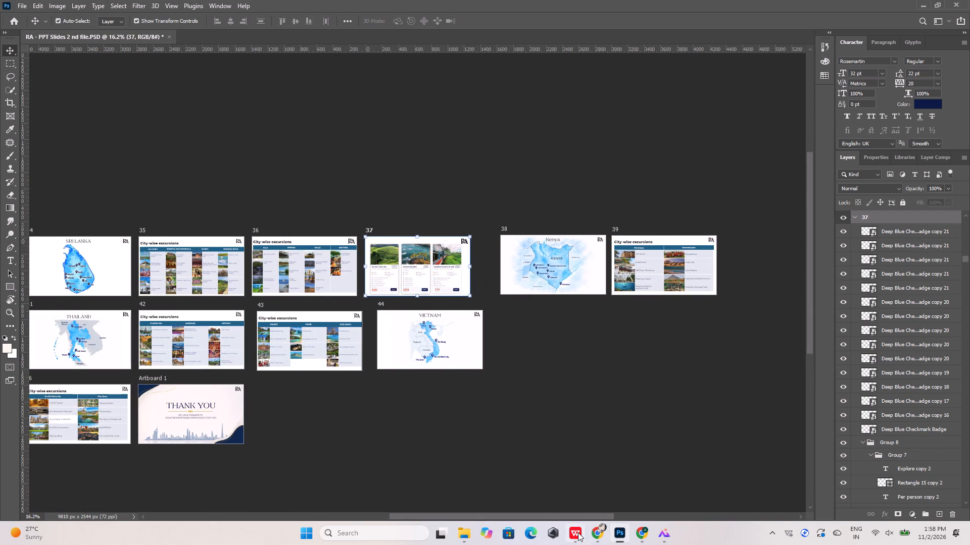
# Check slides 37 to 39 in the WPS Office reference presentation against artboards 37, 38 and 39 in Photoshop.
pyautogui.click(578, 532)
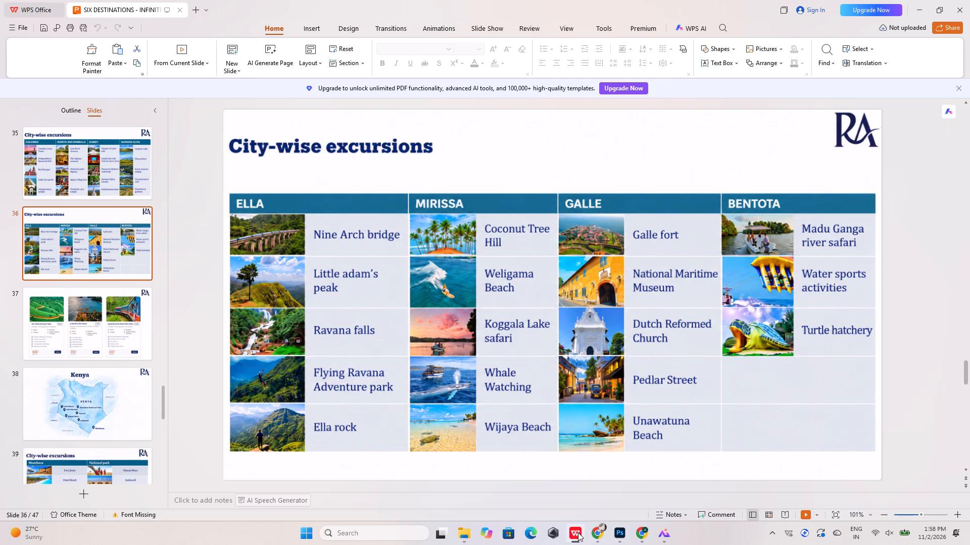
pyautogui.click(578, 532)
pyautogui.click(578, 532)
pyautogui.press('Down')
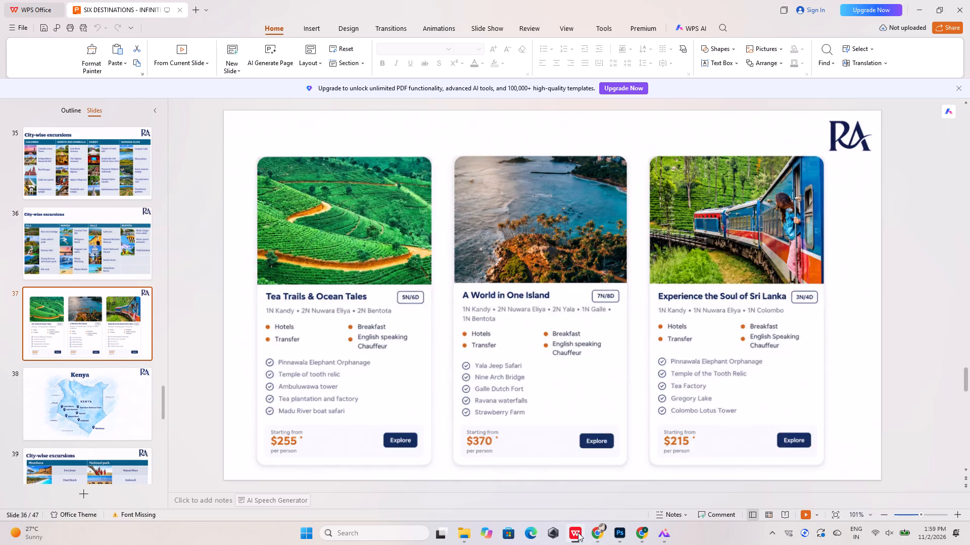
pyautogui.press('Down')
pyautogui.click(578, 532)
pyautogui.click(578, 532)
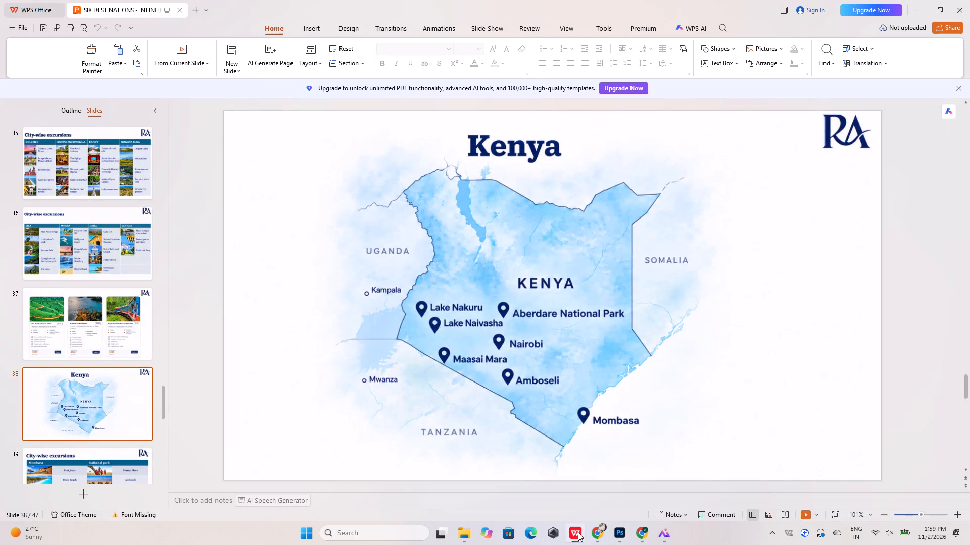
pyautogui.press('Down')
pyautogui.click(578, 532)
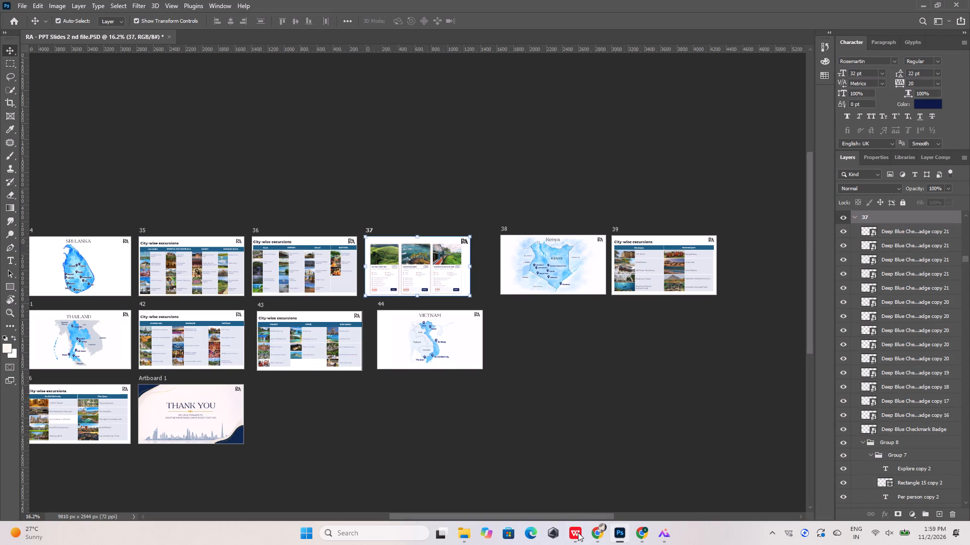
pyautogui.keyDown('alt'); pyautogui.scroll(4, 675, 264); pyautogui.keyUp('alt')
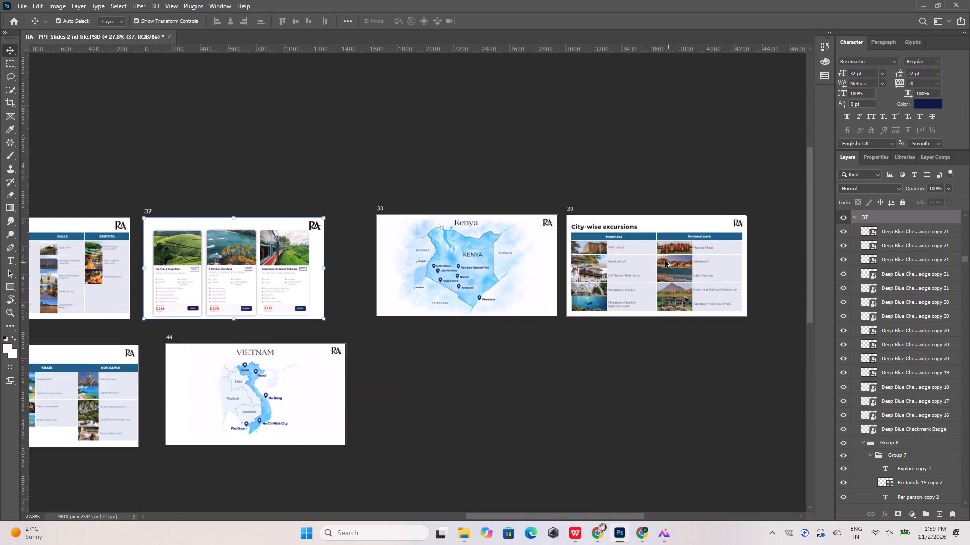
pyautogui.keyDown('alt'); pyautogui.scroll(12, 665, 261); pyautogui.keyUp('alt')
pyautogui.keyDown('alt'); pyautogui.scroll(-20, 616, 242); pyautogui.keyUp('alt')
pyautogui.keyDown('alt'); pyautogui.scroll(-6, 616, 242); pyautogui.keyUp('alt')
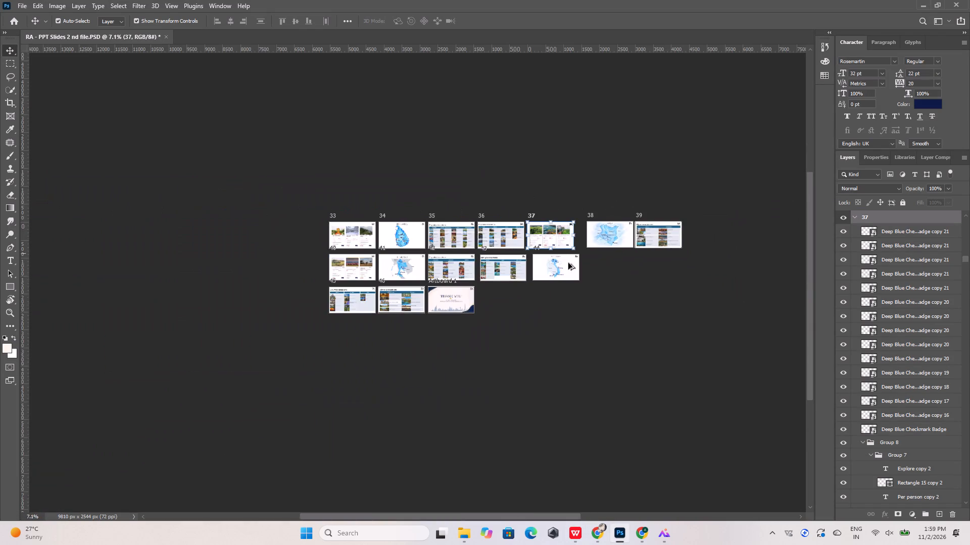
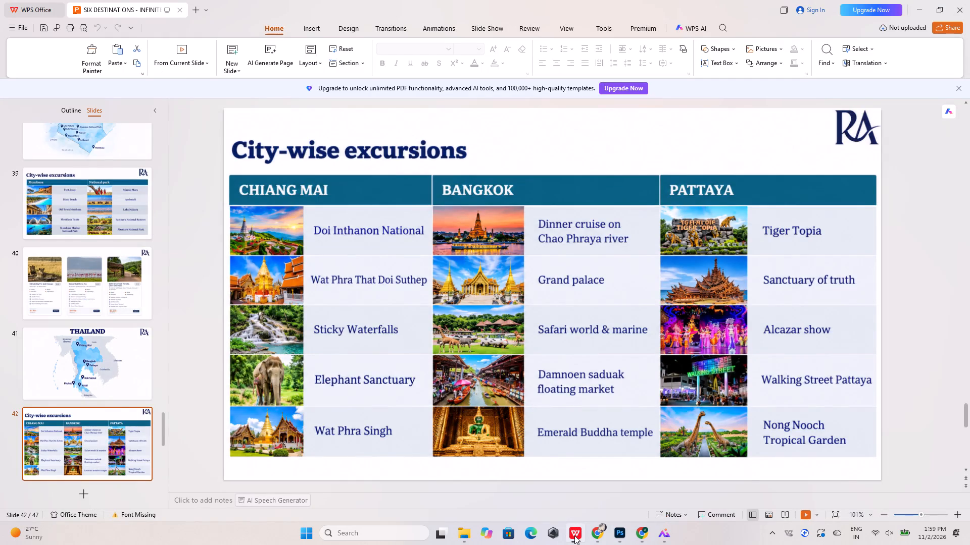
# Check slide 43, the Phuket, Krabi and Koh Samui excursions, in the WPS Office reference presentation against artboard 43 in Photoshop.
pyautogui.press('Down')
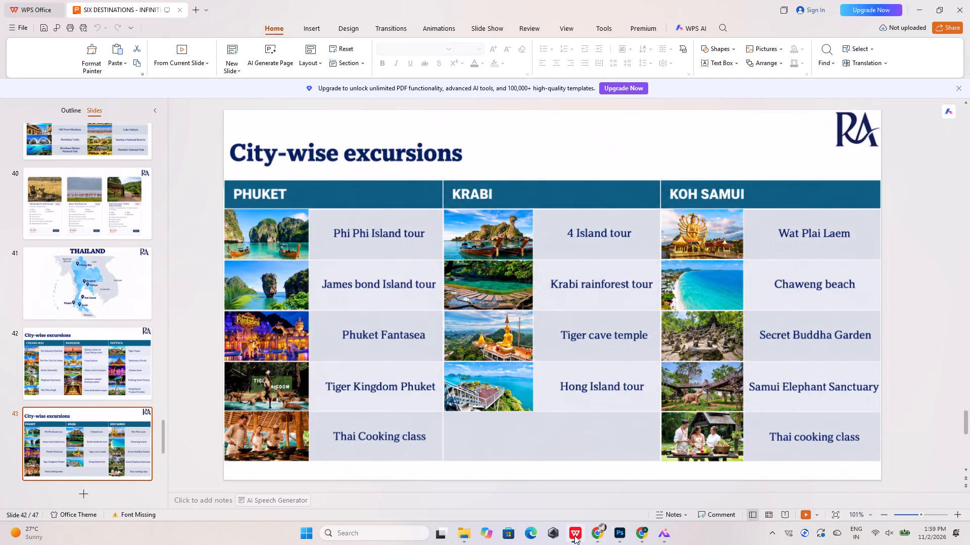
pyautogui.click(574, 535)
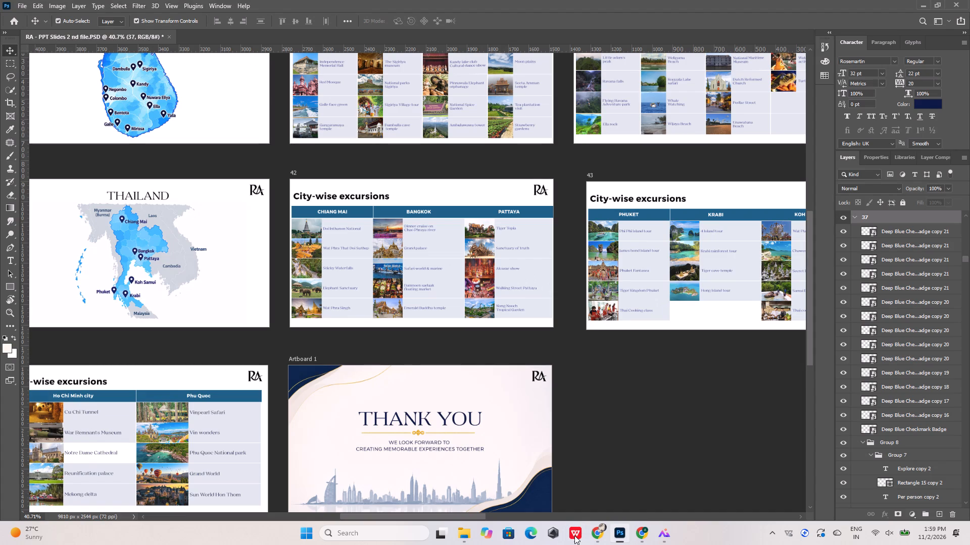
pyautogui.keyDown('alt'); pyautogui.scroll(-5, 574, 535); pyautogui.keyUp('alt')
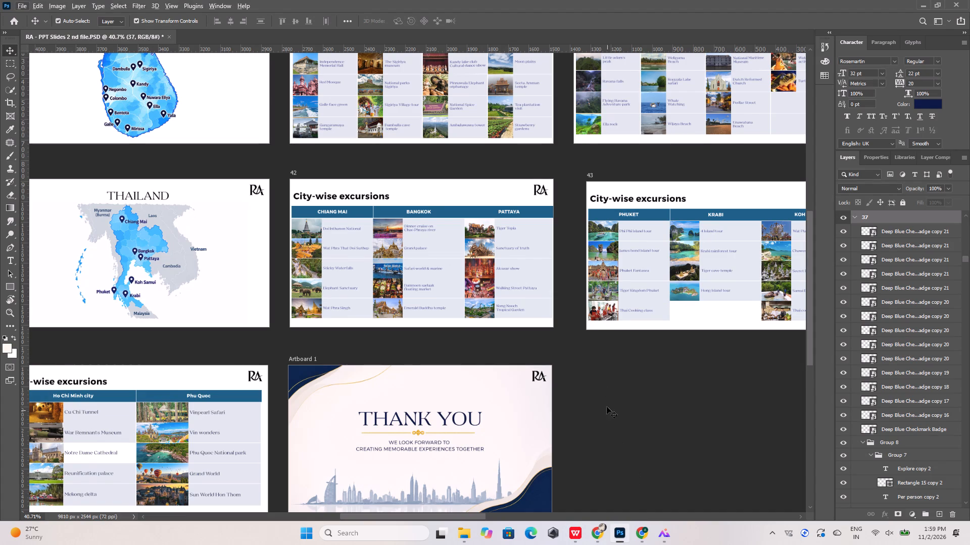
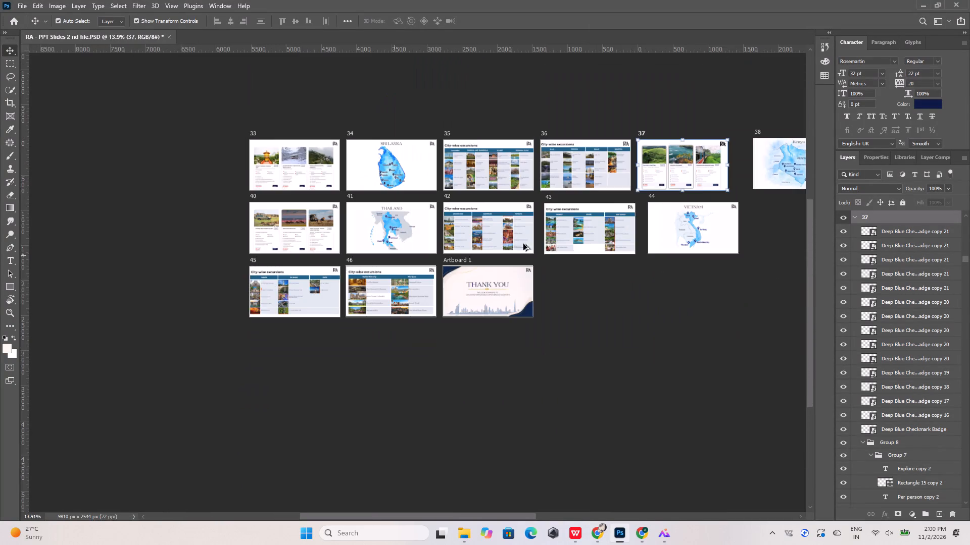
# Compare artboard 45, the Hanoi, Da Nang and Sapa excursions, with slide 45 in the WPS Office reference presentation.
pyautogui.keyDown('alt'); pyautogui.scroll(11, 681, 208); pyautogui.keyUp('alt')
pyautogui.keyDown('alt'); pyautogui.scroll(-13, 634, 217); pyautogui.keyUp('alt')
pyautogui.keyDown('alt'); pyautogui.scroll(10, 295, 296); pyautogui.keyUp('alt')
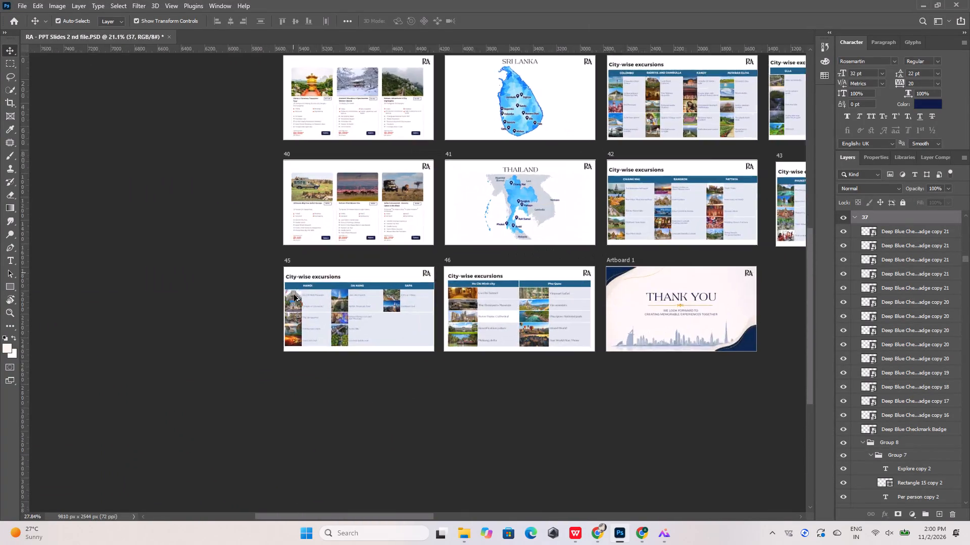
pyautogui.keyDown('alt'); pyautogui.scroll(14, 294, 295); pyautogui.keyUp('alt')
pyautogui.click(580, 534)
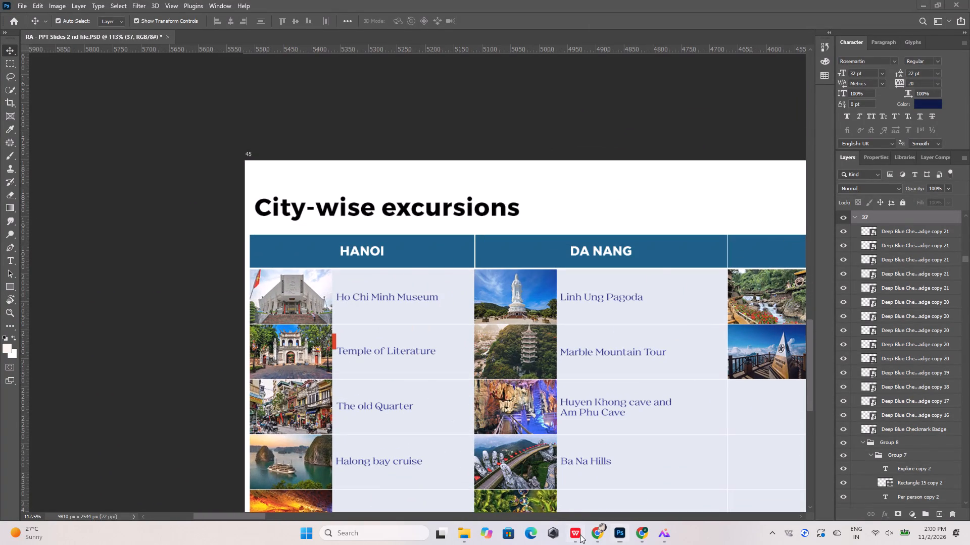
pyautogui.click(580, 534)
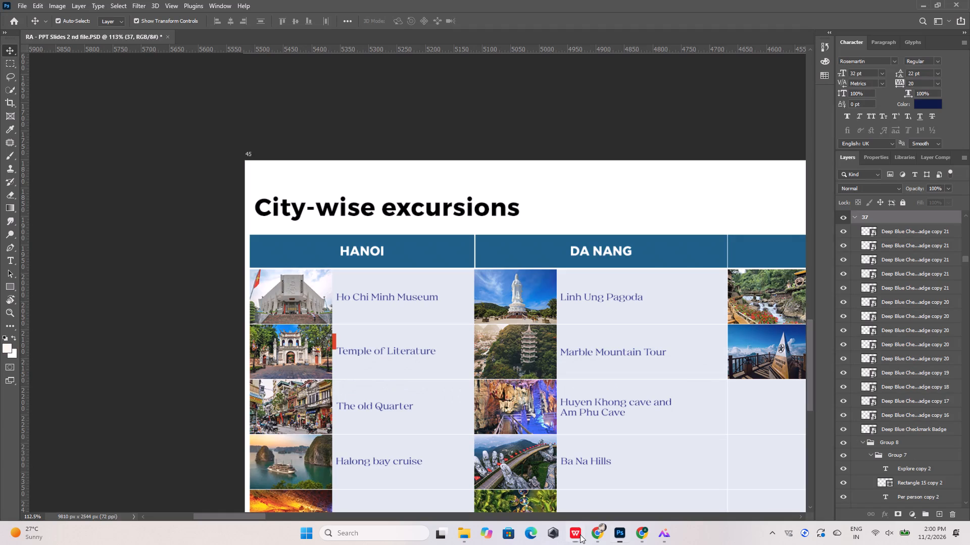
pyautogui.click(580, 534)
pyautogui.click(580, 534)
# Check artboard 46, the Ho Chi Minh City and Phu Quoc excursions, against slide 46 in the WPS Office presentation.
pyautogui.moveTo(258, 517); pyautogui.dragTo(261, 516)
pyautogui.moveTo(261, 516); pyautogui.dragTo(351, 517)
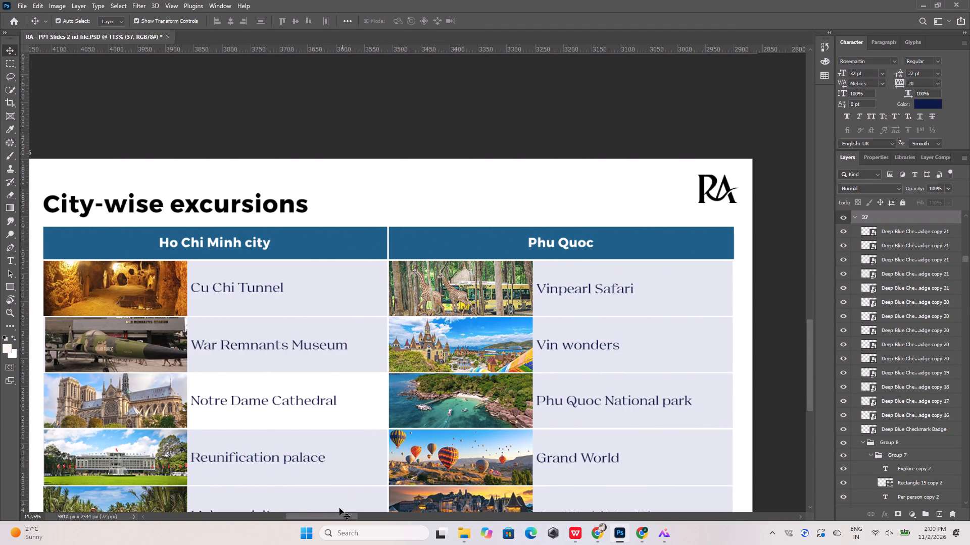
pyautogui.moveTo(339, 514); pyautogui.dragTo(257, 500)
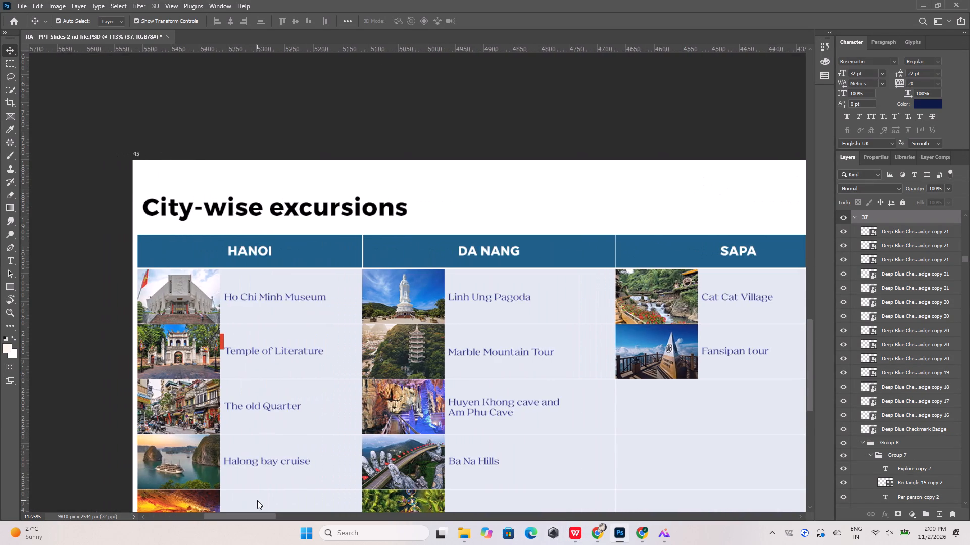
pyautogui.moveTo(257, 500); pyautogui.dragTo(324, 501)
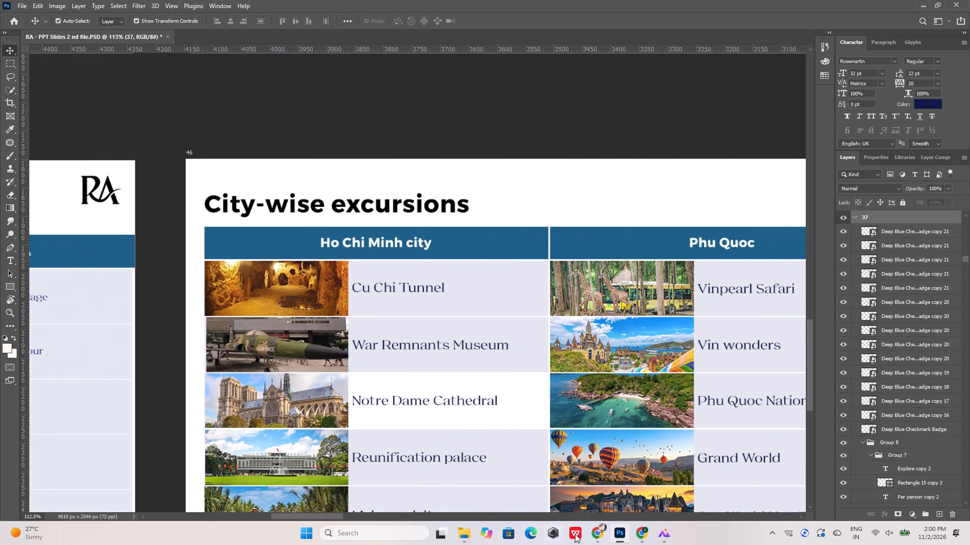
pyautogui.click(576, 533)
pyautogui.press('Down')
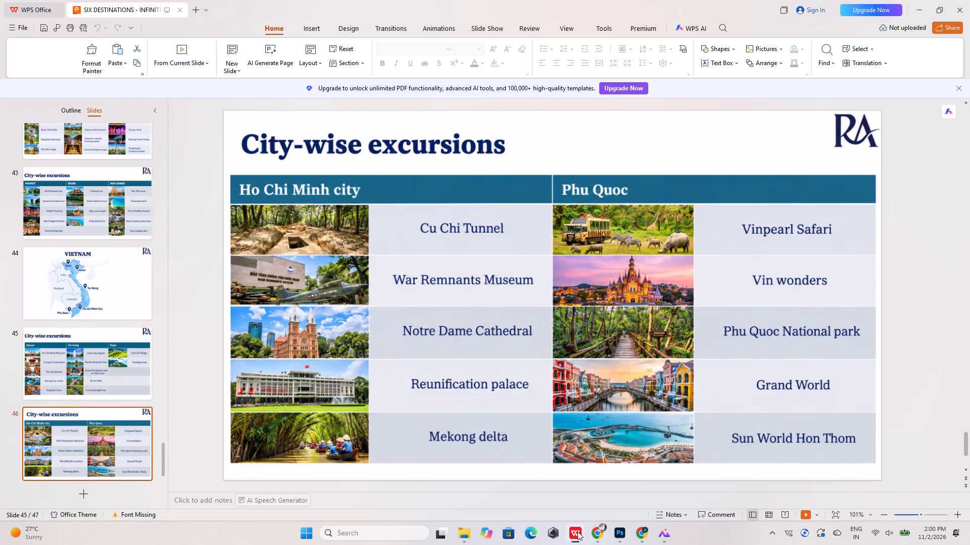
pyautogui.click(576, 531)
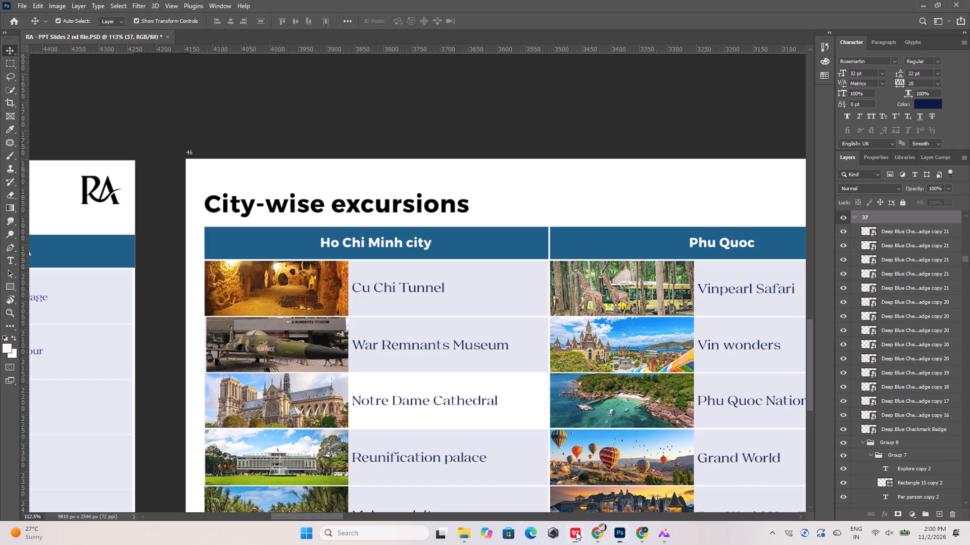
pyautogui.click(576, 531)
pyautogui.click(576, 531)
# Check the closing slide's number in WPS Office and rename the Thank You artboard in Photoshop as 47.
pyautogui.moveTo(312, 515); pyautogui.dragTo(390, 522)
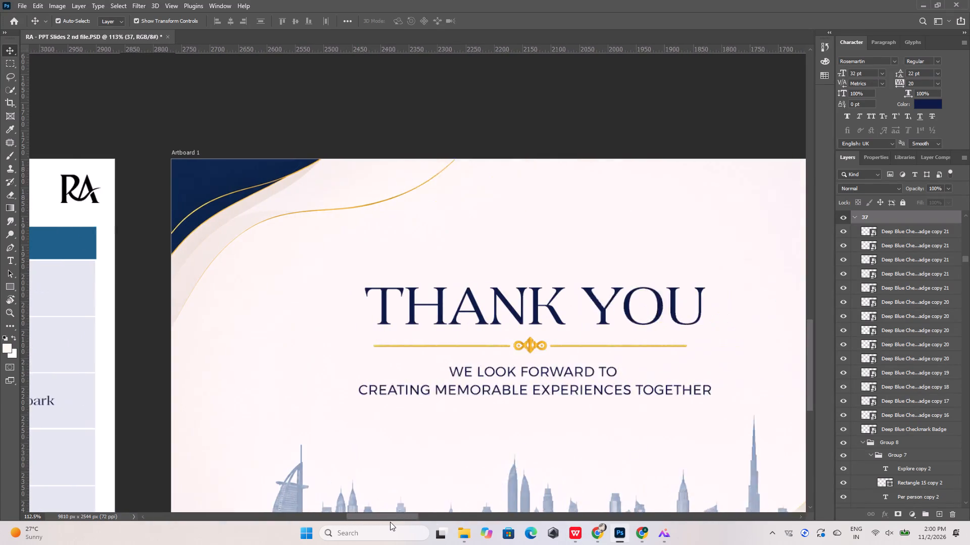
pyautogui.moveTo(390, 522); pyautogui.dragTo(392, 522)
pyautogui.click(575, 535)
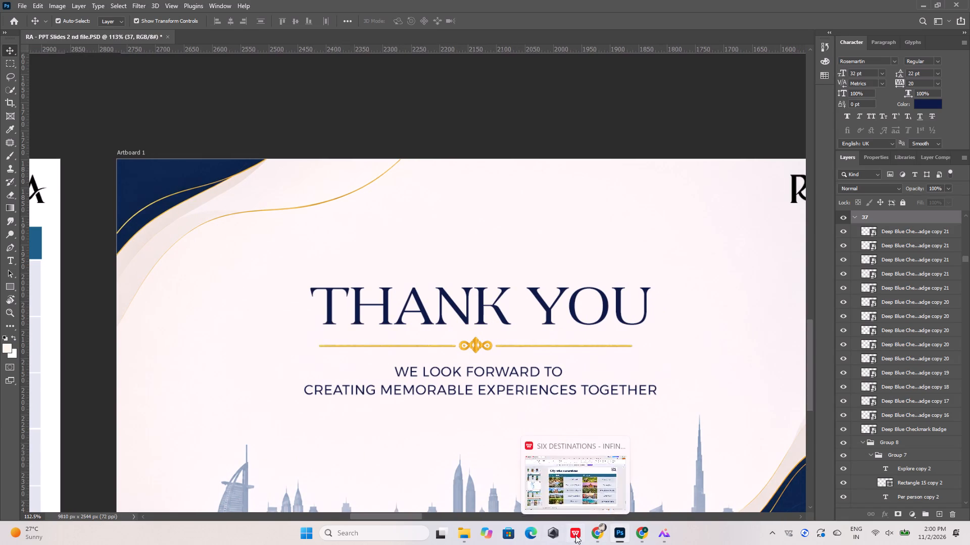
pyautogui.press('Down')
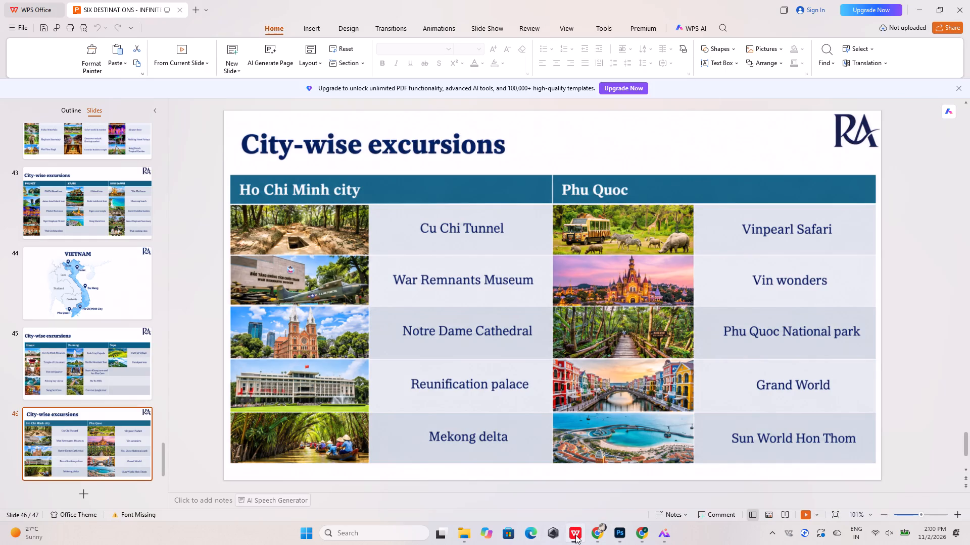
pyautogui.click(575, 535)
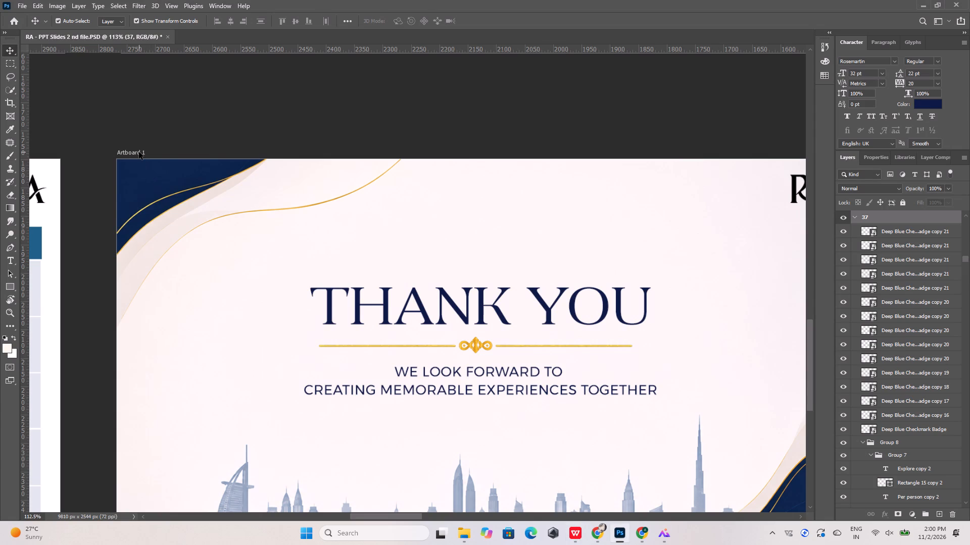
pyautogui.click(139, 152)
pyautogui.doubleClick(875, 215)
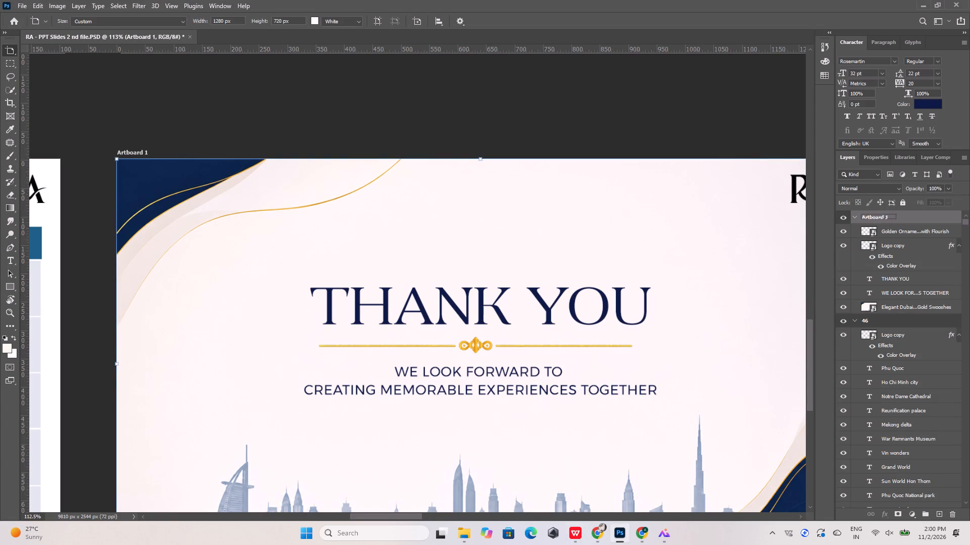
pyautogui.write('47')
pyautogui.press('Return')
pyautogui.click(409, 133)
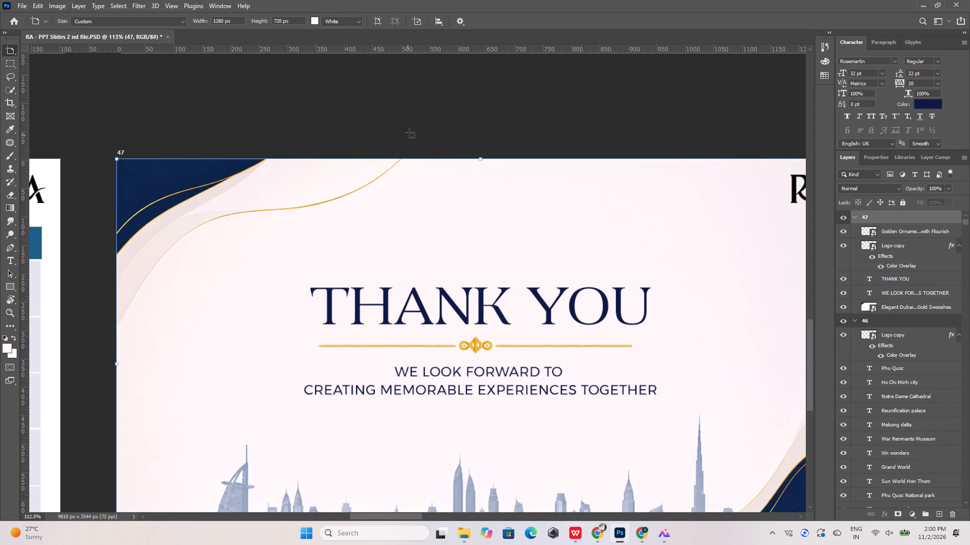
pyautogui.rightClick(410, 133)
pyautogui.press('v')
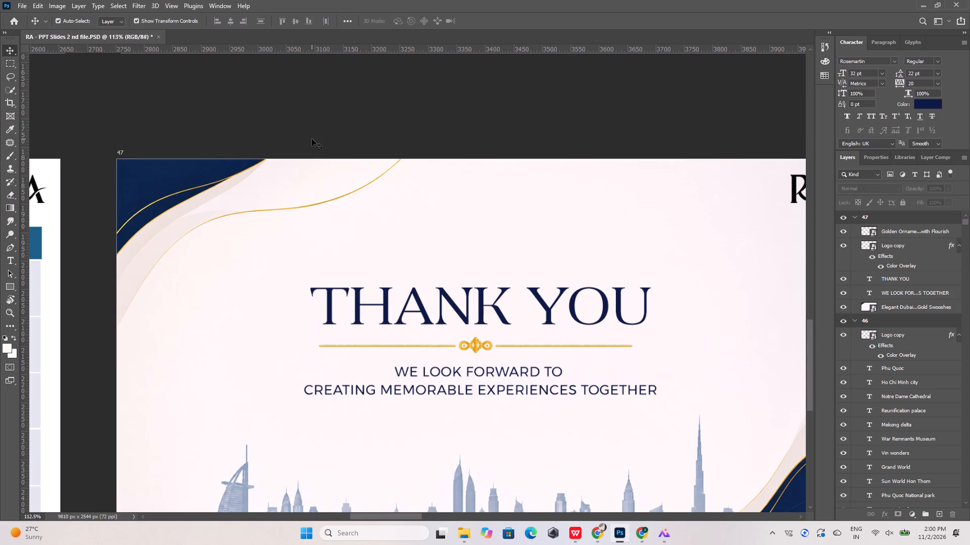
# Save the document with layers as a Photoshop file in Downloads, replacing the existing RA - PPT Slides 2 nd file.
pyautogui.keyDown('alt'); pyautogui.scroll(-20, 419, 212); pyautogui.keyUp('alt')
pyautogui.keyDown('alt'); pyautogui.scroll(-6, 419, 212); pyautogui.keyUp('alt')
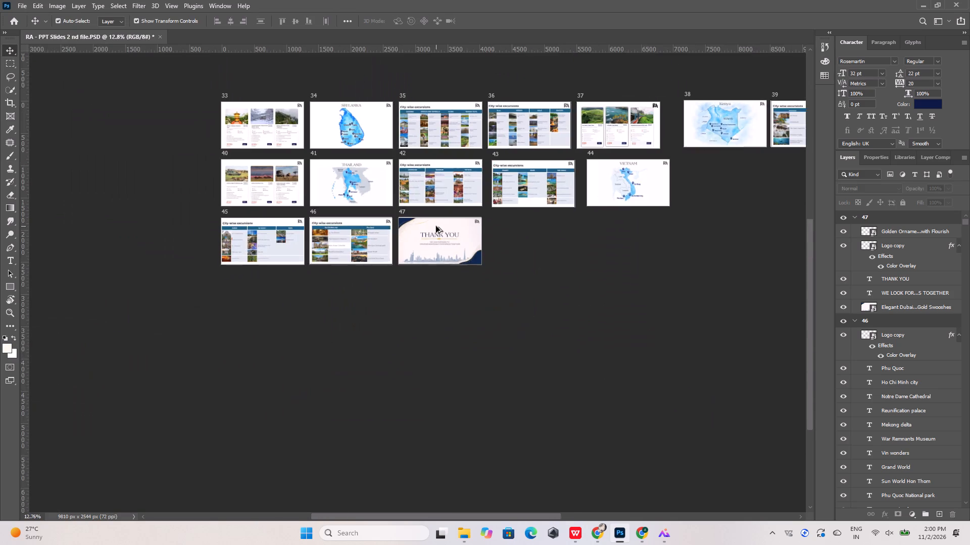
pyautogui.keyDown('alt'); pyautogui.scroll(-2, 436, 226); pyautogui.keyUp('alt')
pyautogui.keyDown('alt'); pyautogui.scroll(6, 706, 185); pyautogui.keyUp('alt')
pyautogui.keyDown('alt'); pyautogui.scroll(-5, 715, 241); pyautogui.keyUp('alt')
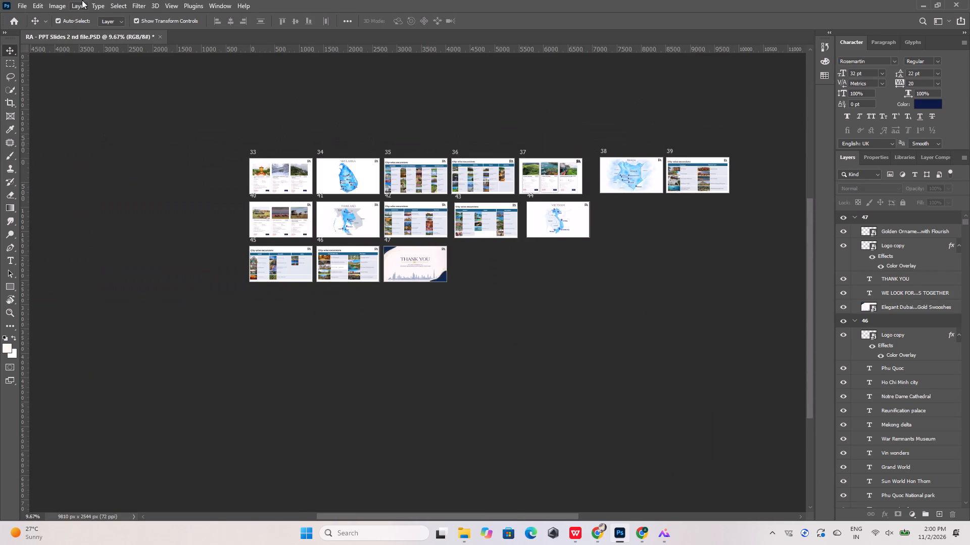
pyautogui.click(18, 3)
pyautogui.click(34, 128)
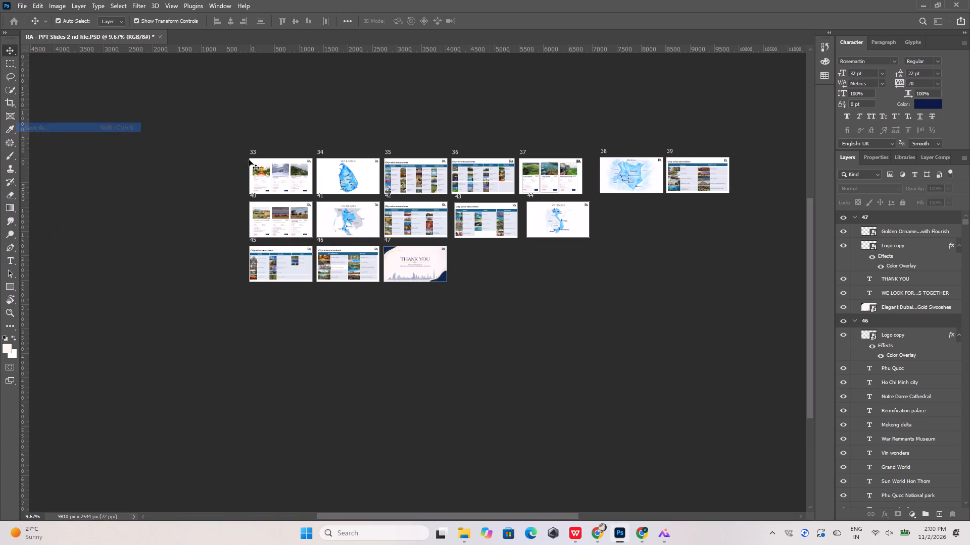
pyautogui.click(706, 400)
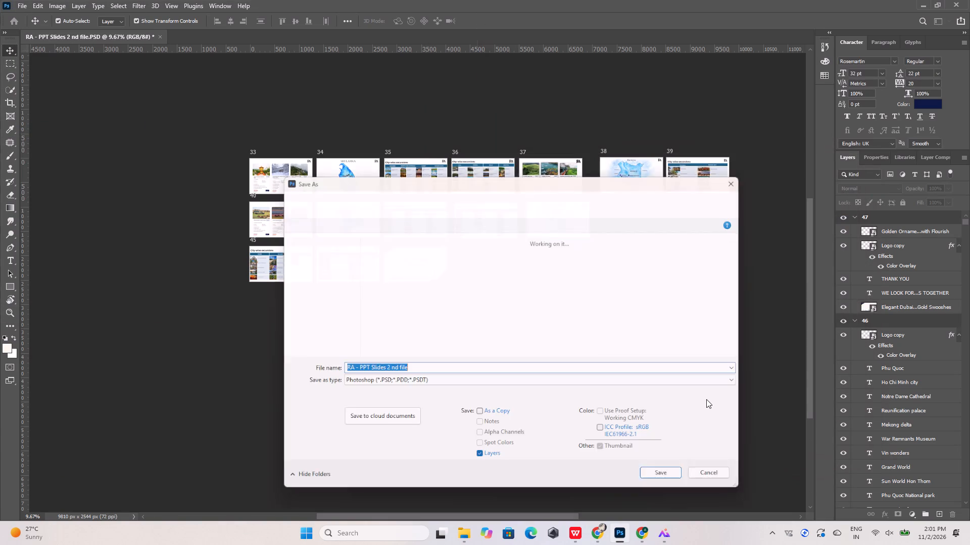
pyautogui.click(385, 271)
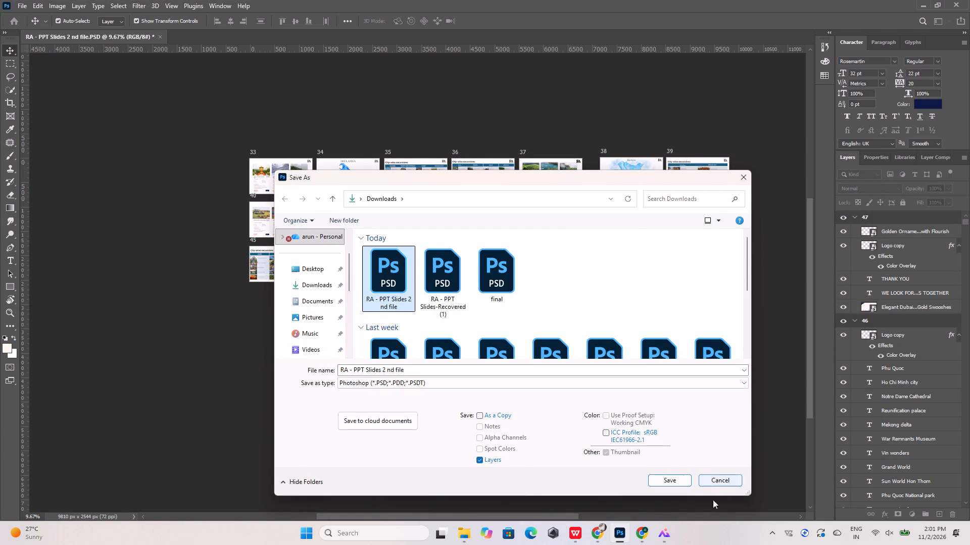
pyautogui.click(679, 483)
pyautogui.click(503, 265)
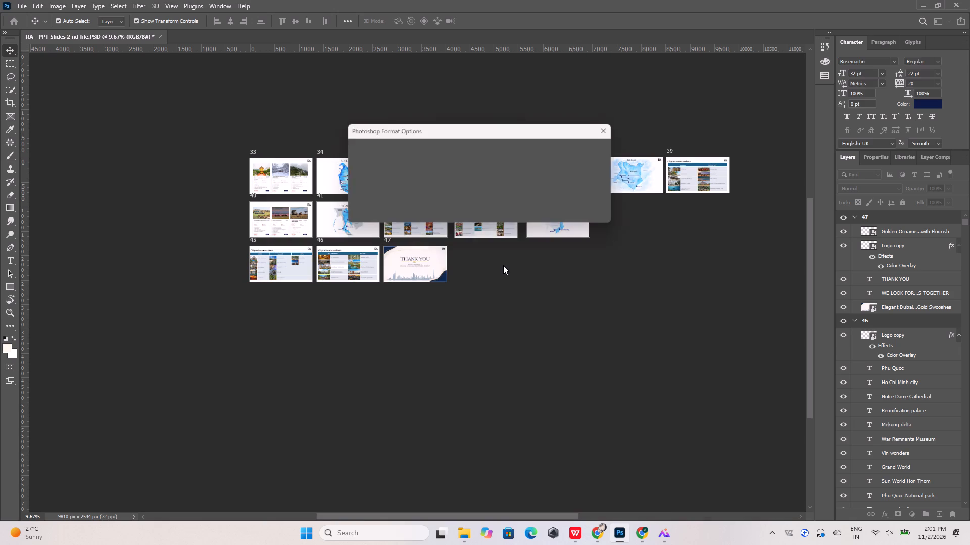
pyautogui.click(589, 150)
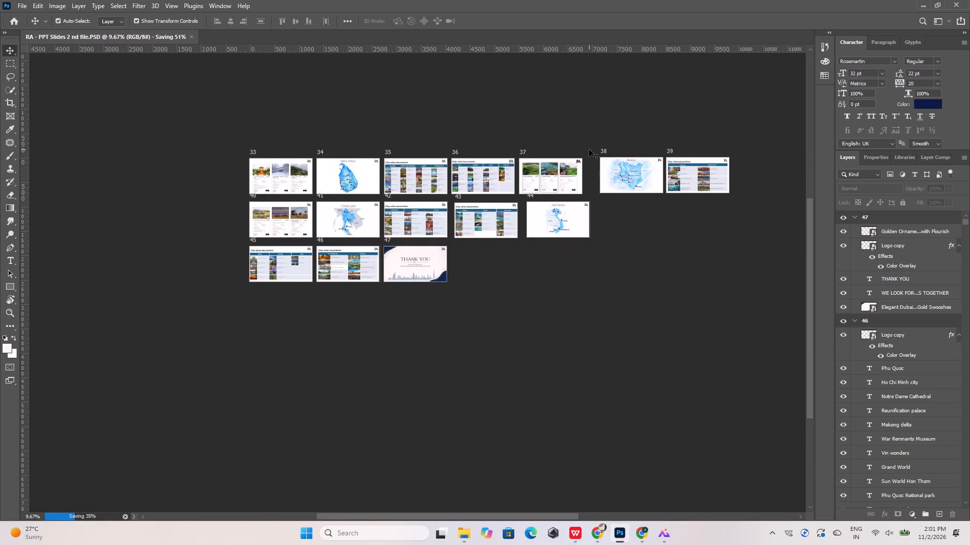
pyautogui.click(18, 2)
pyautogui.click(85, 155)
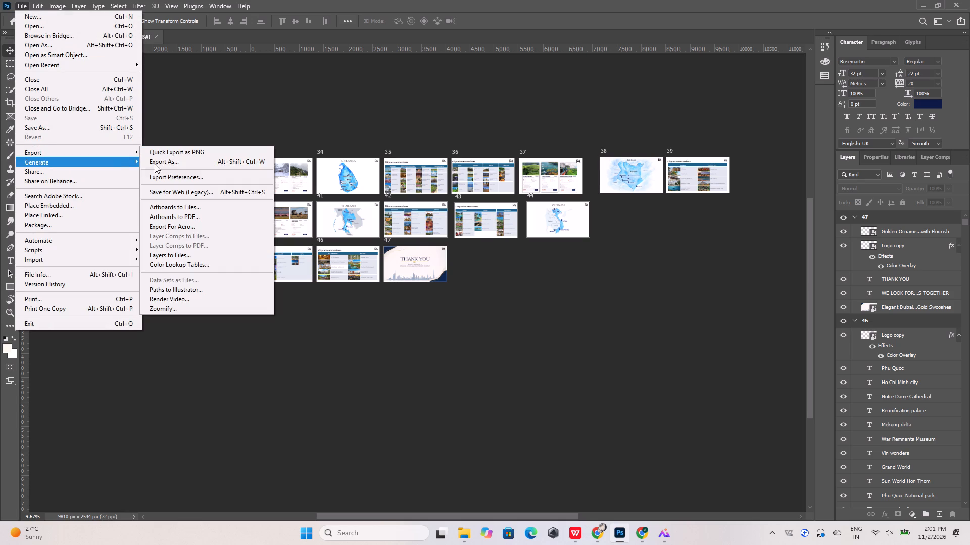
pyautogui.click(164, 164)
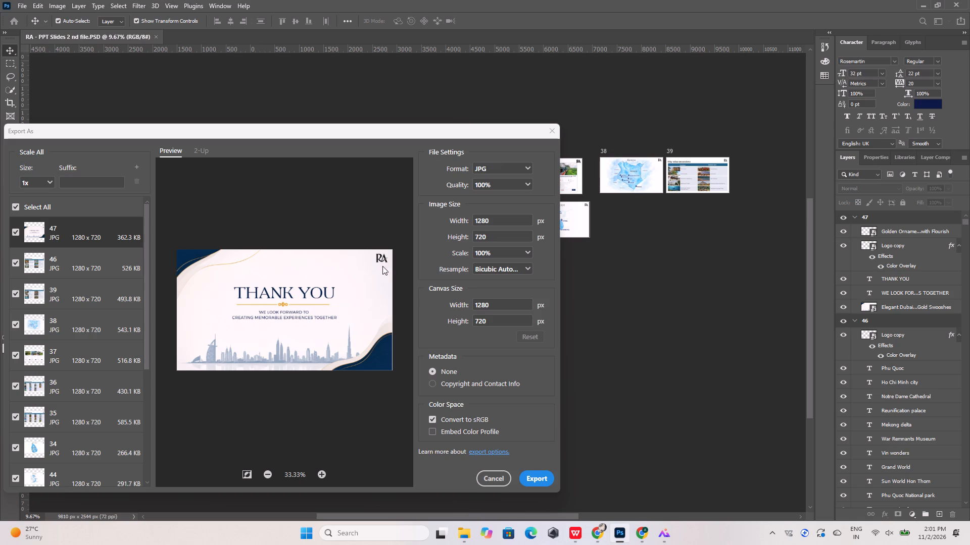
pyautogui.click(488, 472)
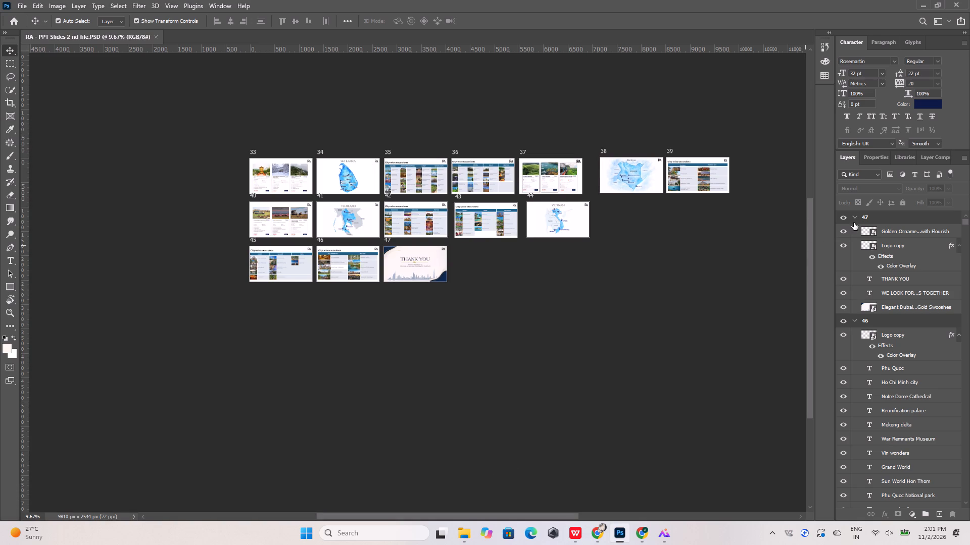
# Collapse the layer contents of artboards 47, 46, 39, 38, 37, 36, 35 and 34.
pyautogui.click(854, 217)
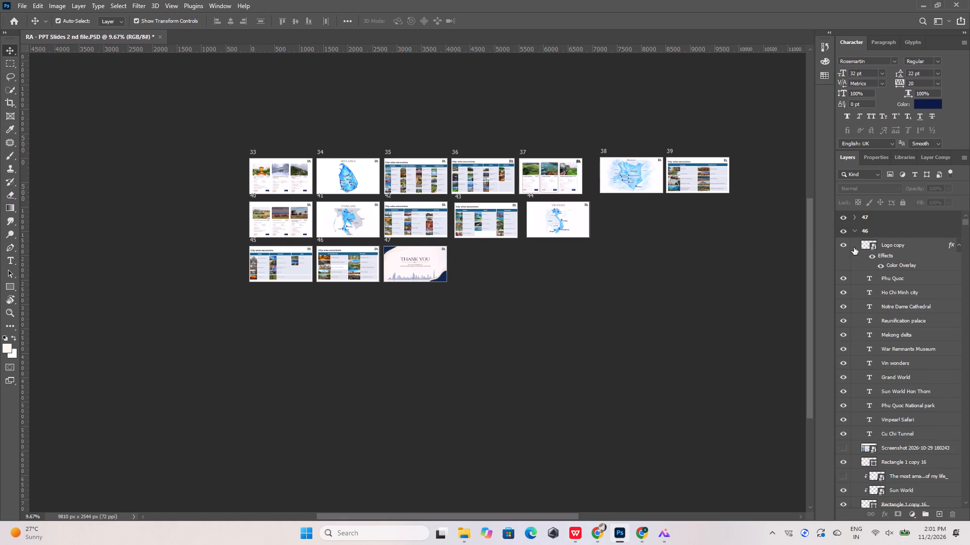
pyautogui.click(856, 231)
pyautogui.click(853, 243)
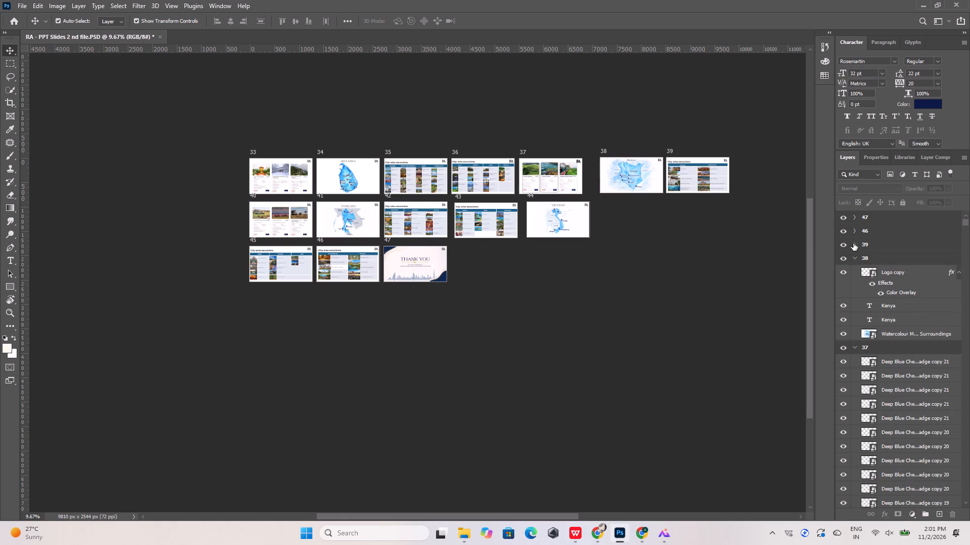
pyautogui.click(852, 259)
pyautogui.click(854, 259)
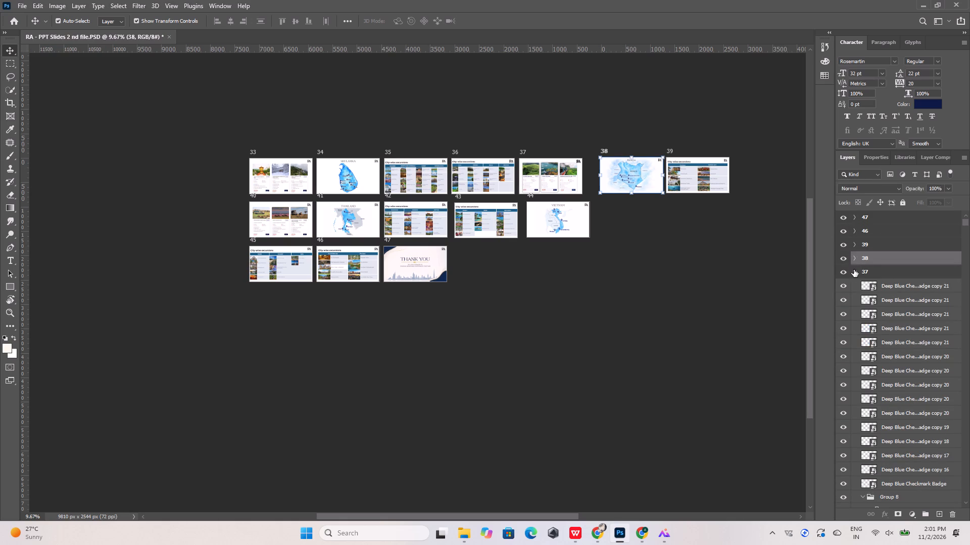
pyautogui.click(854, 271)
pyautogui.click(852, 286)
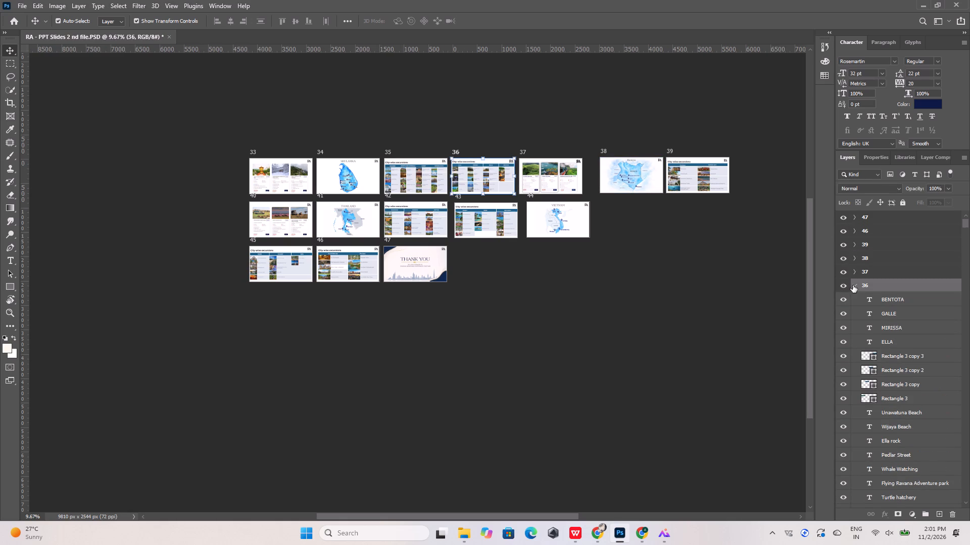
pyautogui.click(853, 285)
pyautogui.click(853, 300)
pyautogui.click(853, 313)
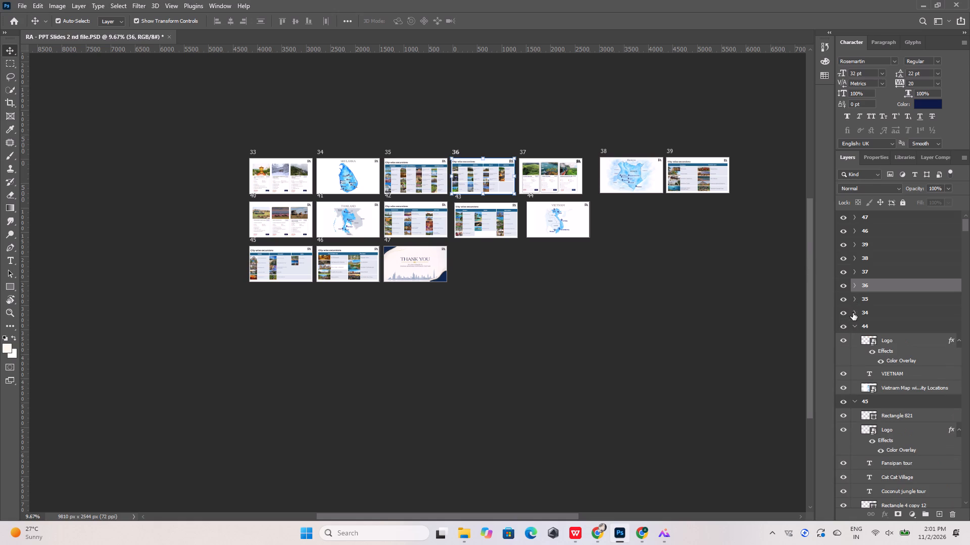
# Collapse the layer contents of the remaining artboards 44, 45, 43, 42, 41, 40 and 33.
pyautogui.click(852, 325)
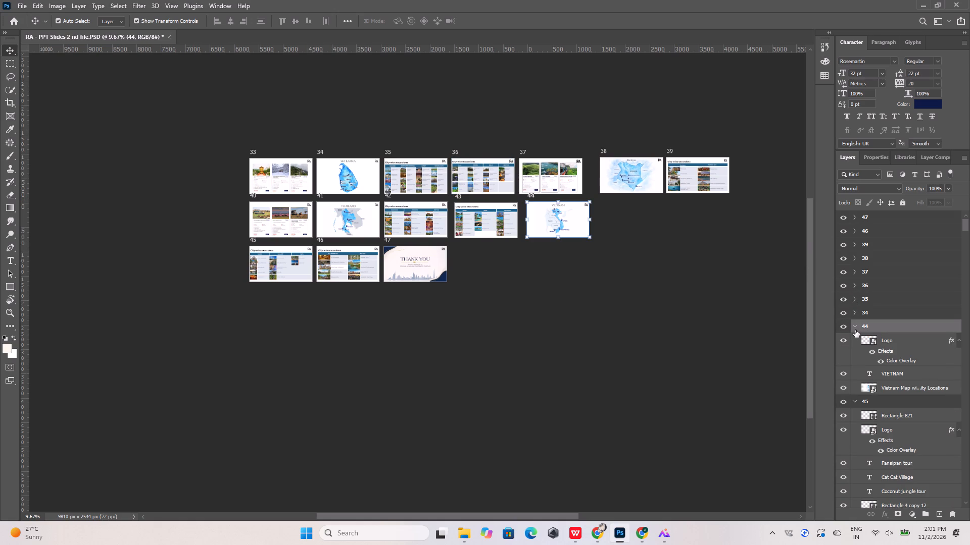
pyautogui.click(853, 327)
pyautogui.click(852, 340)
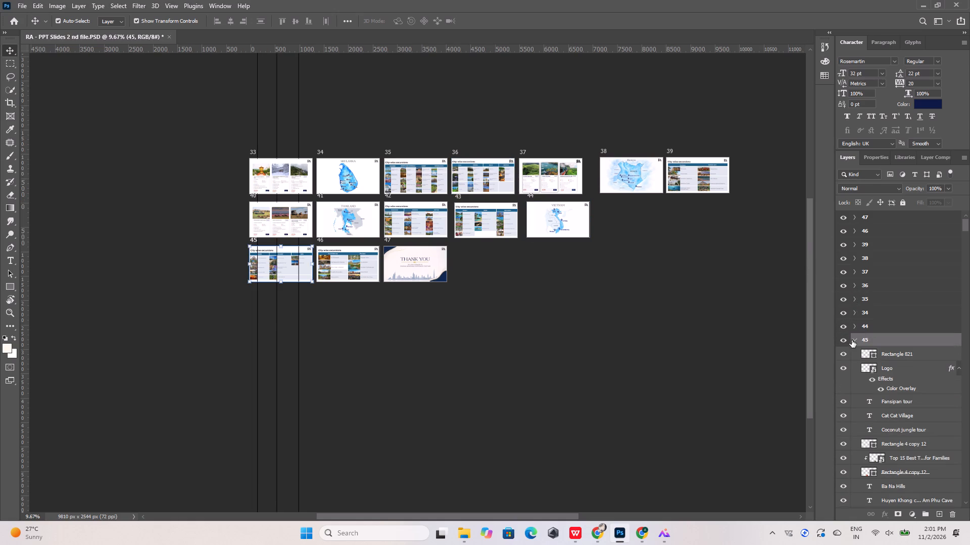
pyautogui.click(855, 340)
pyautogui.click(854, 355)
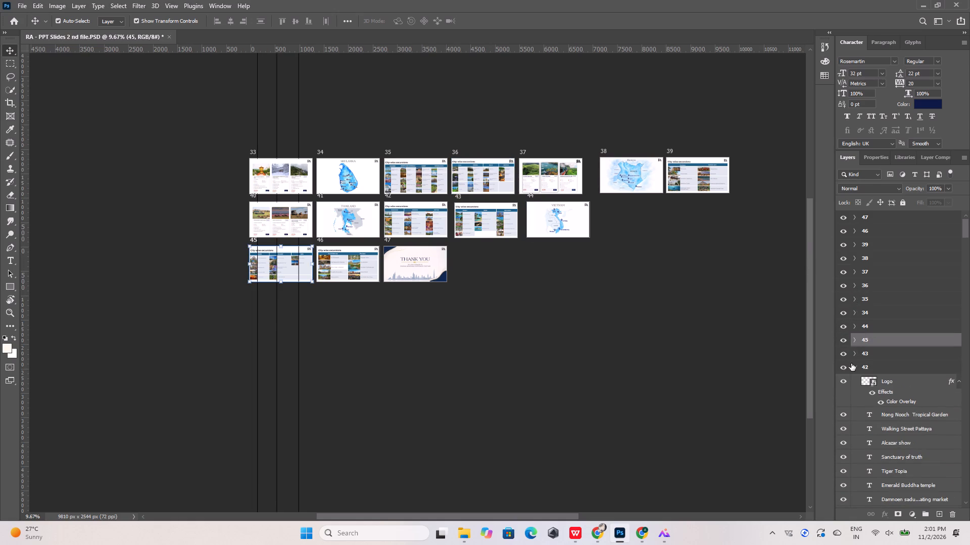
pyautogui.click(853, 366)
pyautogui.click(855, 380)
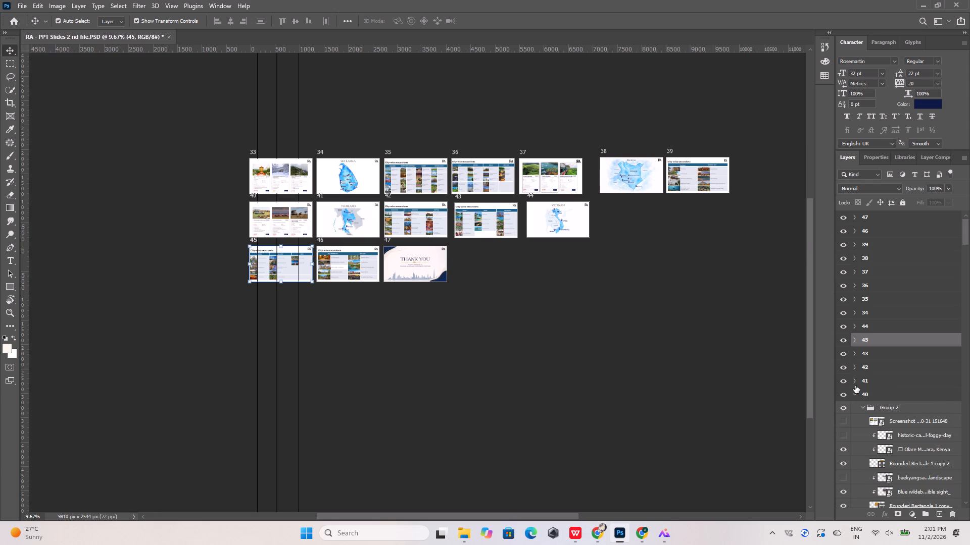
pyautogui.click(854, 394)
pyautogui.click(854, 408)
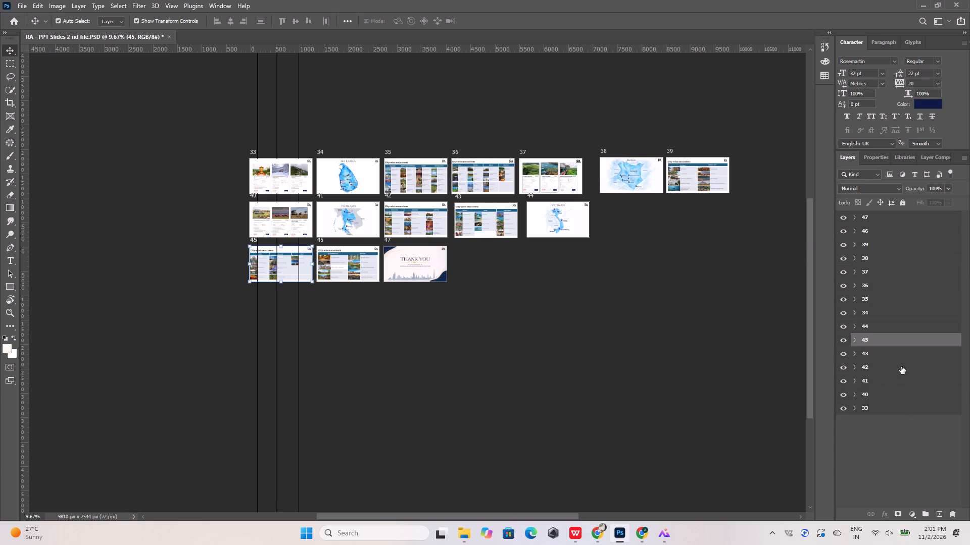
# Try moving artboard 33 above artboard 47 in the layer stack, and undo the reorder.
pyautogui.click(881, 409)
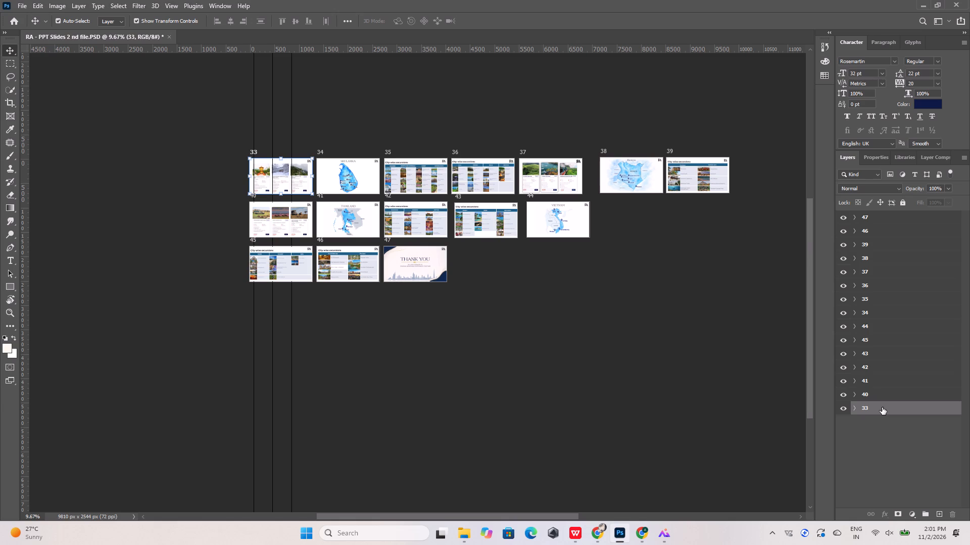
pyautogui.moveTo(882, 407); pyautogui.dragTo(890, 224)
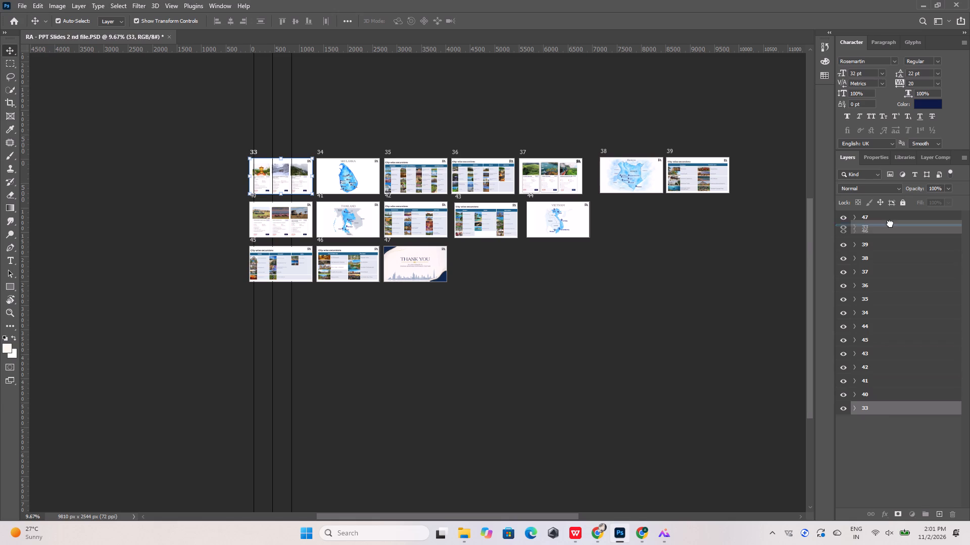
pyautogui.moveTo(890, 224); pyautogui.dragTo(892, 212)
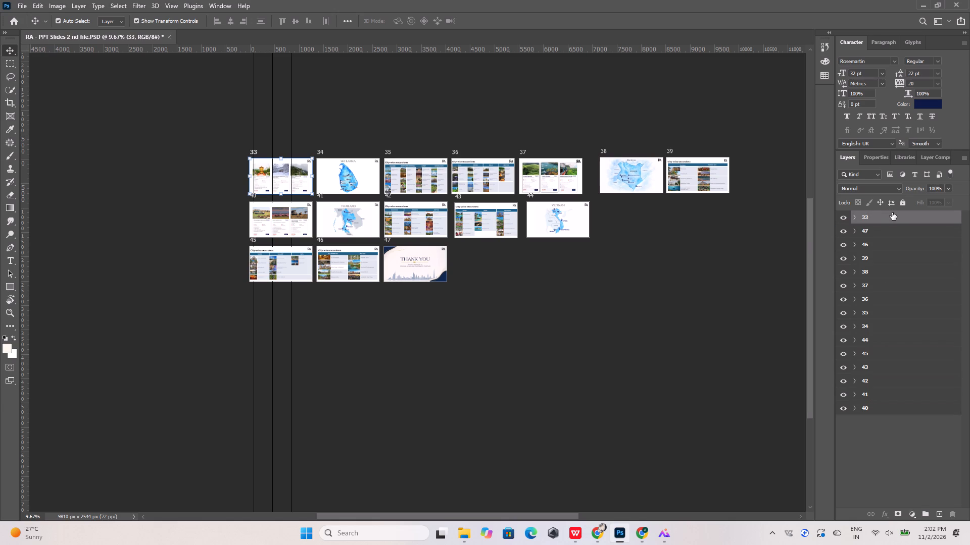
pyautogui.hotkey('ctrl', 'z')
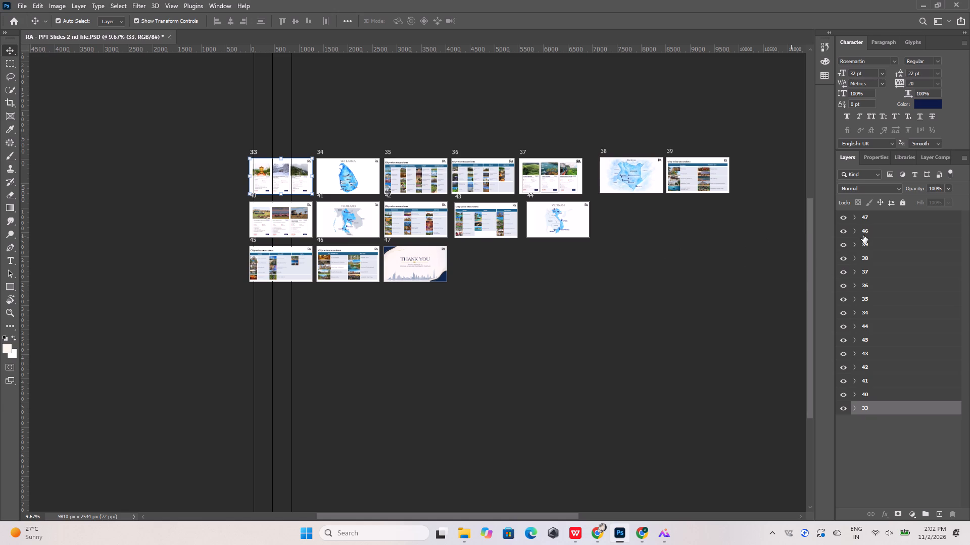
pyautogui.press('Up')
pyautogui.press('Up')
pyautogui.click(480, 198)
# Move artboard 33 to the top of the layer stack and place artboard 34 directly beneath it.
pyautogui.moveTo(884, 407); pyautogui.dragTo(892, 216)
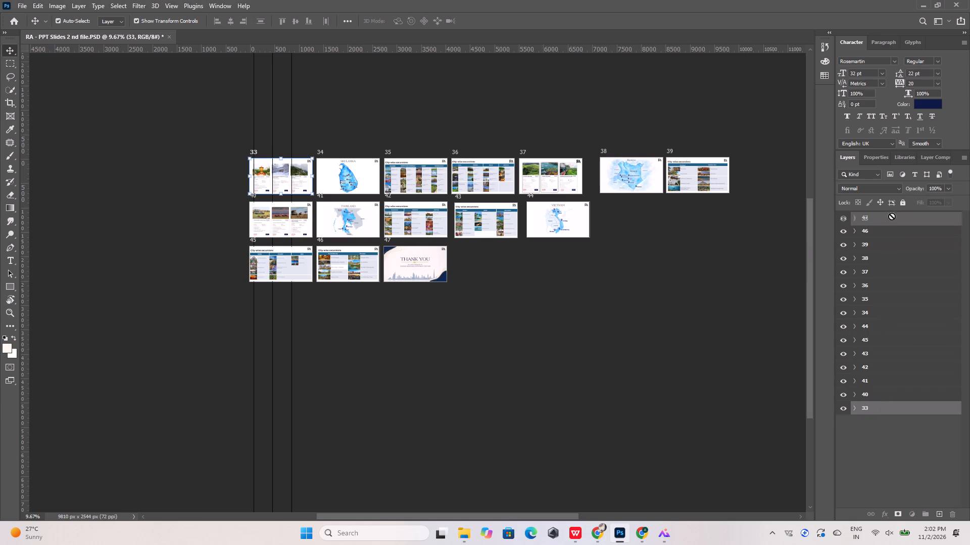
pyautogui.moveTo(892, 216); pyautogui.dragTo(892, 210)
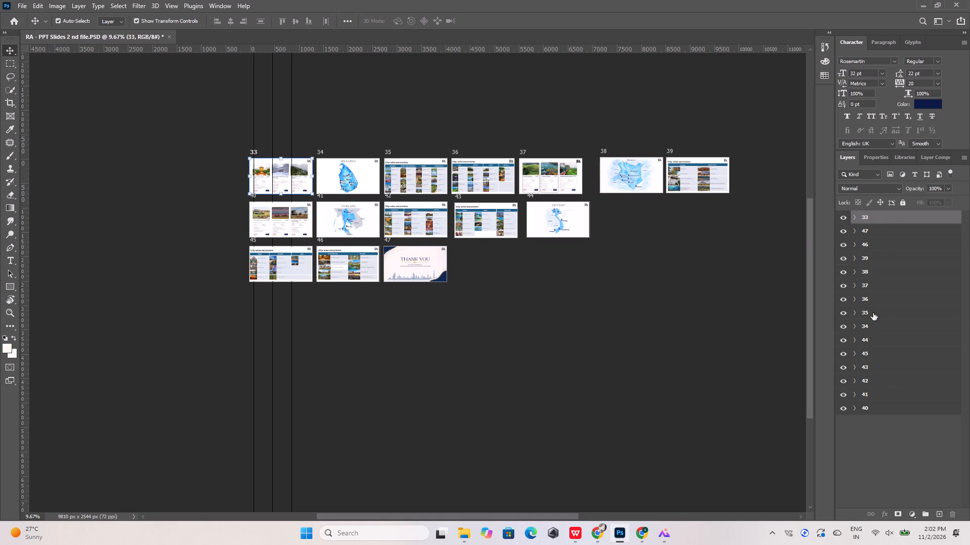
pyautogui.moveTo(870, 329); pyautogui.dragTo(886, 228)
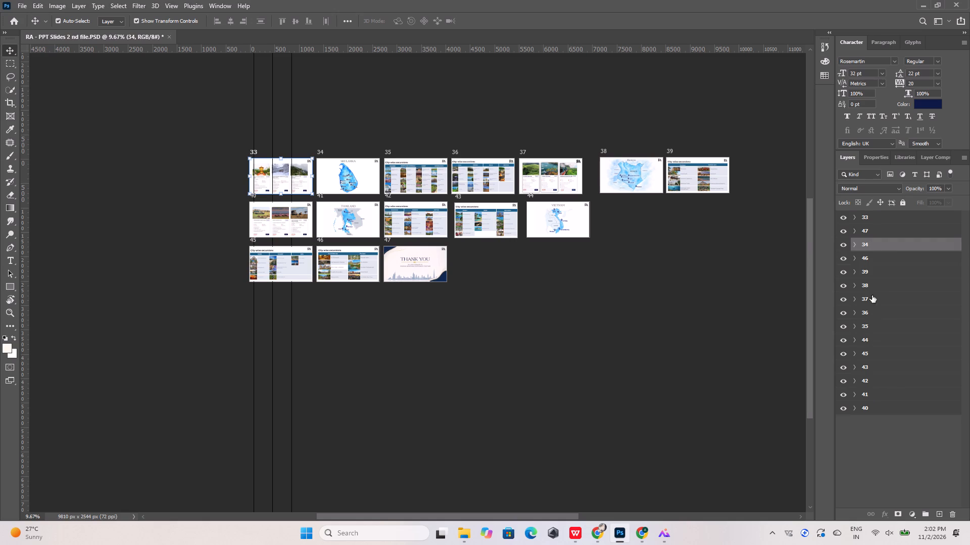
pyautogui.moveTo(884, 246); pyautogui.dragTo(886, 227)
pyautogui.moveTo(865, 243); pyautogui.dragTo(869, 223)
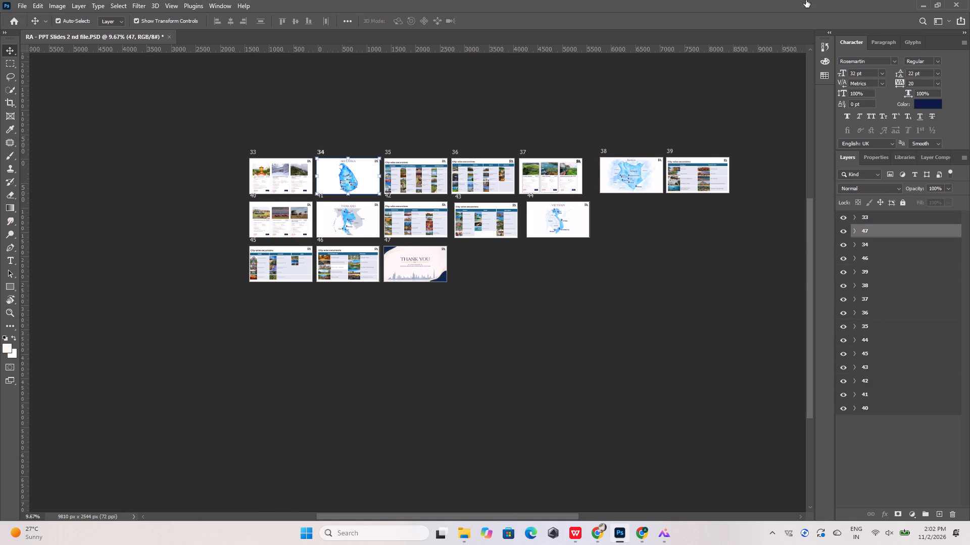
pyautogui.moveTo(867, 244); pyautogui.dragTo(868, 226)
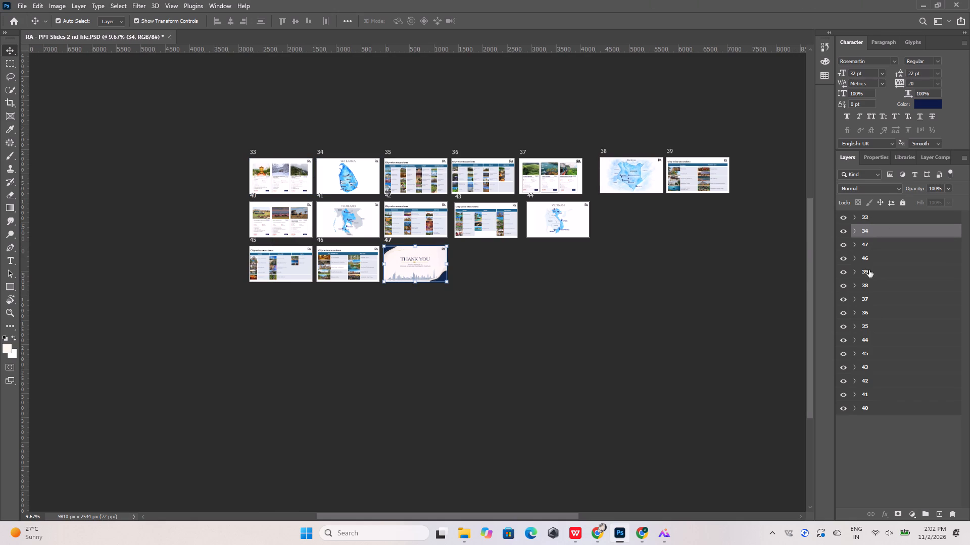
# Reorder artboards 35 and 36 in the layer stack so they follow directly beneath artboard 34.
pyautogui.moveTo(867, 324); pyautogui.dragTo(868, 242)
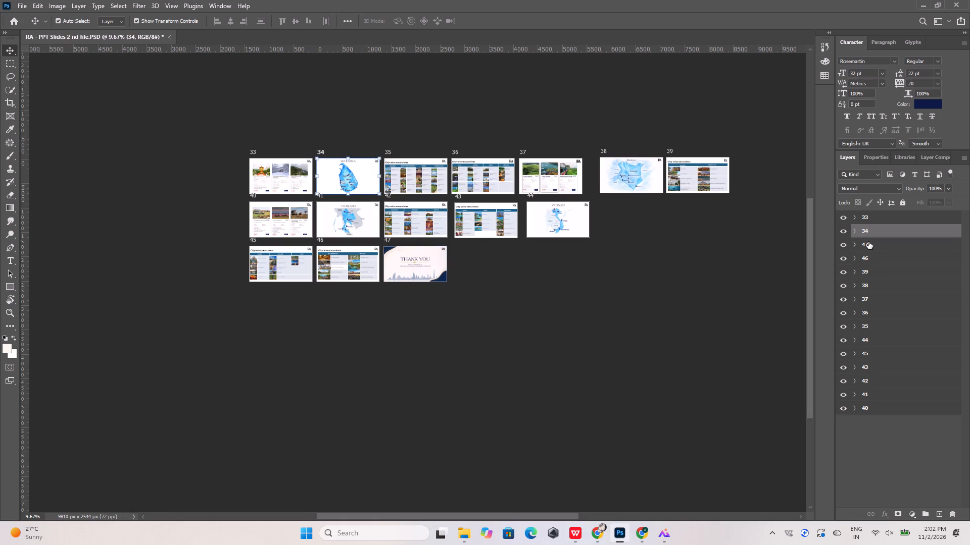
pyautogui.moveTo(882, 325); pyautogui.dragTo(882, 242)
pyautogui.click(875, 327)
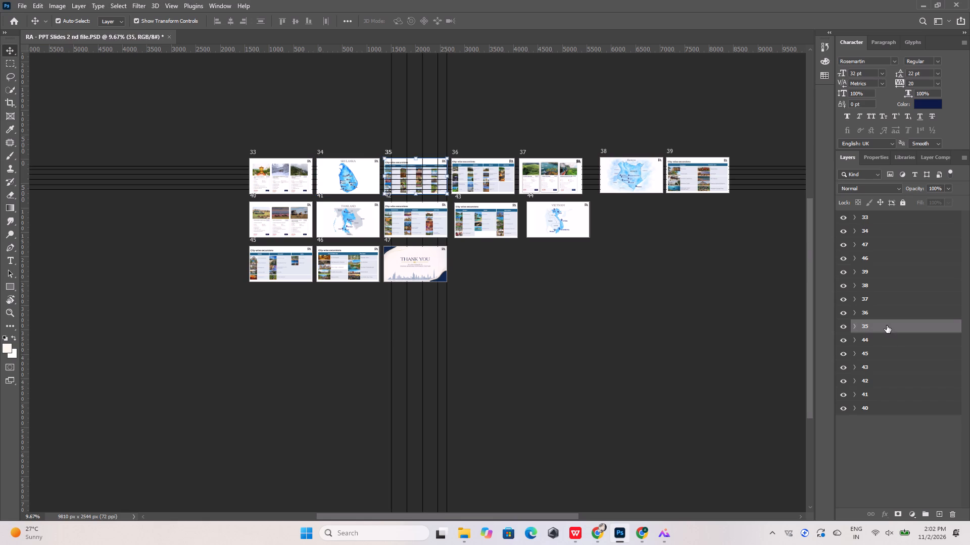
pyautogui.moveTo(887, 325); pyautogui.dragTo(889, 238)
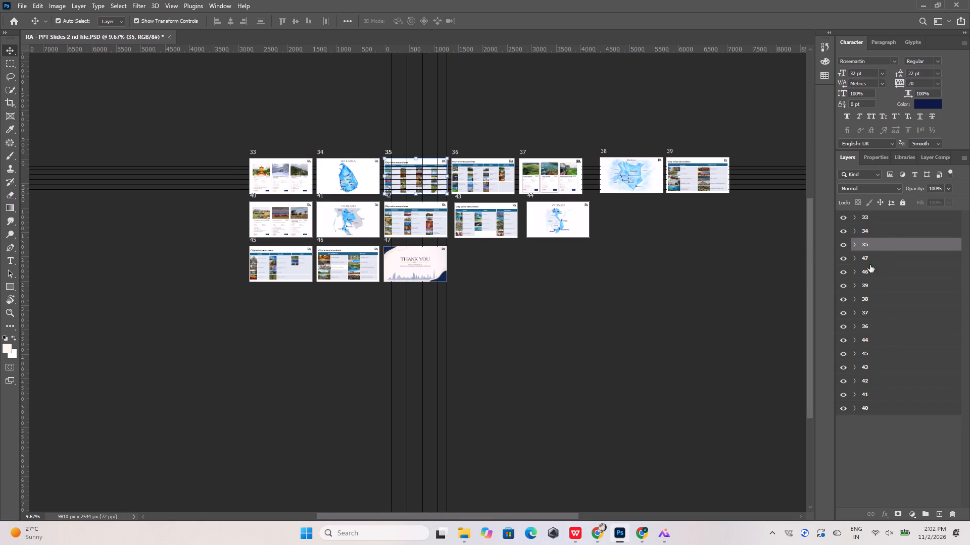
pyautogui.click(868, 325)
pyautogui.moveTo(871, 325); pyautogui.dragTo(872, 286)
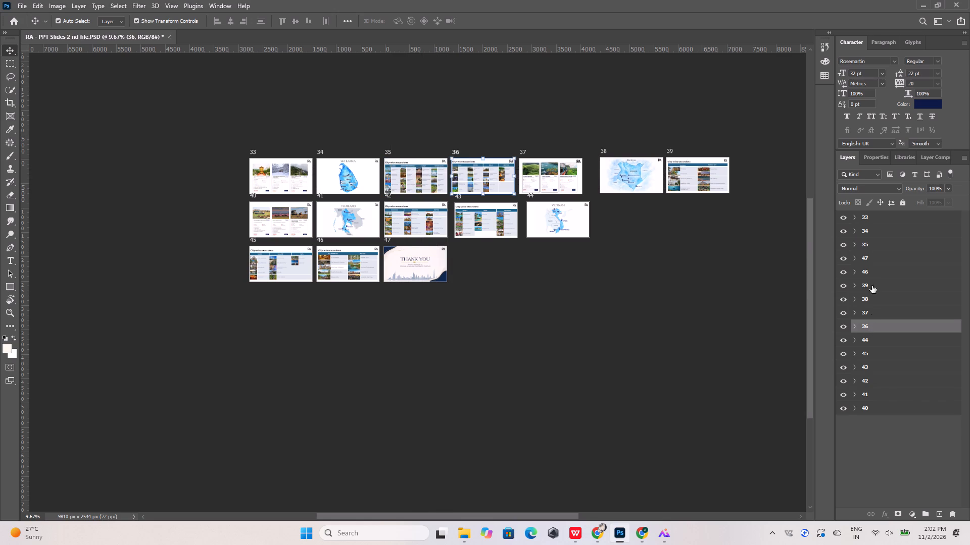
pyautogui.moveTo(872, 286); pyautogui.dragTo(878, 252)
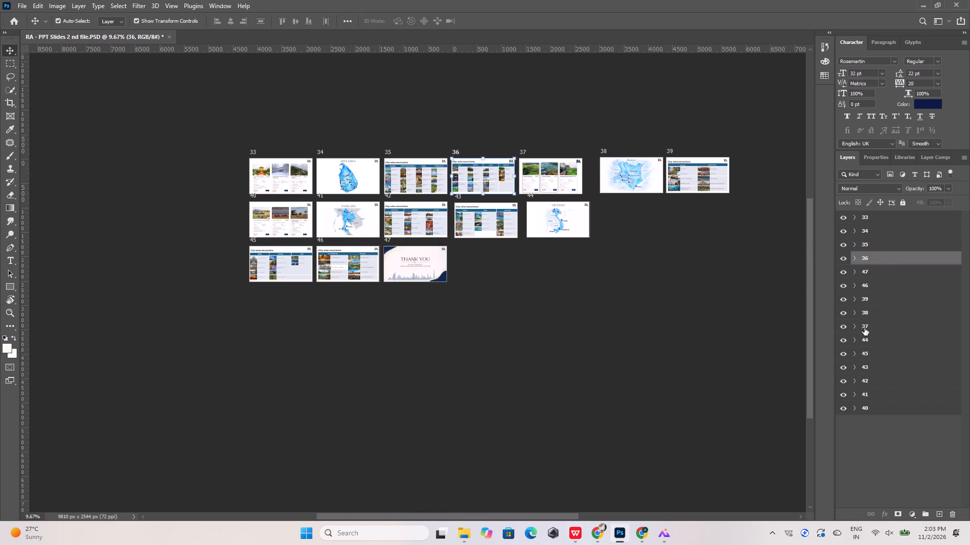
# Reorder artboards 37 and 38 in the layer stack so they follow directly beneath artboard 36.
pyautogui.click(864, 328)
pyautogui.moveTo(875, 324); pyautogui.dragTo(880, 266)
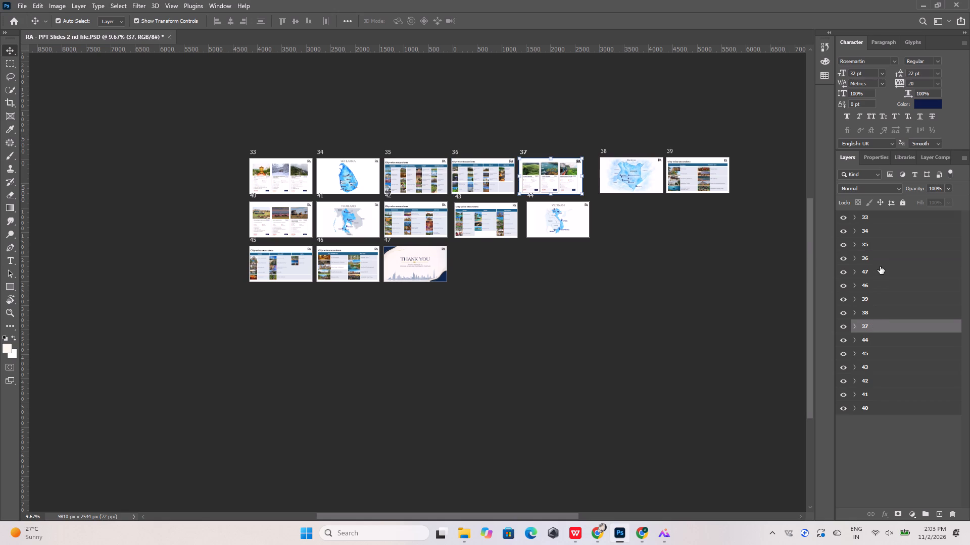
pyautogui.moveTo(880, 266); pyautogui.dragTo(880, 266)
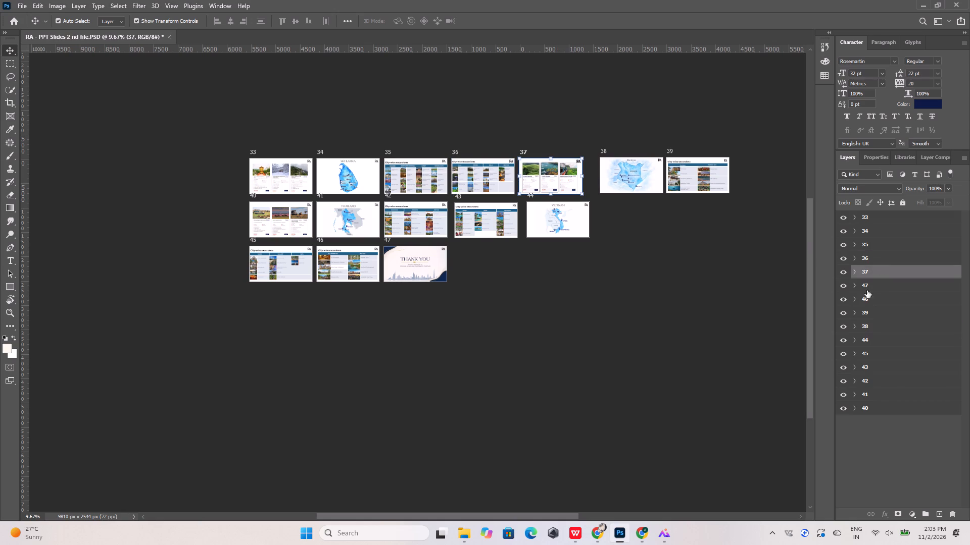
pyautogui.click(865, 326)
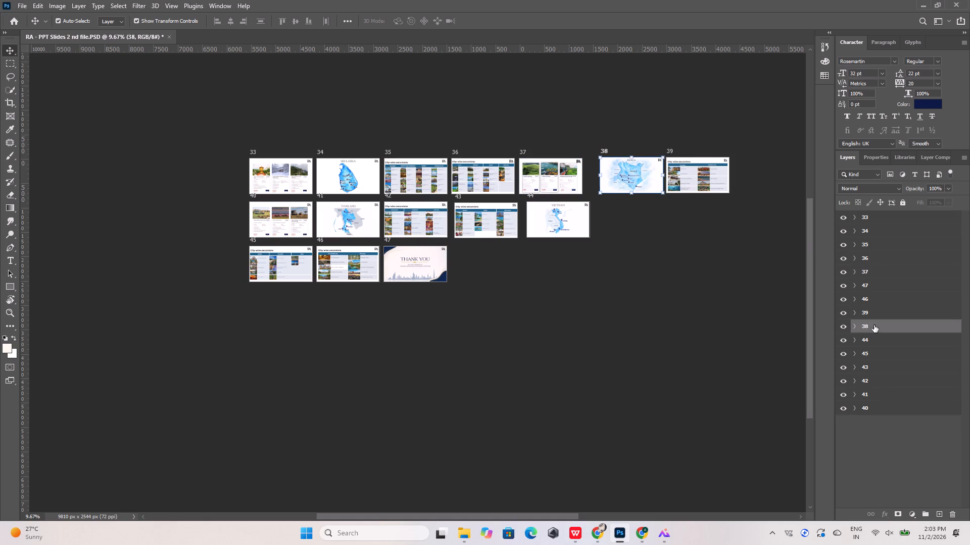
pyautogui.moveTo(874, 325); pyautogui.dragTo(880, 277)
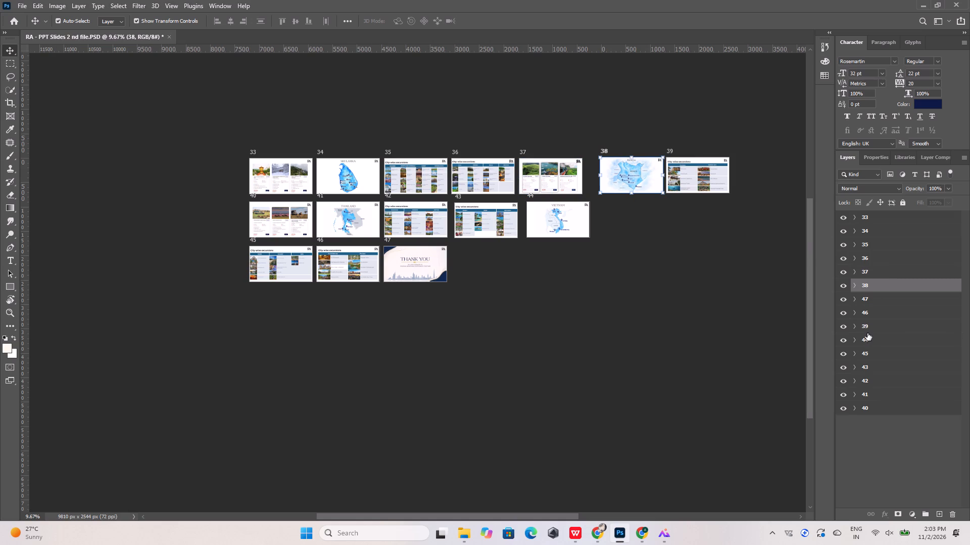
# Move artboard 39 directly beneath artboard 38 in the layer stack.
pyautogui.click(870, 328)
pyautogui.moveTo(873, 326); pyautogui.dragTo(880, 298)
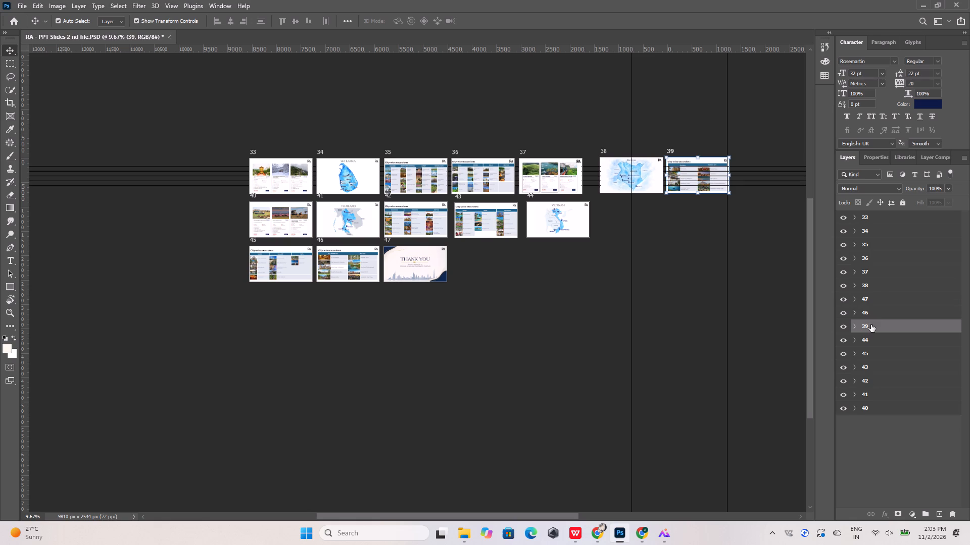
pyautogui.moveTo(871, 324); pyautogui.dragTo(872, 295)
pyautogui.moveTo(872, 324); pyautogui.dragTo(876, 291)
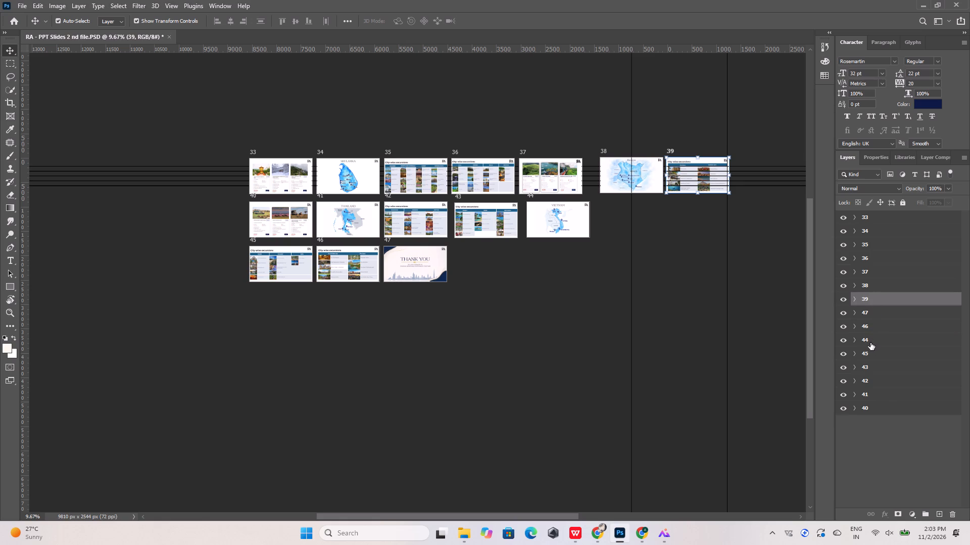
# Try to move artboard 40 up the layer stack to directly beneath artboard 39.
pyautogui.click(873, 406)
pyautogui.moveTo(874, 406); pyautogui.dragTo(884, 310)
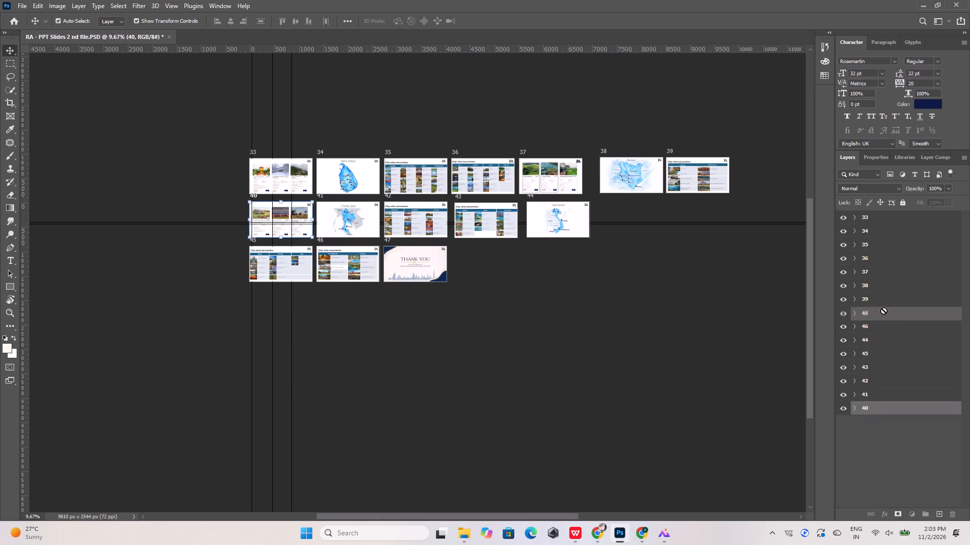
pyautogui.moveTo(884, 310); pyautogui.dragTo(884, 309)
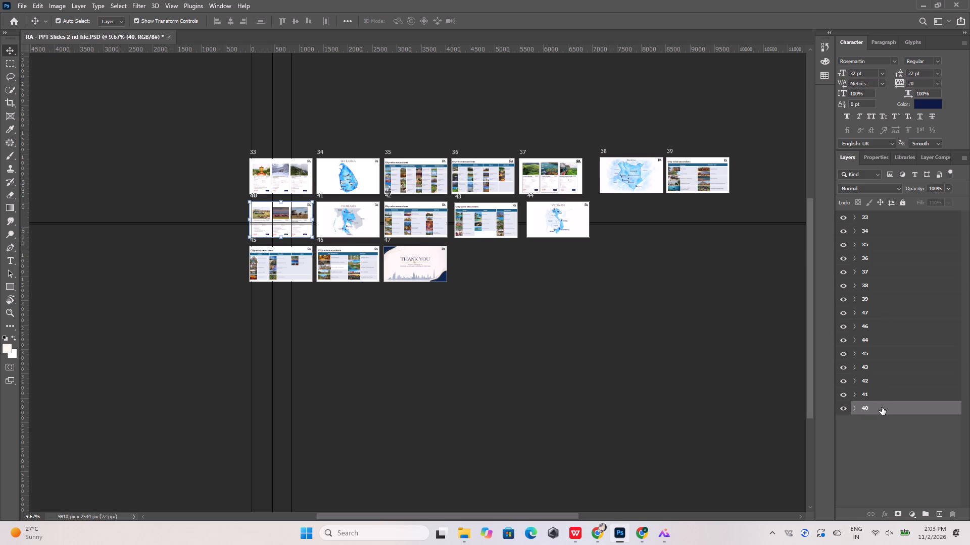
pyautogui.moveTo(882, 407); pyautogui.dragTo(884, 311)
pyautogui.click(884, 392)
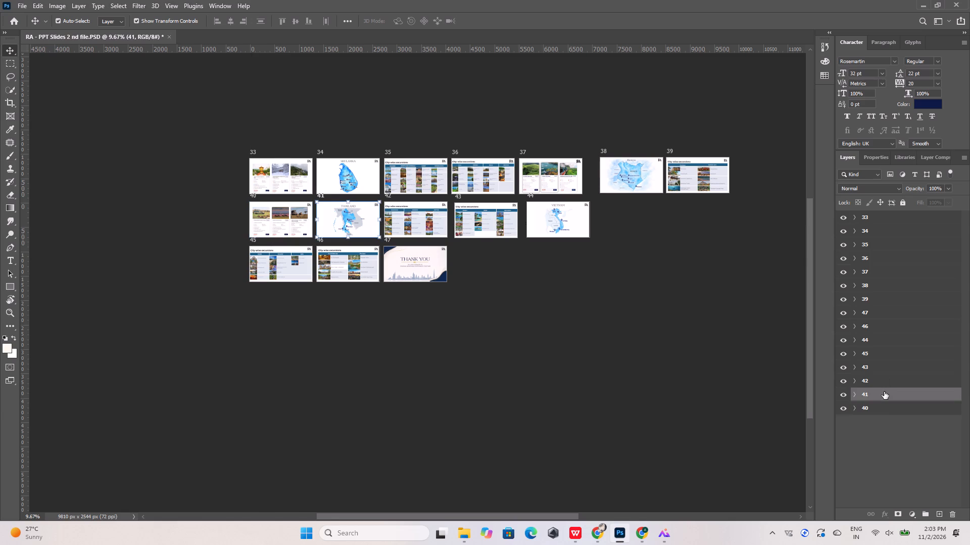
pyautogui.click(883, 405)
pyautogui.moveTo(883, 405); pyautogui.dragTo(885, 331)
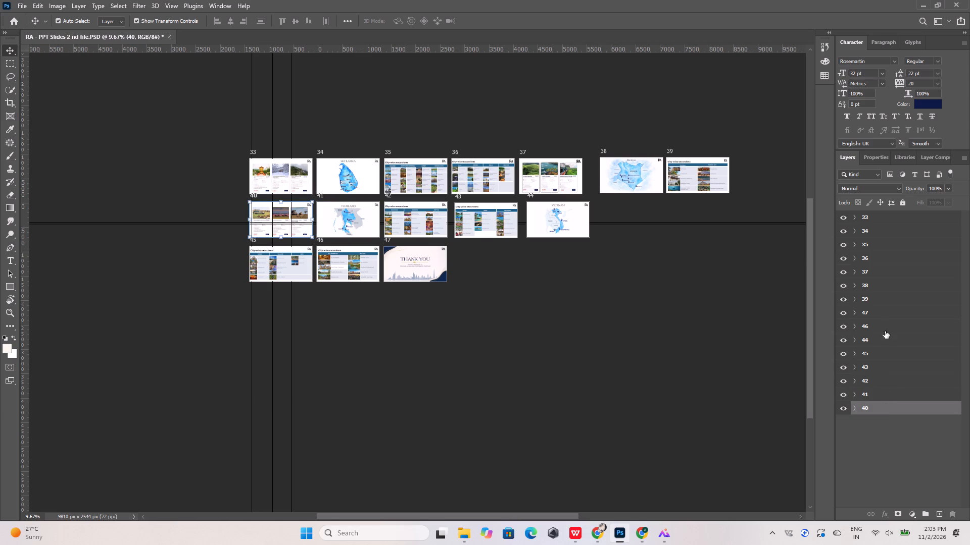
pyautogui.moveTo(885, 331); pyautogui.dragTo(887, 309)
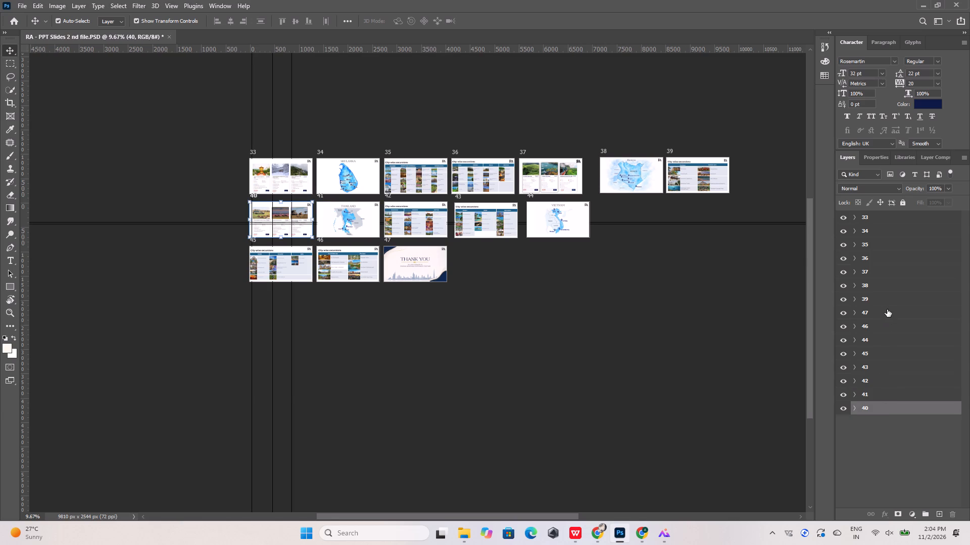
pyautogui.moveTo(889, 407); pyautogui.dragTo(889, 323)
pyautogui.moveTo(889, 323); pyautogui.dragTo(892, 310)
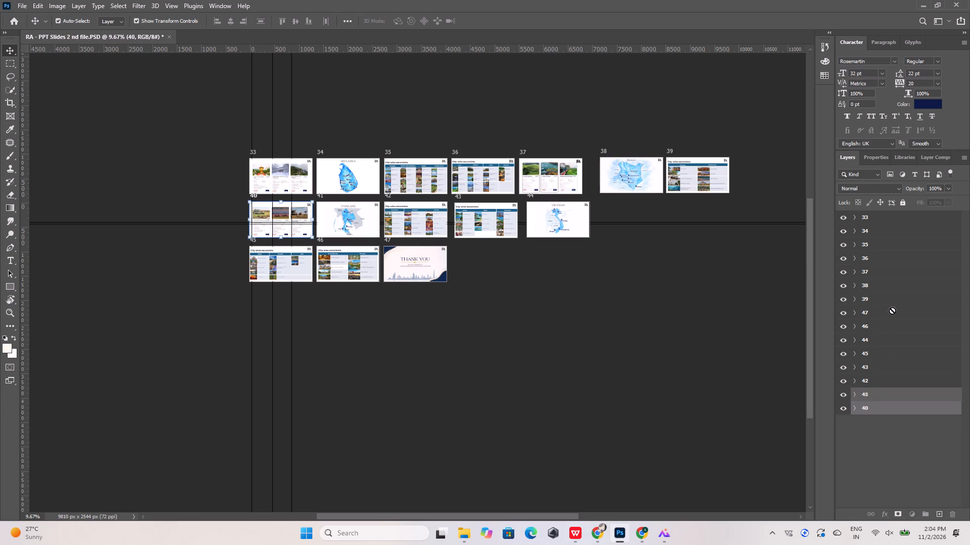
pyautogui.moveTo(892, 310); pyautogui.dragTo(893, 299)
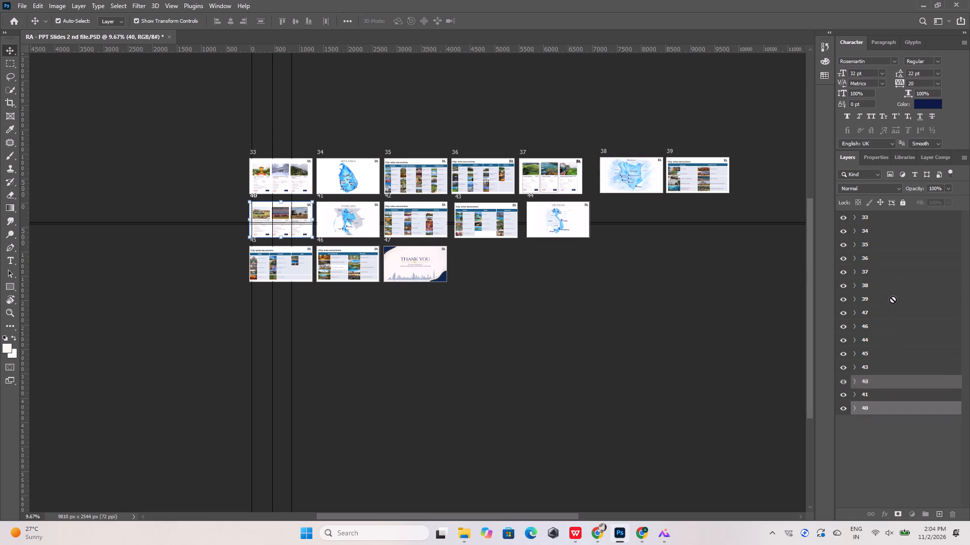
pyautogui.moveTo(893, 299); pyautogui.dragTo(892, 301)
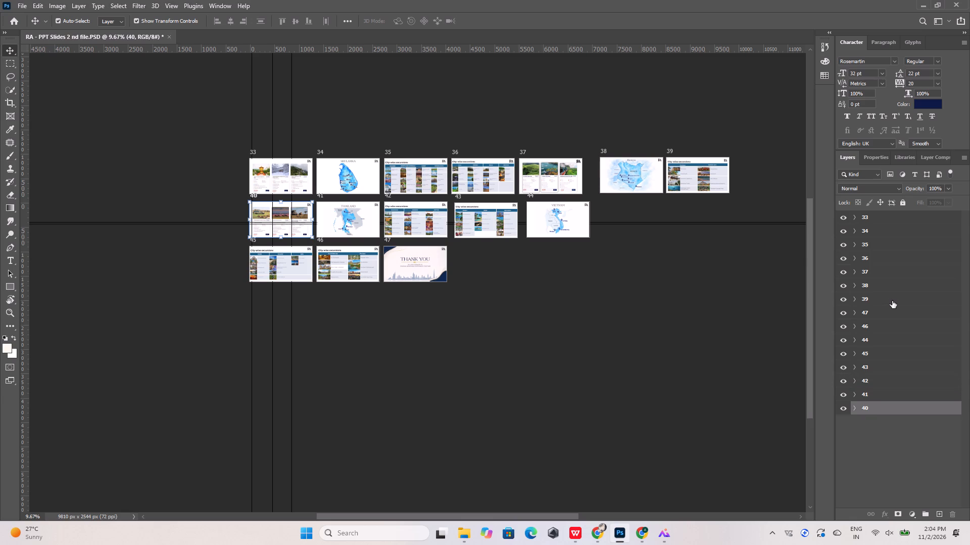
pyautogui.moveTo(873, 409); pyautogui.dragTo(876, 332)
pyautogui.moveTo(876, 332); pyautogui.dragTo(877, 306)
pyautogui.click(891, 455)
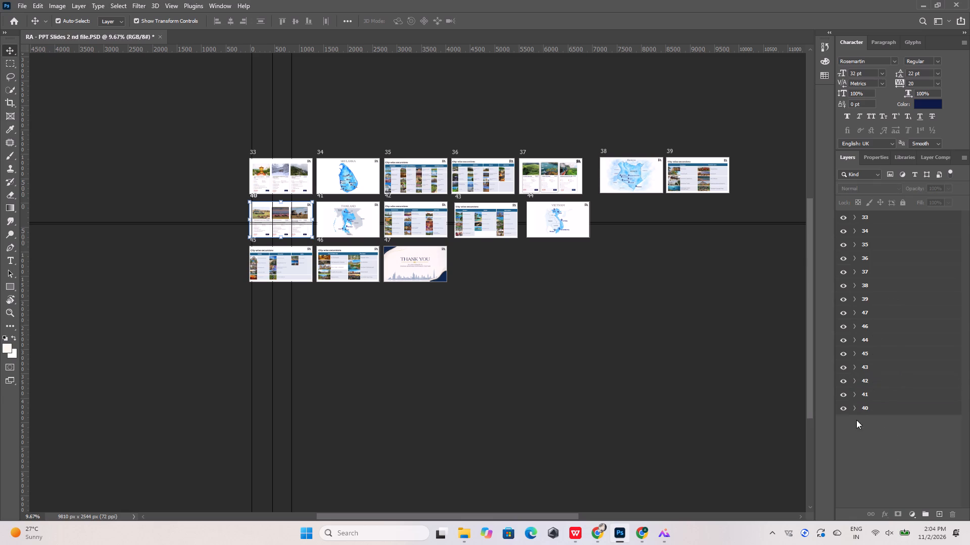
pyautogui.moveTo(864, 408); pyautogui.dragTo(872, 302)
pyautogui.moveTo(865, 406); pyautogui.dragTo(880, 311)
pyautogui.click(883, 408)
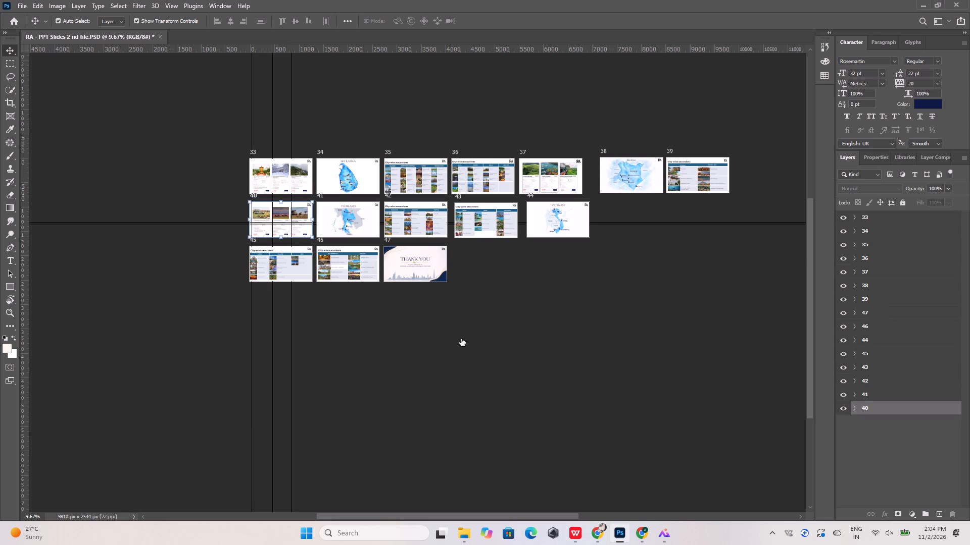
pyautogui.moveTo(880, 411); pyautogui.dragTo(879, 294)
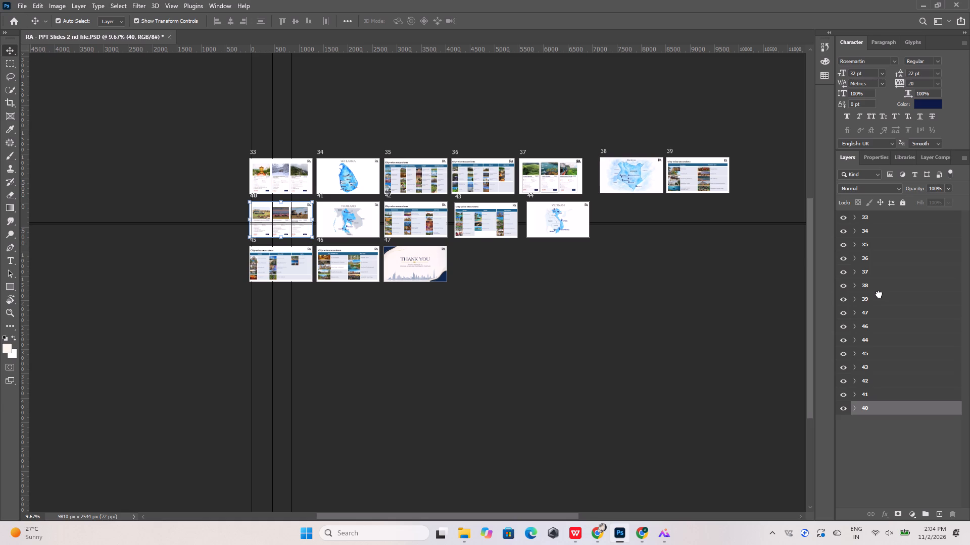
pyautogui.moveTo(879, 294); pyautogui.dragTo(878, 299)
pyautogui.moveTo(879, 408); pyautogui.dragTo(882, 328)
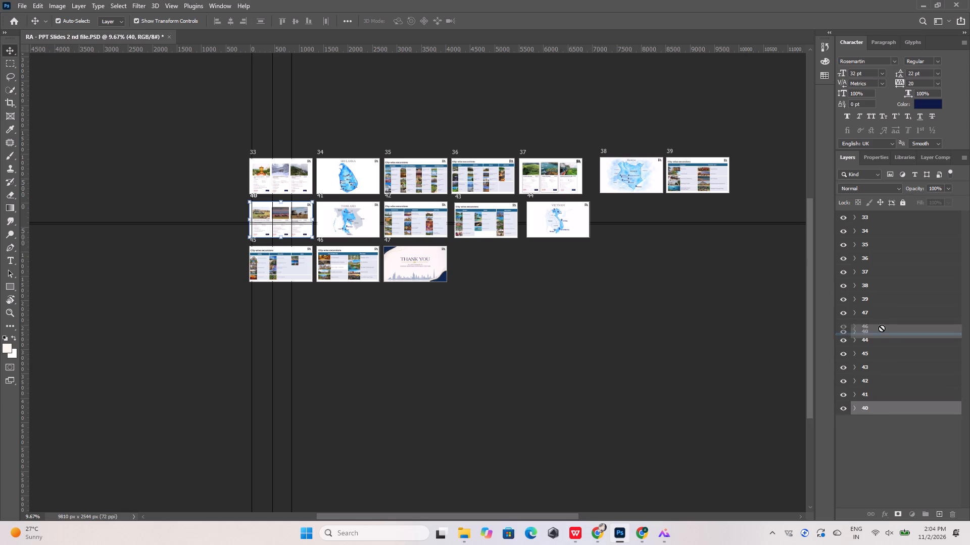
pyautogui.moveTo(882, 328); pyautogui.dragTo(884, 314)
# Move artboard 47 down the layer stack to sit between artboards 45 and 43.
pyautogui.moveTo(884, 313); pyautogui.dragTo(881, 355)
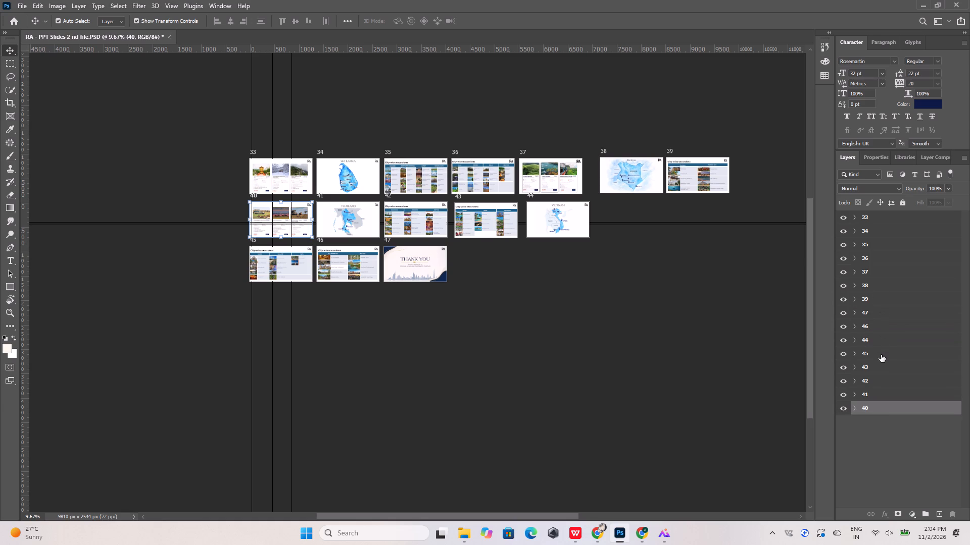
pyautogui.moveTo(881, 355); pyautogui.dragTo(881, 360)
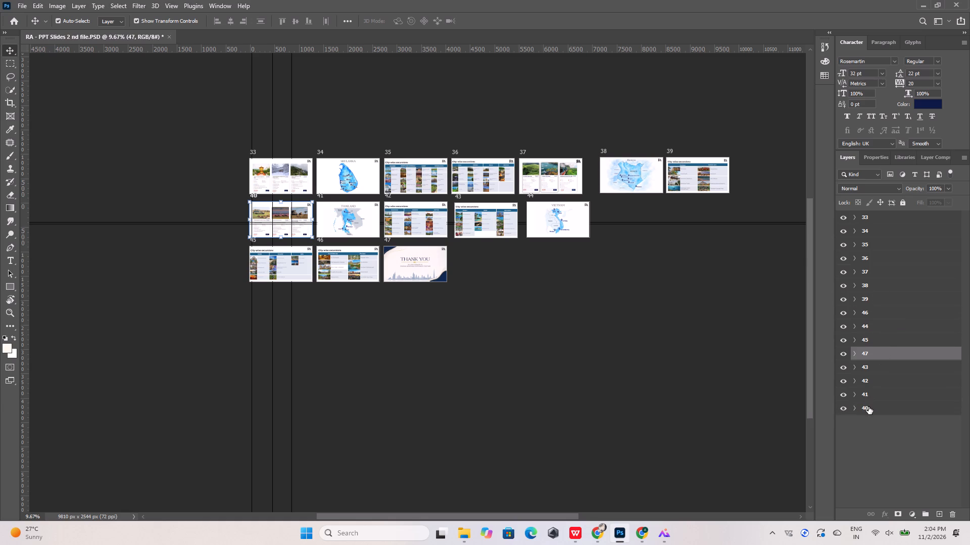
# Move artboard 40 from the bottom of the layer stack to directly beneath artboard 39.
pyautogui.moveTo(869, 407); pyautogui.dragTo(868, 306)
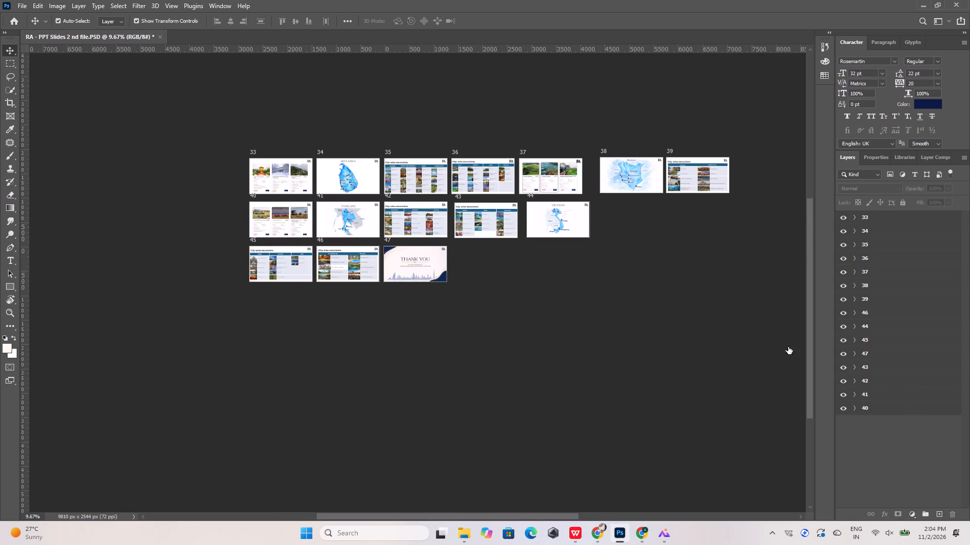
pyautogui.click(882, 408)
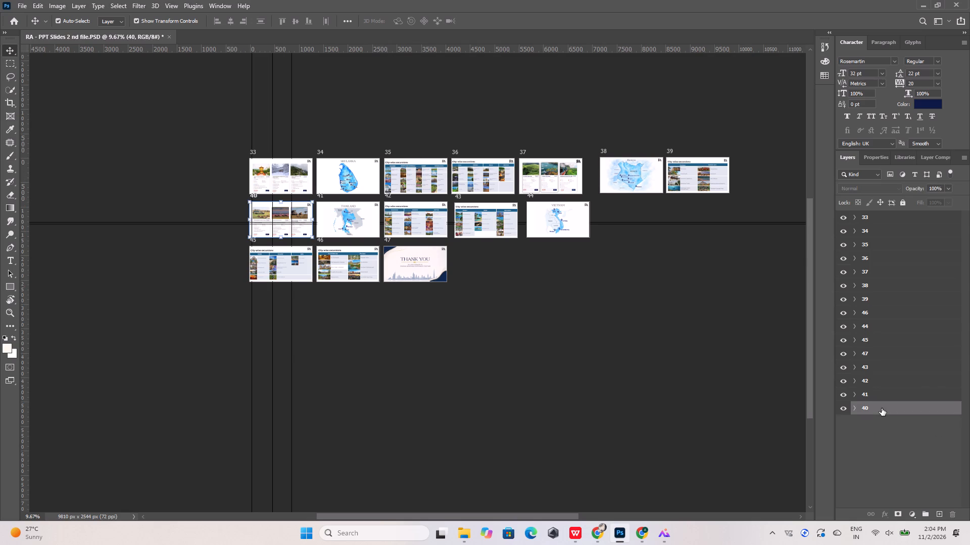
pyautogui.moveTo(882, 408); pyautogui.dragTo(881, 311)
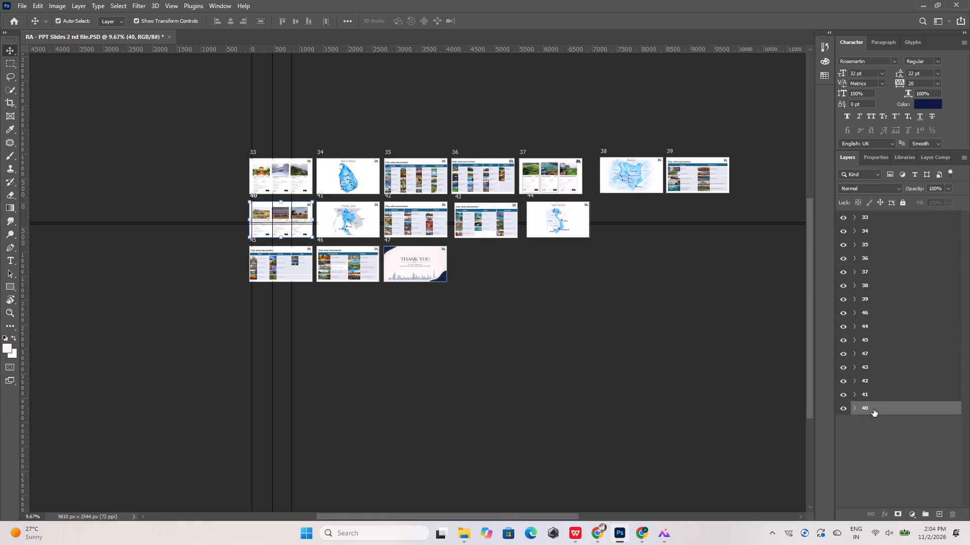
pyautogui.moveTo(874, 409); pyautogui.dragTo(876, 306)
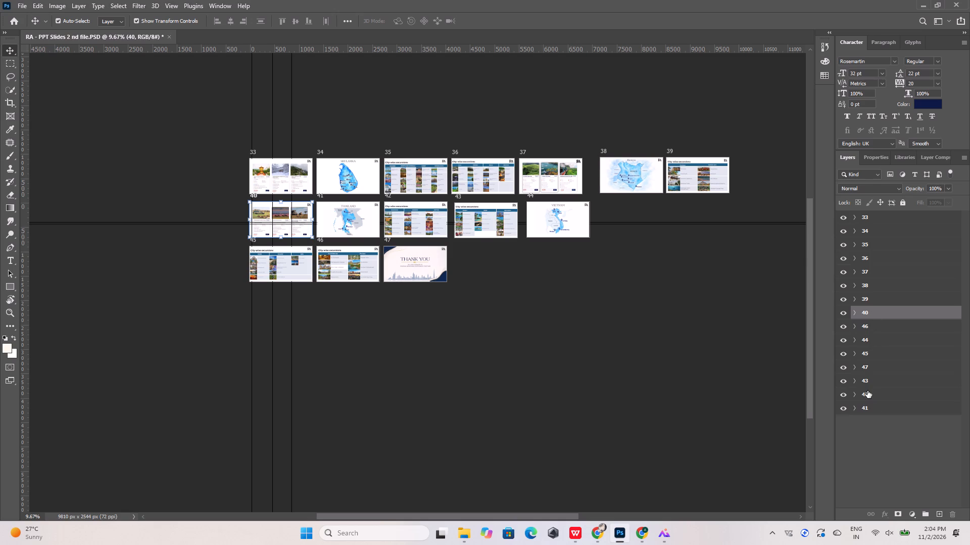
# Move artboard 41 from the bottom of the layer stack to directly beneath artboard 40.
pyautogui.click(872, 407)
pyautogui.moveTo(876, 408); pyautogui.dragTo(881, 328)
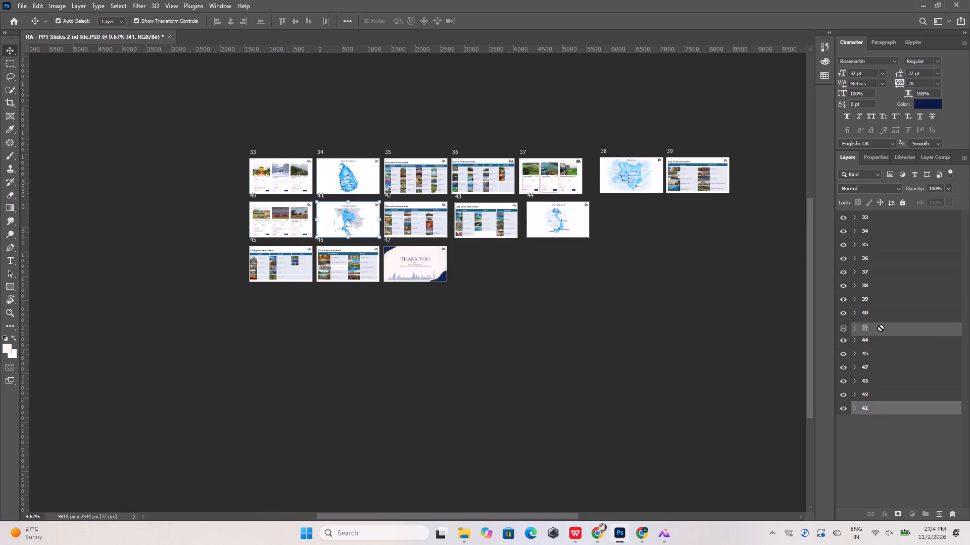
pyautogui.moveTo(881, 328); pyautogui.dragTo(882, 319)
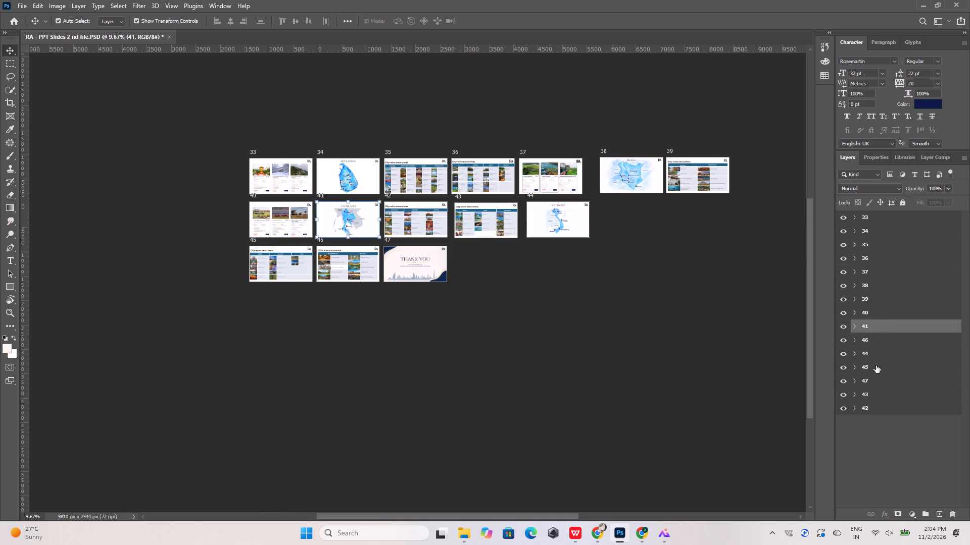
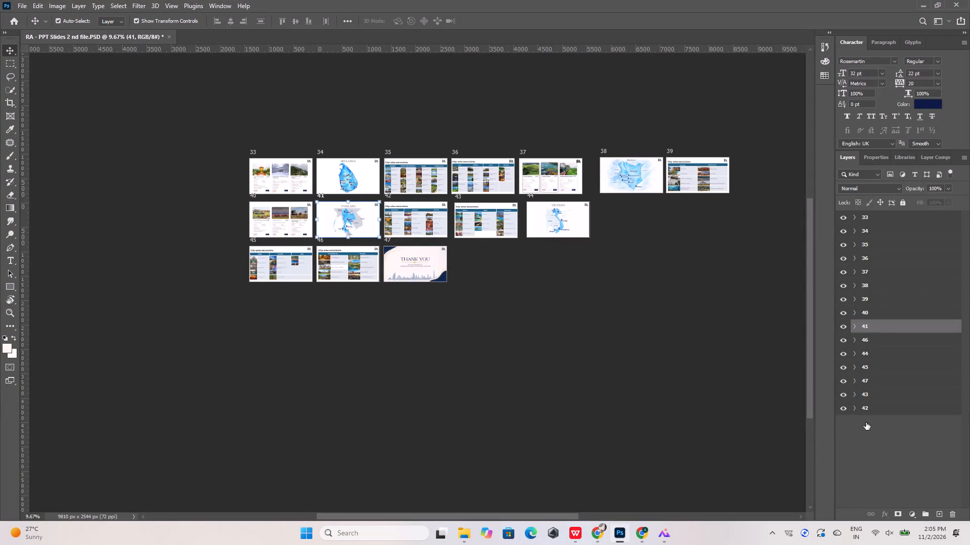
# Move artboard 42 from the bottom of the layer stack to directly beneath artboard 41.
pyautogui.click(876, 409)
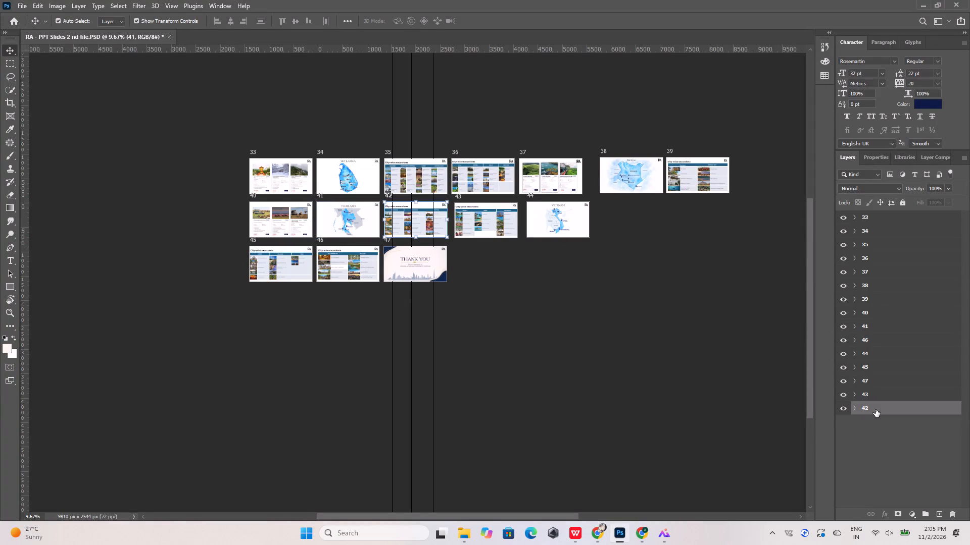
pyautogui.moveTo(876, 409); pyautogui.dragTo(895, 333)
pyautogui.moveTo(895, 333); pyautogui.dragTo(895, 329)
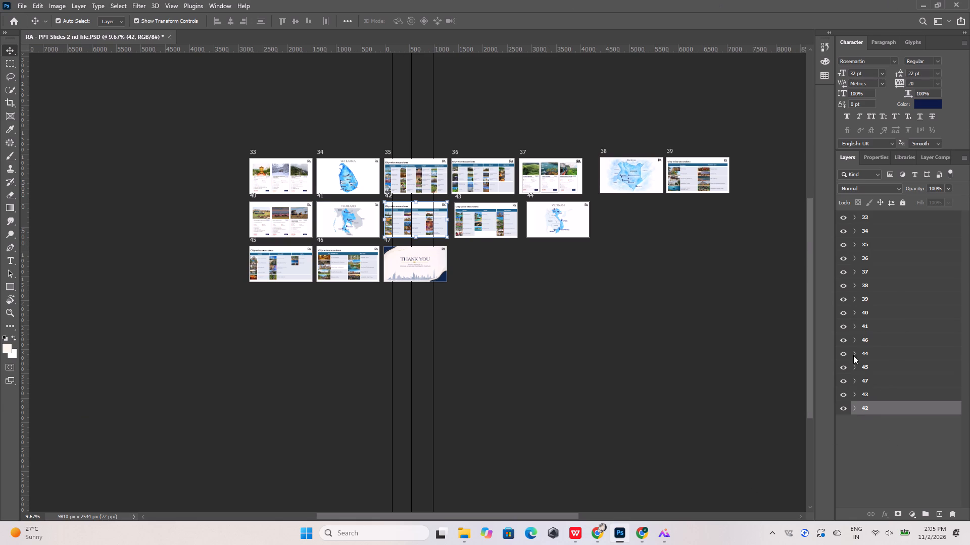
pyautogui.moveTo(869, 408); pyautogui.dragTo(877, 331)
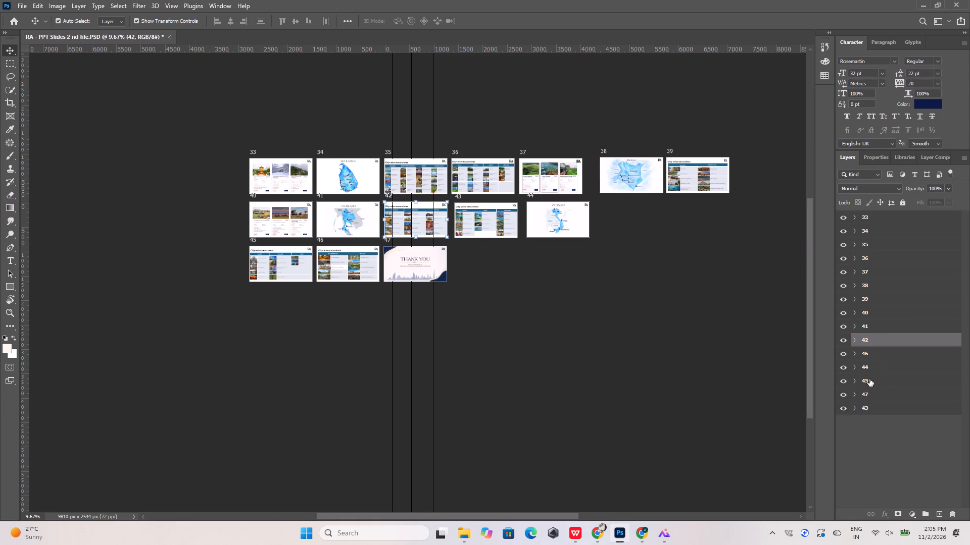
# Move artboard 43 from the bottom of the layer stack to directly beneath artboard 42.
pyautogui.click(872, 407)
pyautogui.moveTo(872, 407); pyautogui.dragTo(874, 399)
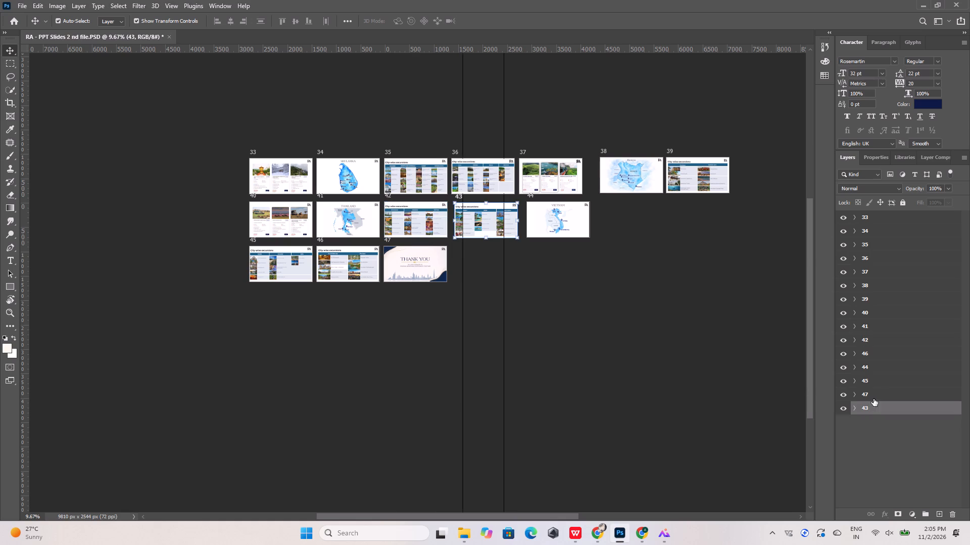
pyautogui.moveTo(874, 399); pyautogui.dragTo(884, 341)
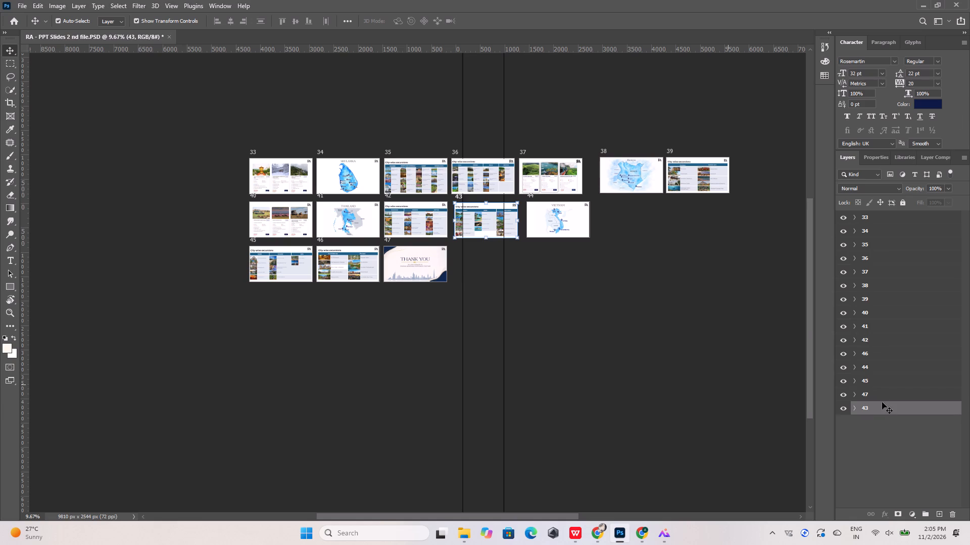
pyautogui.moveTo(873, 404); pyautogui.dragTo(874, 347)
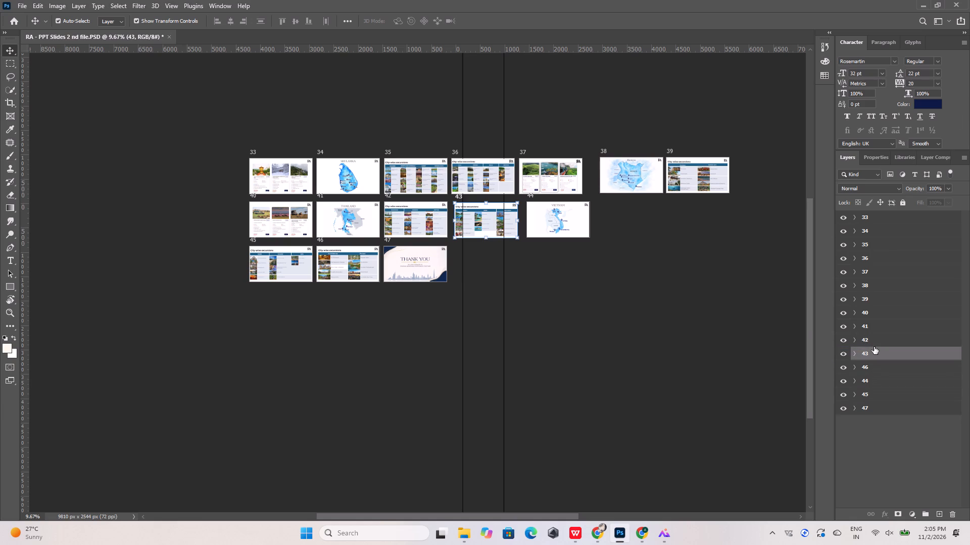
# Move artboard 44 up the layer stack to sit between artboards 43 and 46.
pyautogui.click(877, 377)
pyautogui.moveTo(870, 380); pyautogui.dragTo(872, 362)
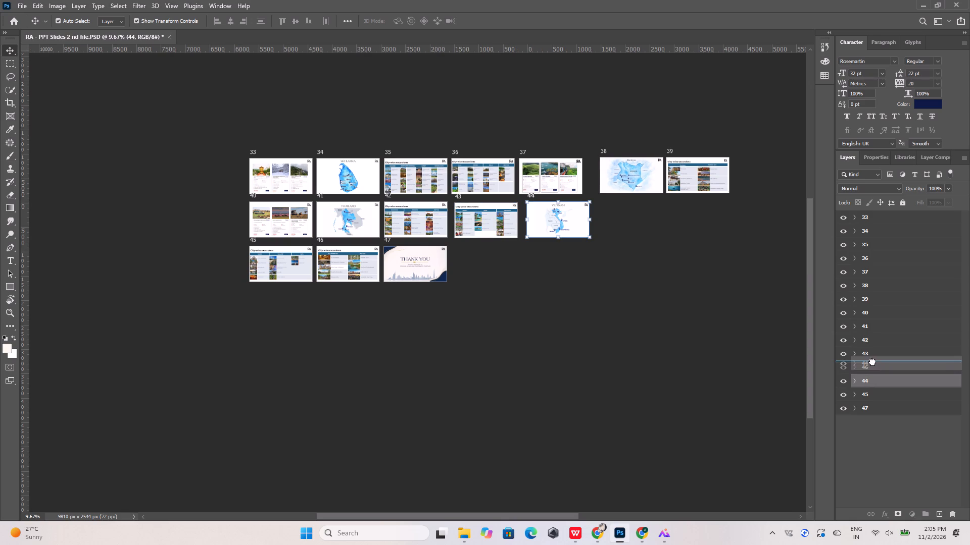
pyautogui.moveTo(872, 362); pyautogui.dragTo(872, 361)
# Move artboard 45 up the layer stack to sit between artboards 44 and 46, and clear the selection.
pyautogui.click(872, 391)
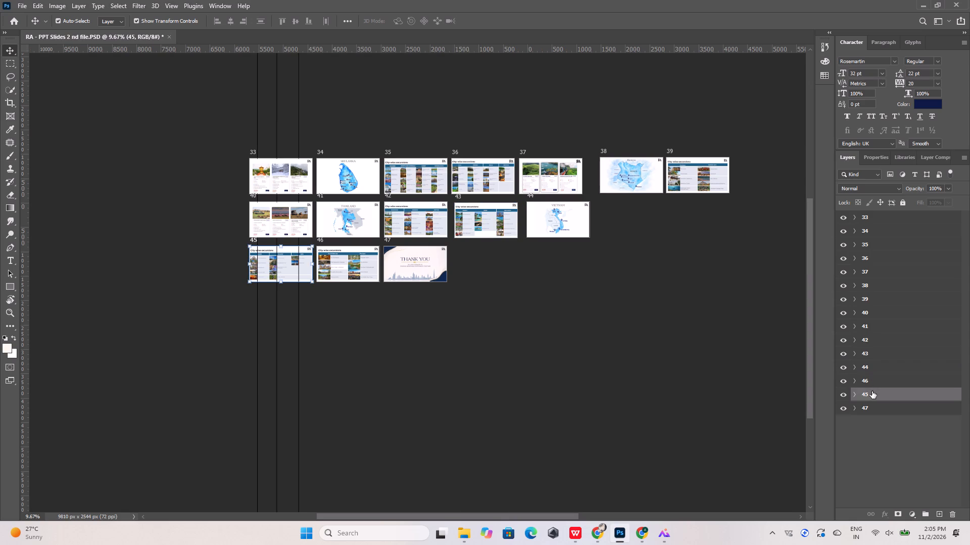
pyautogui.moveTo(872, 391); pyautogui.dragTo(875, 373)
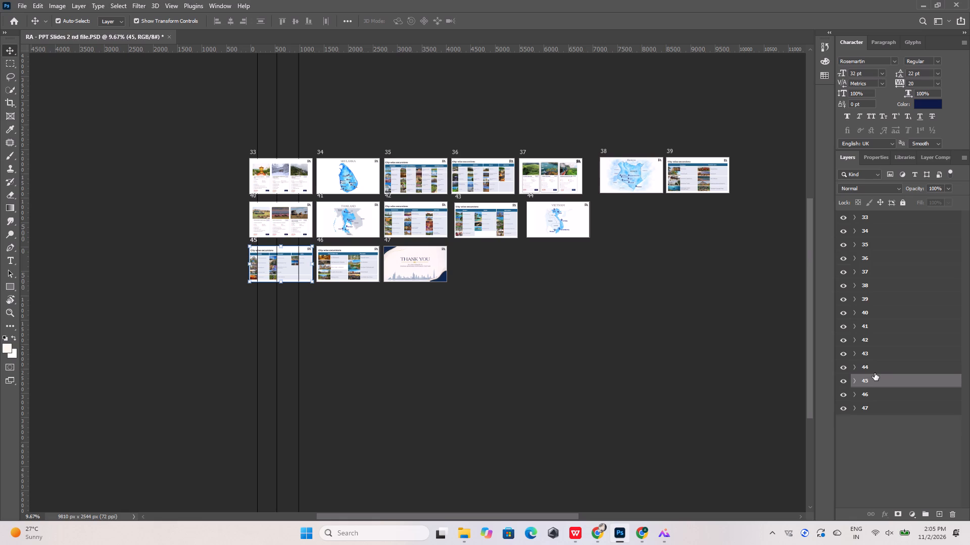
pyautogui.click(715, 376)
# Export all artboards 33 to 47 as JPGs into a new folder named IM44 inside the img folder in Downloads.
pyautogui.click(21, 4)
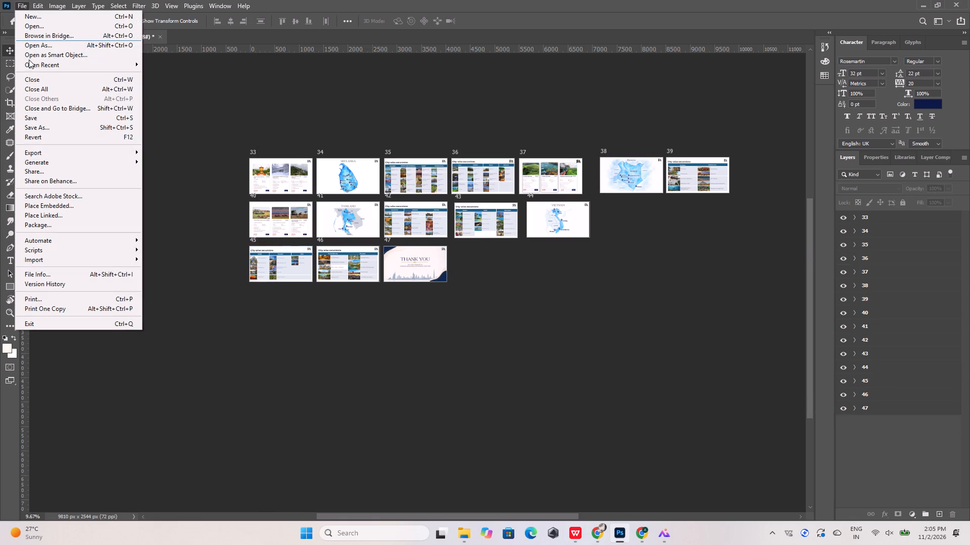
pyautogui.click(61, 149)
pyautogui.click(167, 162)
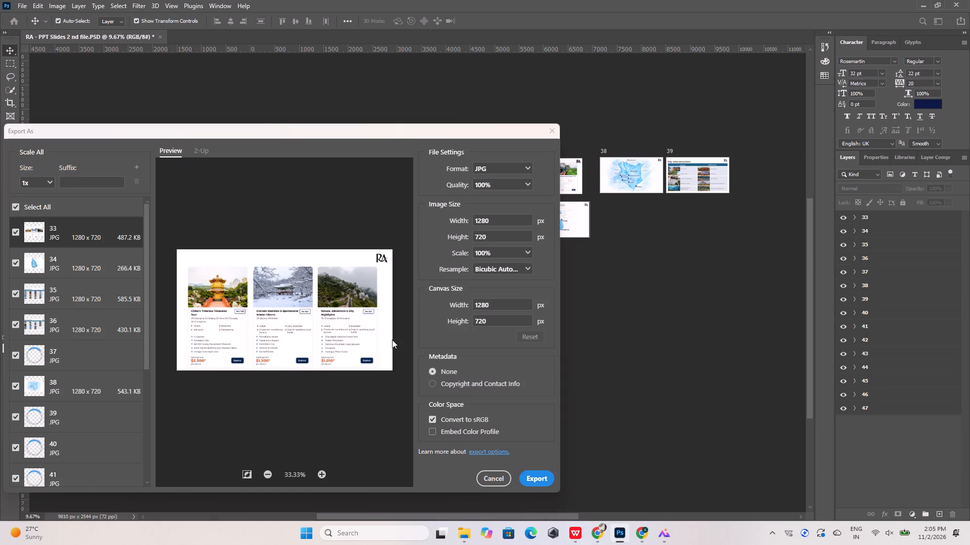
pyautogui.click(536, 474)
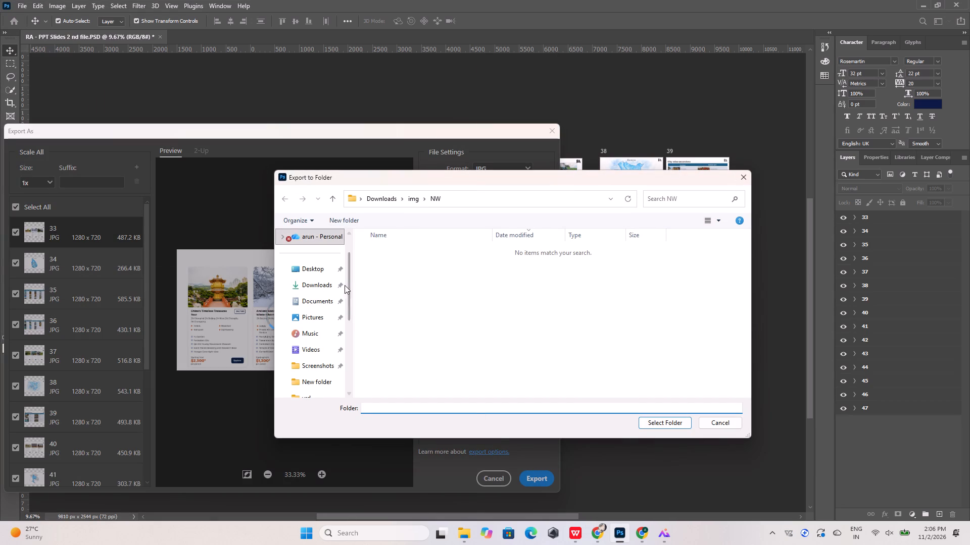
pyautogui.click(327, 279)
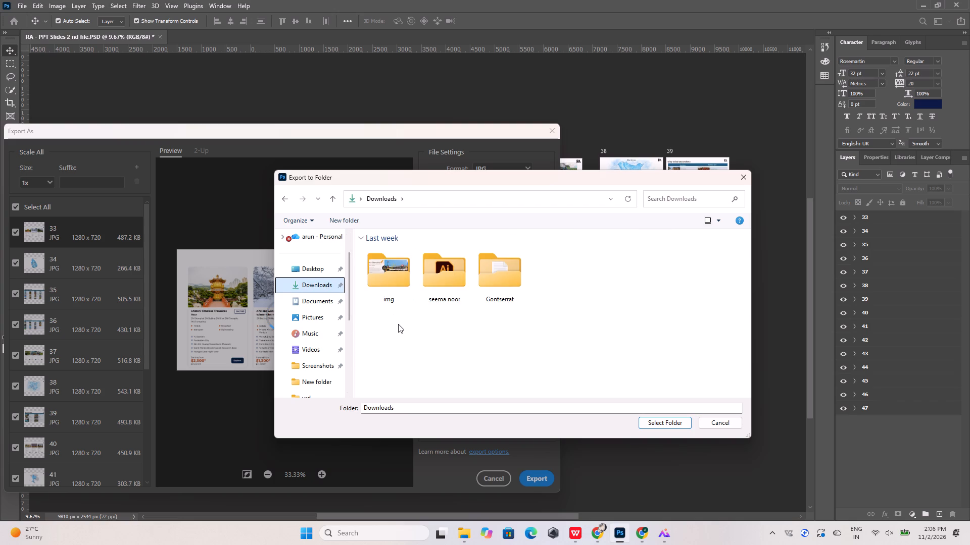
pyautogui.doubleClick(390, 284)
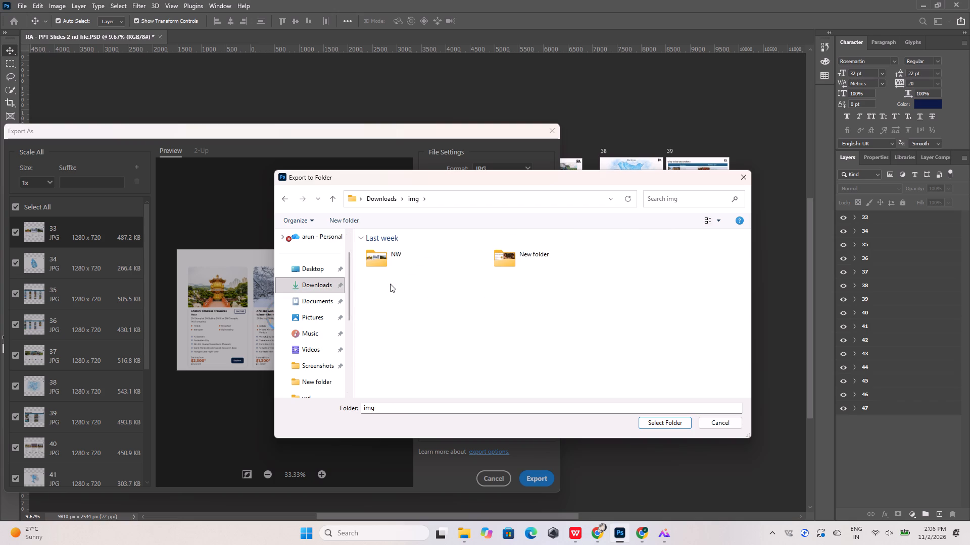
pyautogui.rightClick(390, 284)
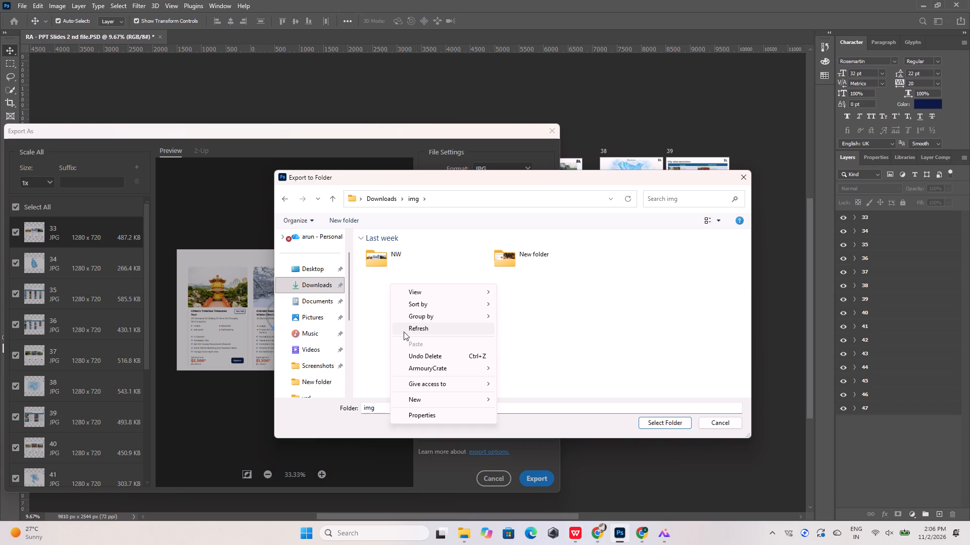
pyautogui.click(414, 396)
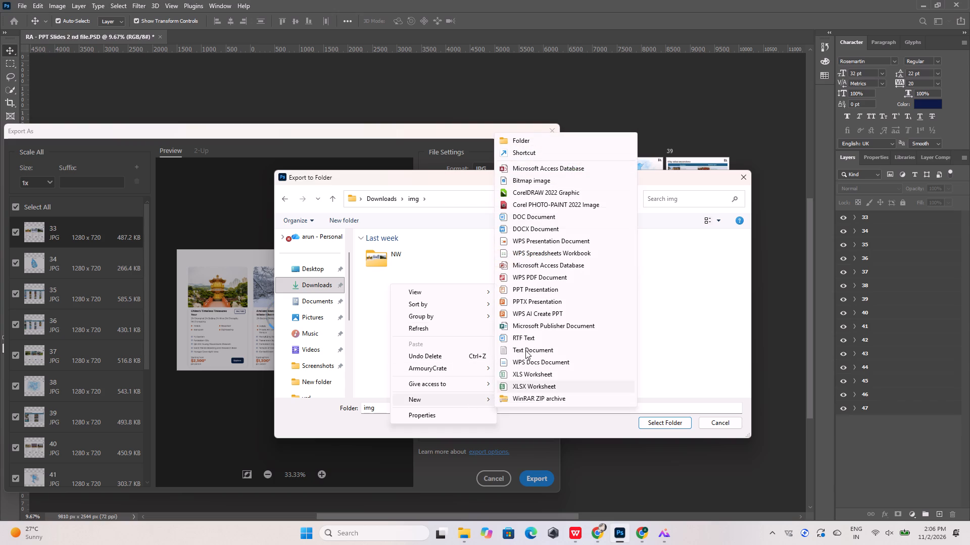
pyautogui.click(535, 139)
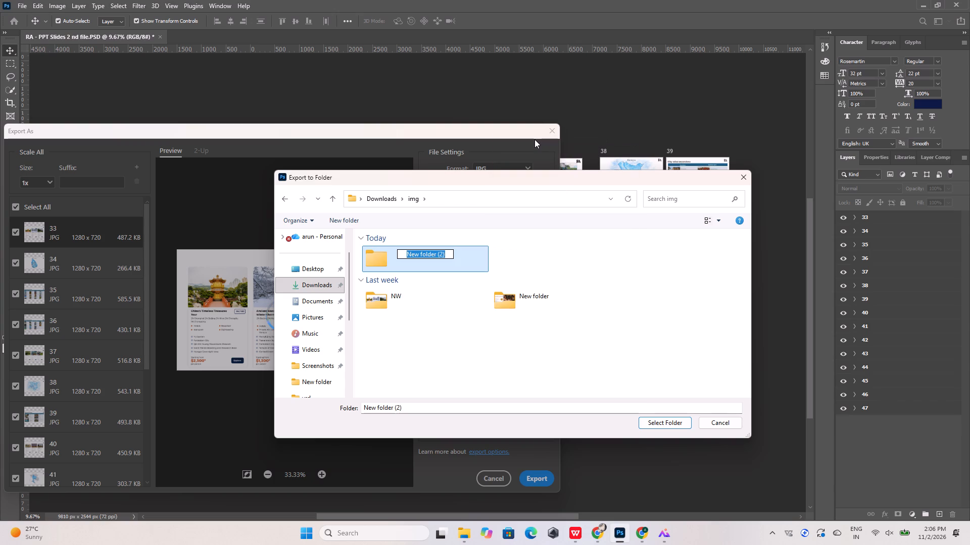
pyautogui.write('IM')
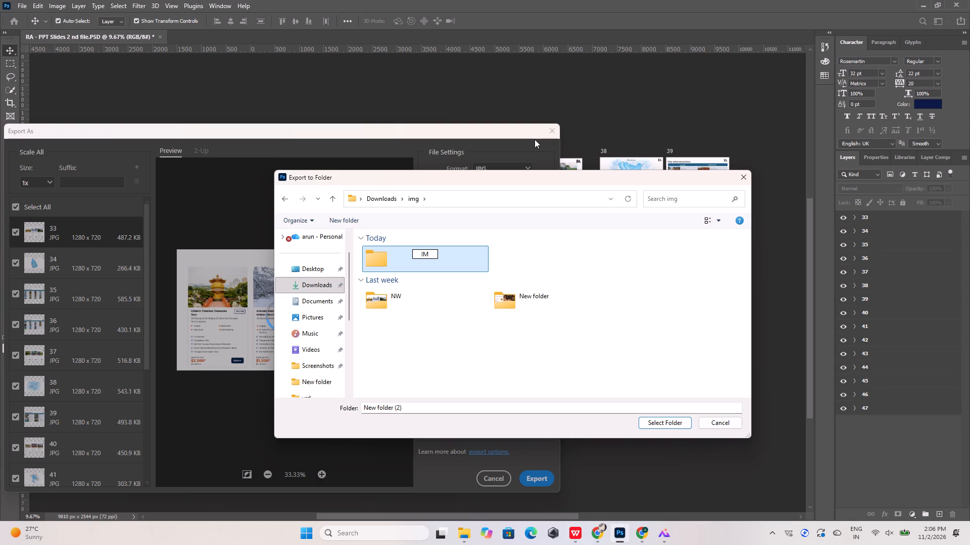
pyautogui.write('44')
pyautogui.press('Return')
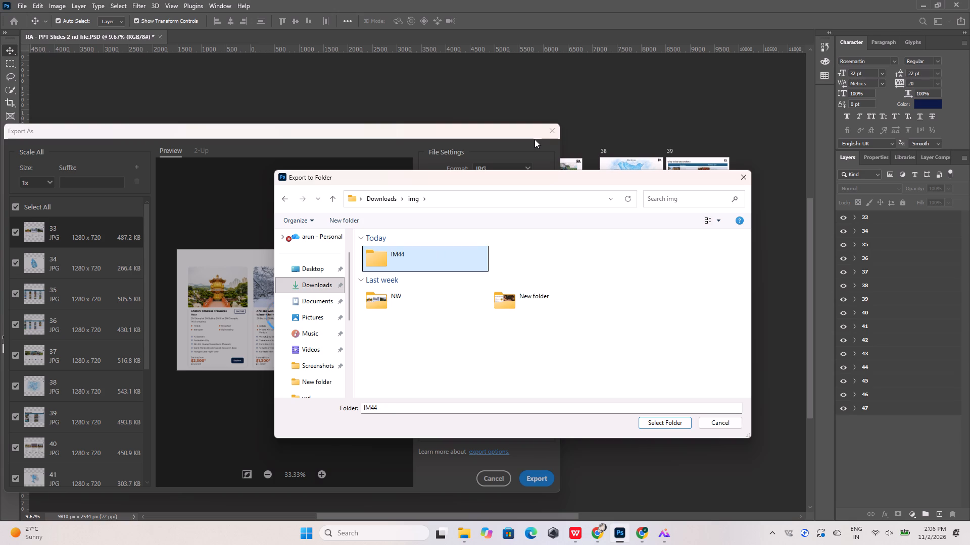
pyautogui.press('Return')
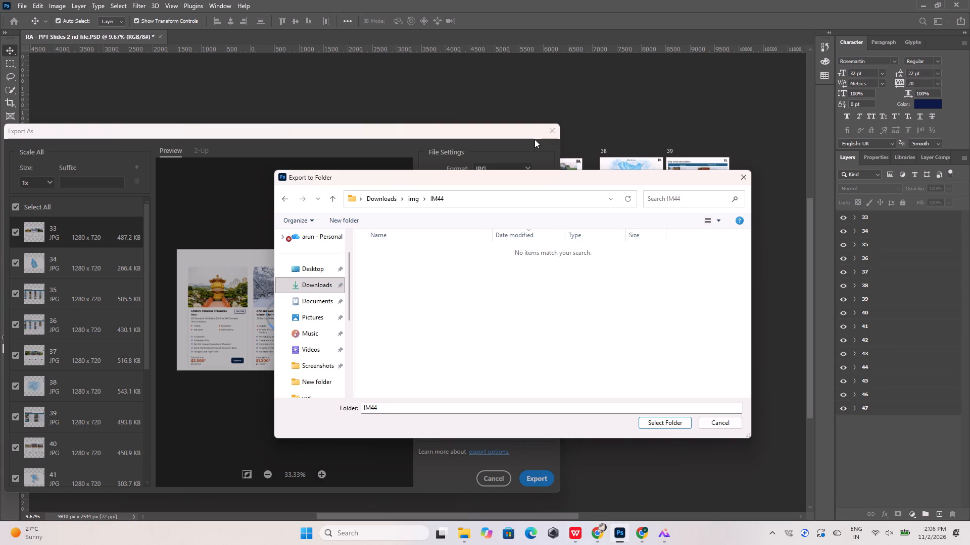
pyautogui.click(648, 420)
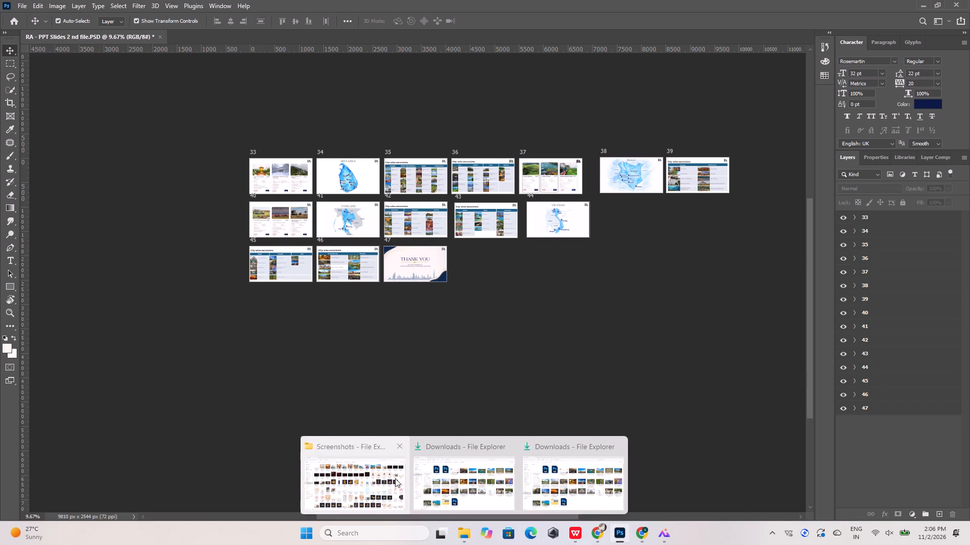
# Switch to File Explorer and open the IM44 export folder inside img in Downloads.
pyautogui.click(395, 478)
pyautogui.click(56, 173)
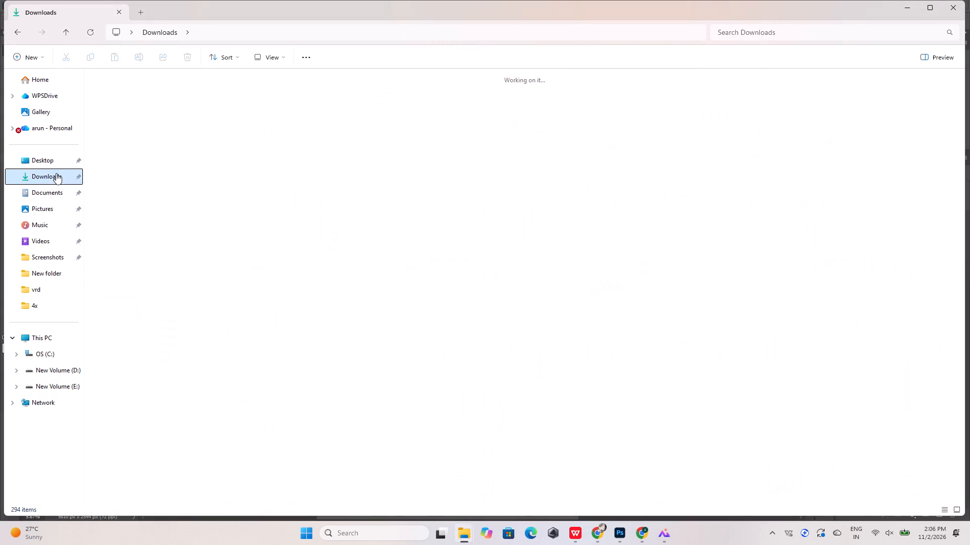
pyautogui.doubleClick(386, 455)
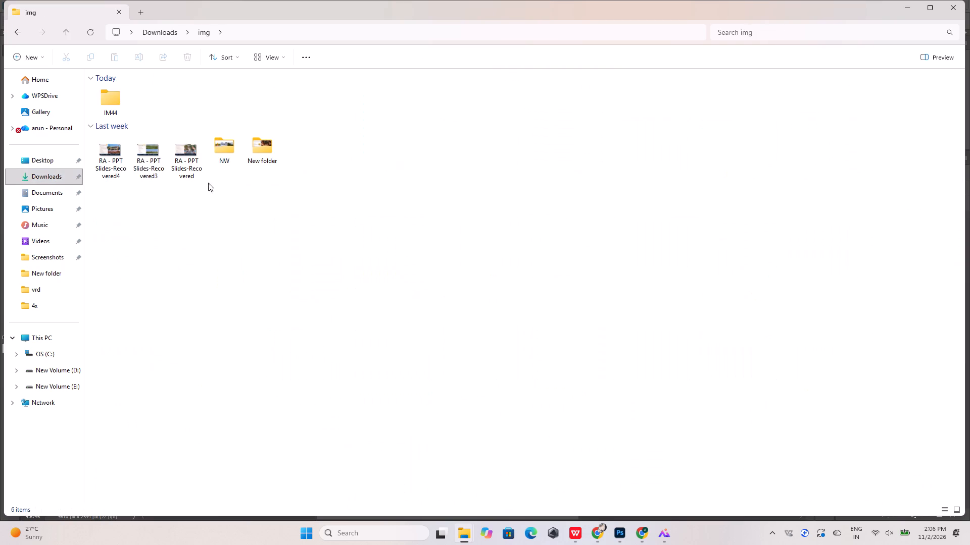
pyautogui.doubleClick(121, 101)
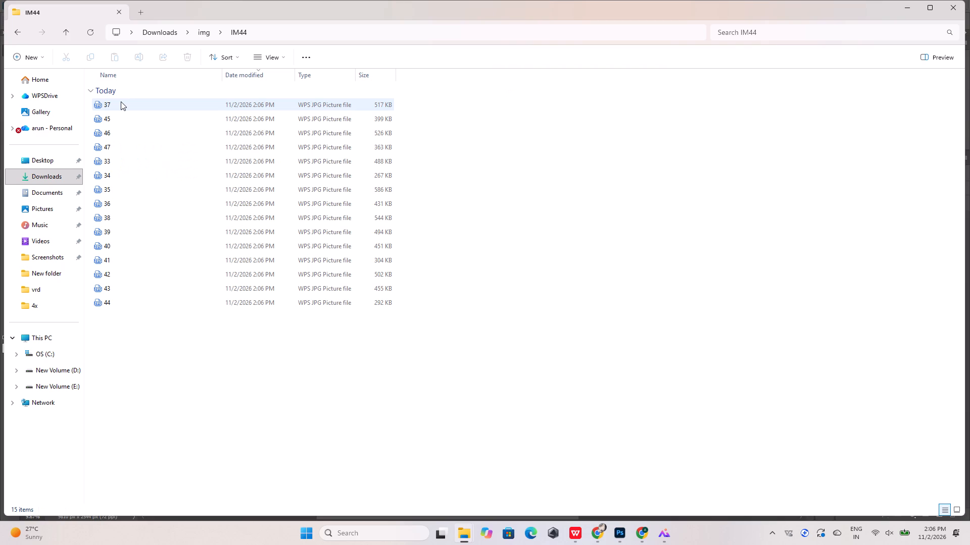
# View exported image 37, compare the City-wise excursions layouts of images 45 and 46, and return to Photoshop.
pyautogui.doubleClick(121, 101)
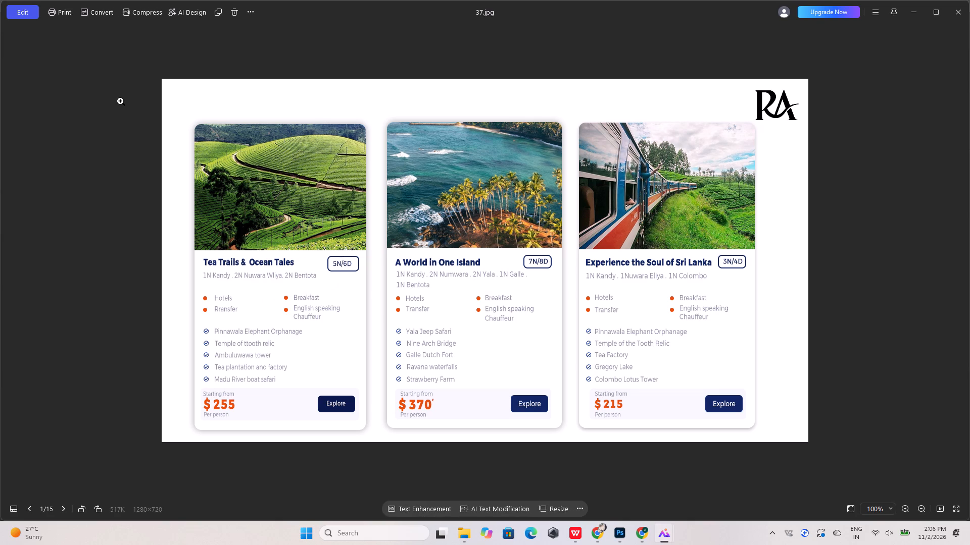
pyautogui.press('Right')
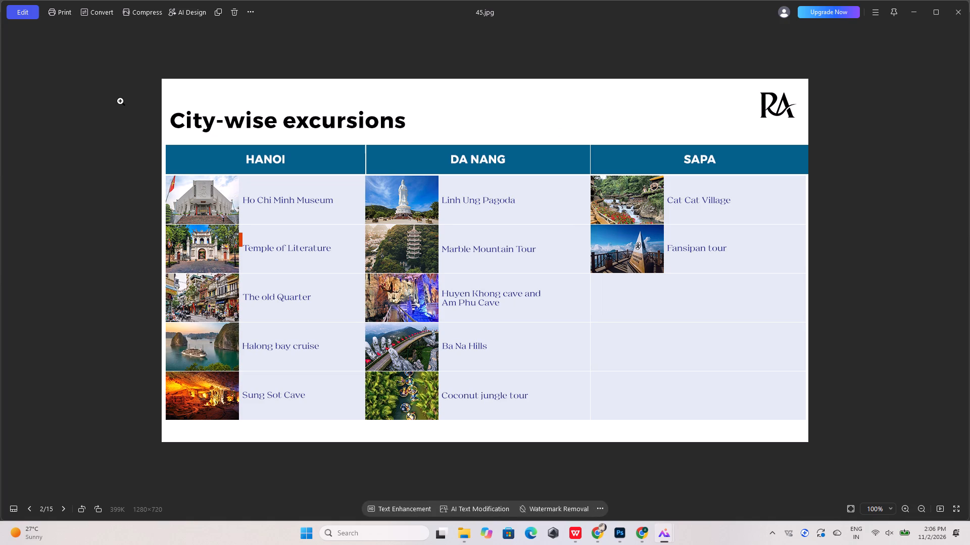
pyautogui.press('Right')
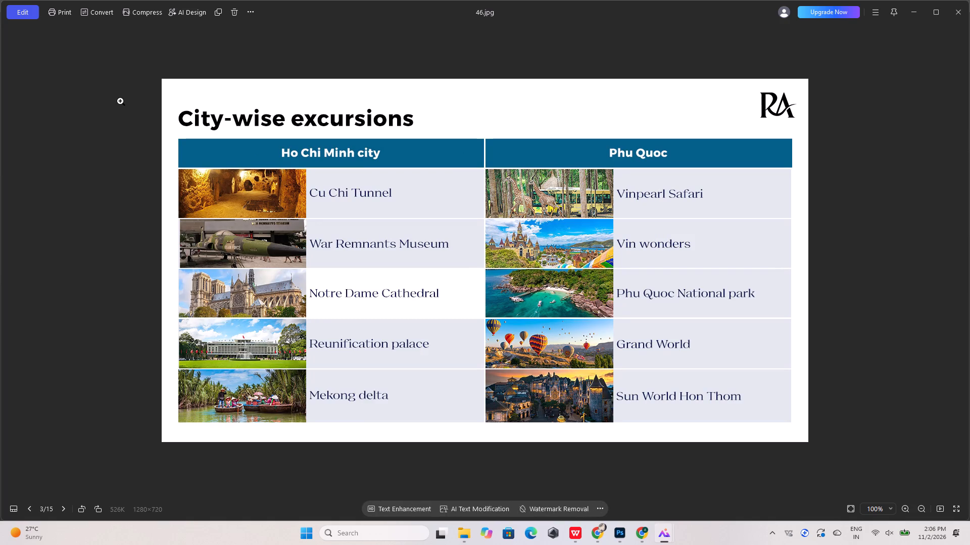
pyautogui.press('Left')
pyautogui.press('Right')
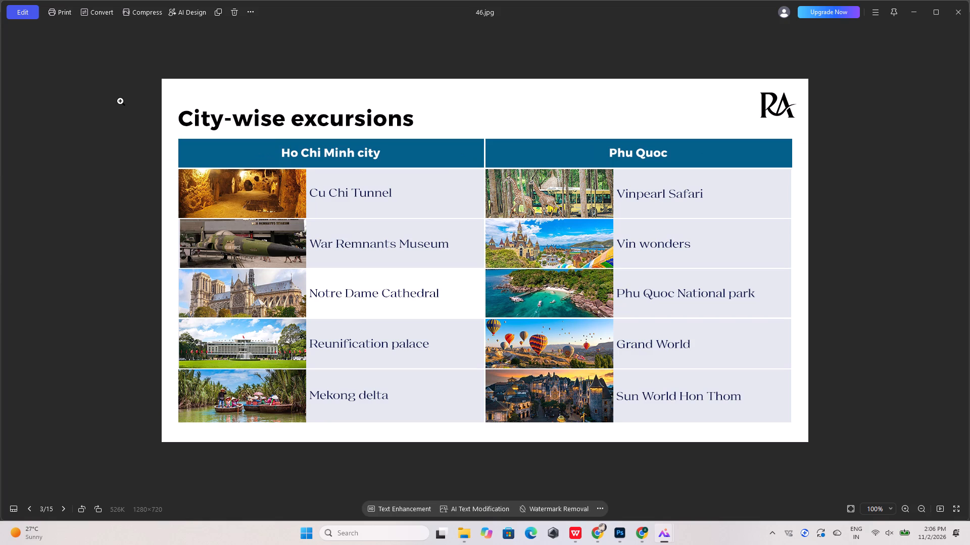
pyautogui.press('Left')
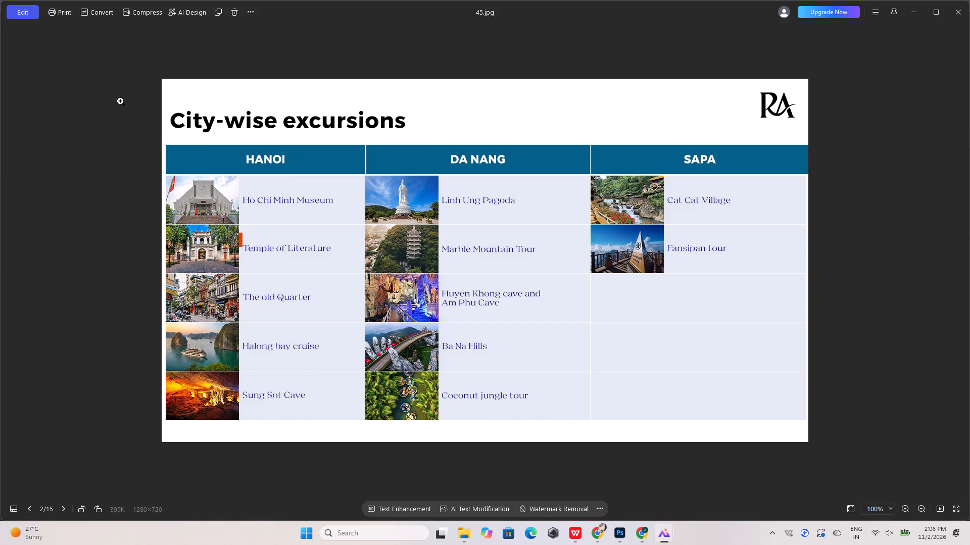
pyautogui.press('Right')
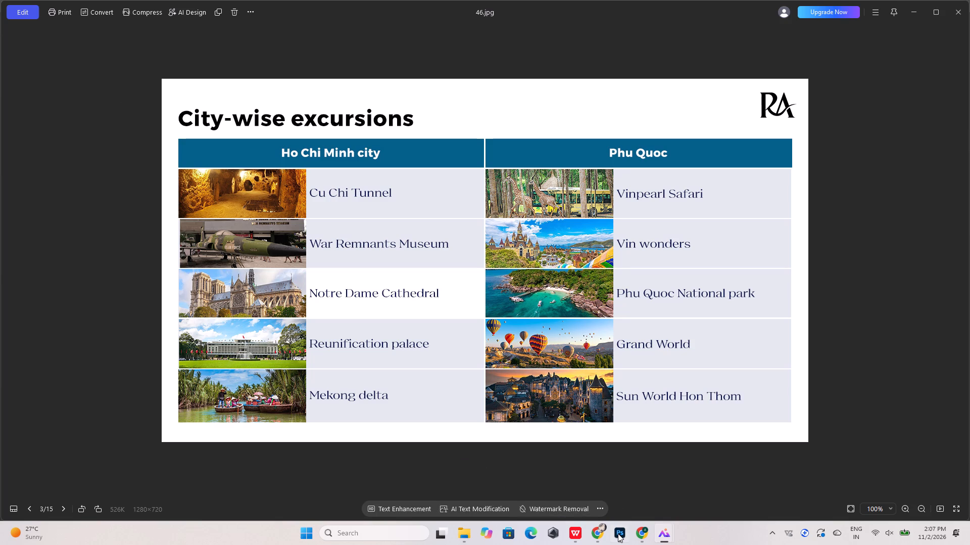
pyautogui.press('Left')
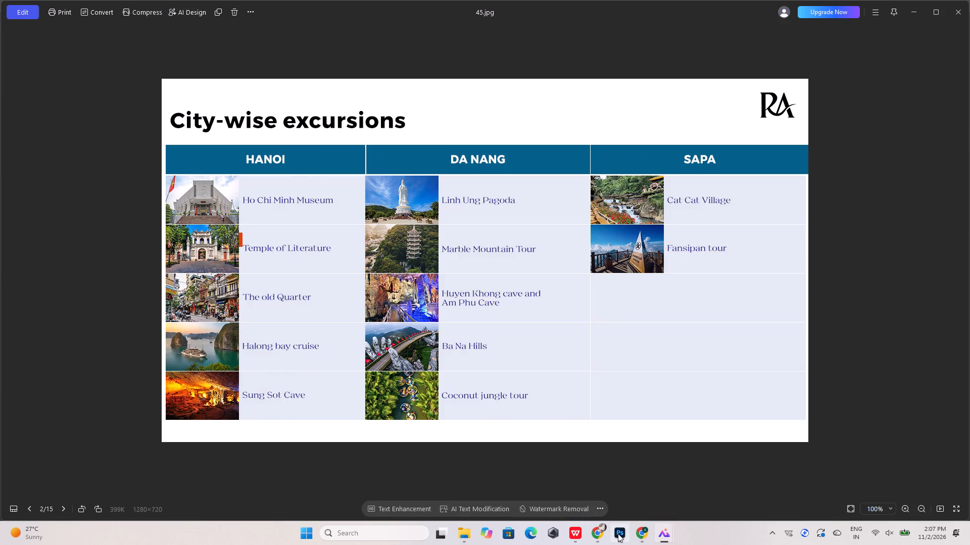
pyautogui.click(618, 533)
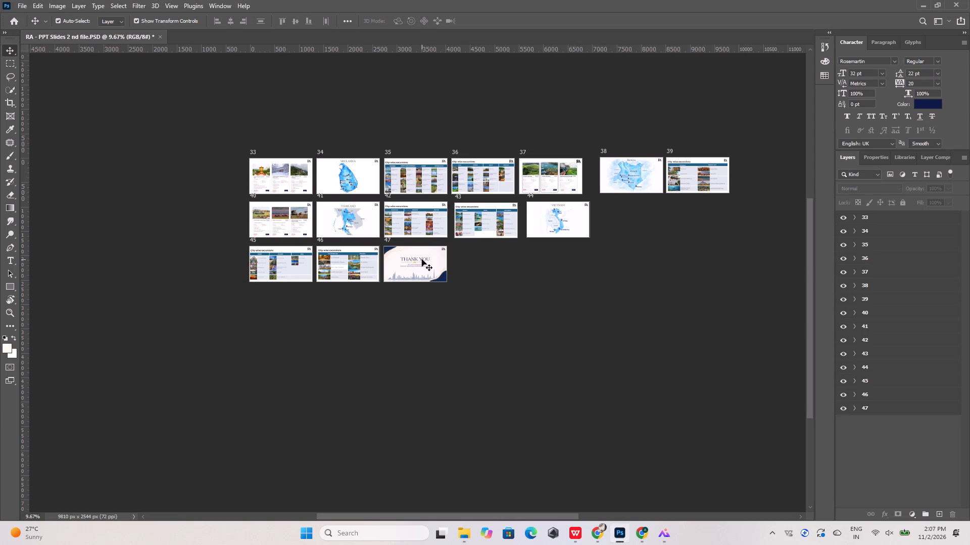
# Compare the text settings of the Ho Chi Minh Museum label on artboard 45 and the Cu Chi Tunnel label on artboard 46.
pyautogui.keyDown('alt'); pyautogui.scroll(15, 285, 208); pyautogui.keyUp('alt')
pyautogui.keyDown('alt'); pyautogui.scroll(-7, 306, 238); pyautogui.keyUp('alt')
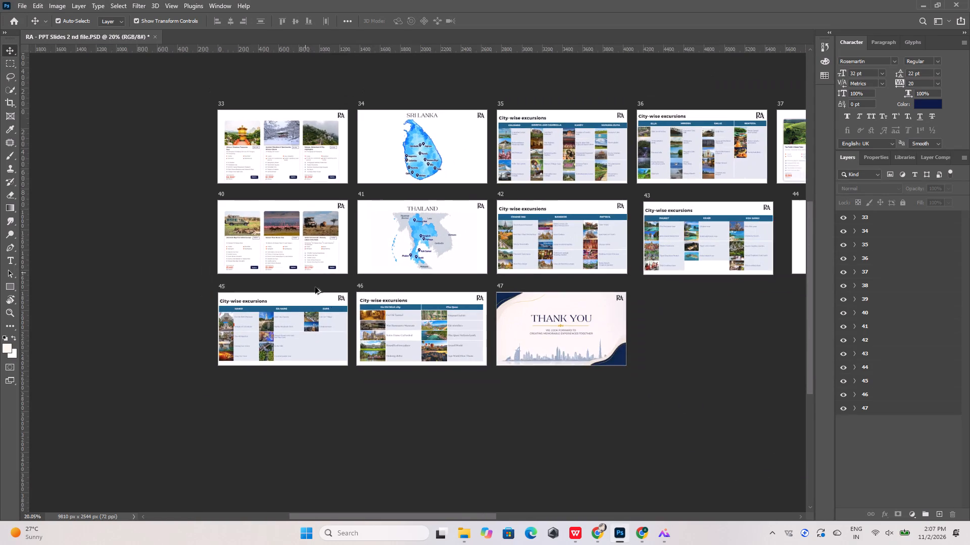
pyautogui.keyDown('alt'); pyautogui.scroll(3, 370, 316); pyautogui.keyUp('alt')
pyautogui.keyDown('alt'); pyautogui.scroll(9, 611, 205); pyautogui.keyUp('alt')
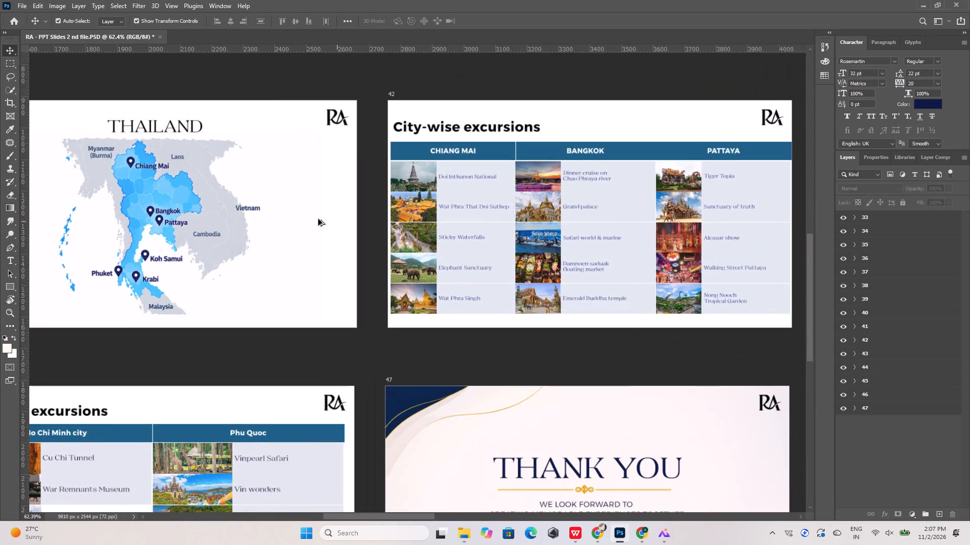
pyautogui.keyDown('alt'); pyautogui.scroll(-11, 306, 219); pyautogui.keyUp('alt')
pyautogui.keyDown('alt'); pyautogui.scroll(-10, 602, 201); pyautogui.keyUp('alt')
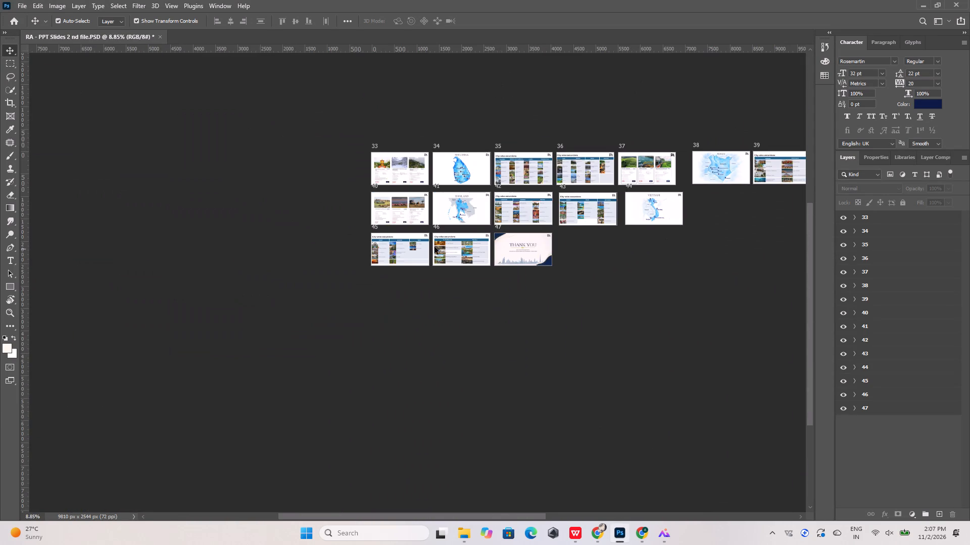
pyautogui.keyDown('alt'); pyautogui.scroll(20, 399, 244); pyautogui.keyUp('alt')
pyautogui.keyDown('alt'); pyautogui.scroll(5, 399, 244); pyautogui.keyUp('alt')
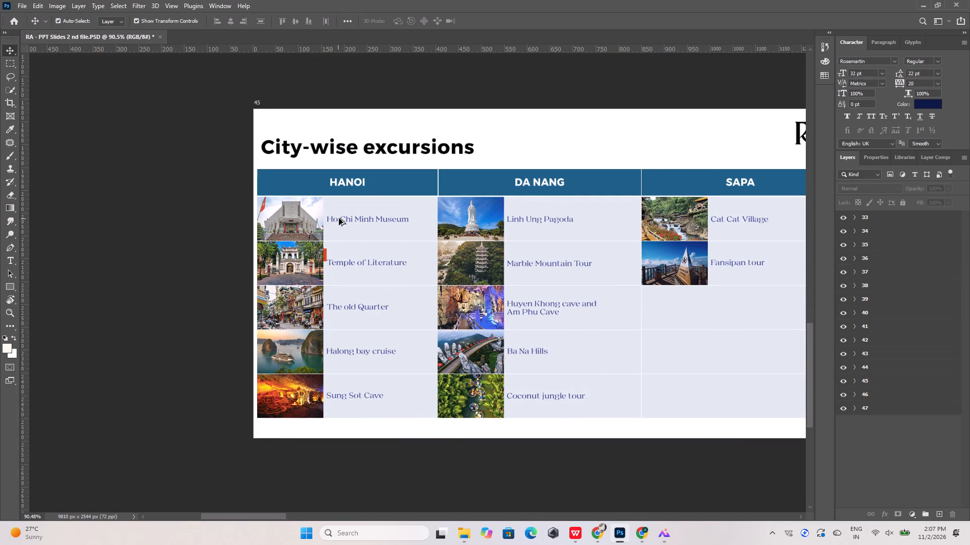
pyautogui.click(342, 217)
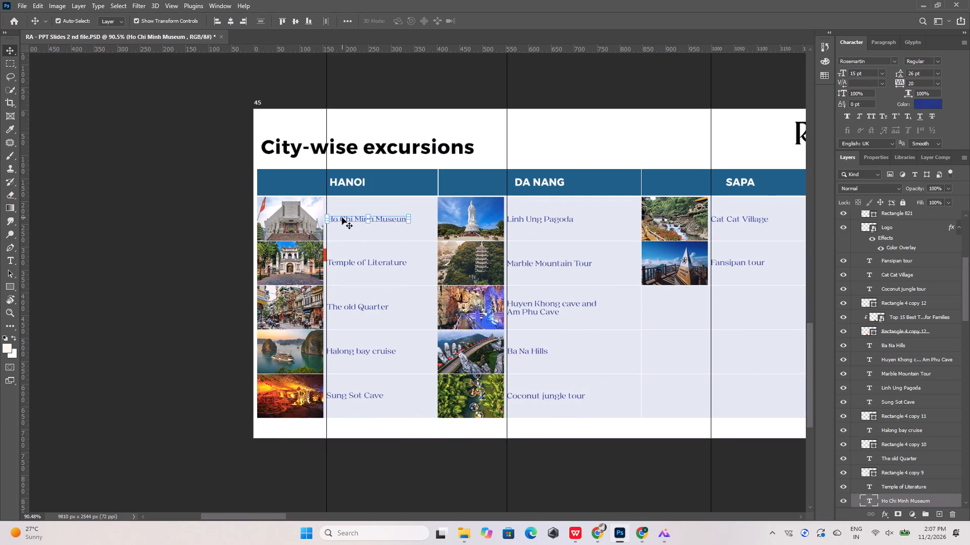
pyautogui.keyDown('alt'); pyautogui.scroll(-11, 164, 231); pyautogui.keyUp('alt')
pyautogui.keyDown('alt'); pyautogui.scroll(5, 410, 215); pyautogui.keyUp('alt')
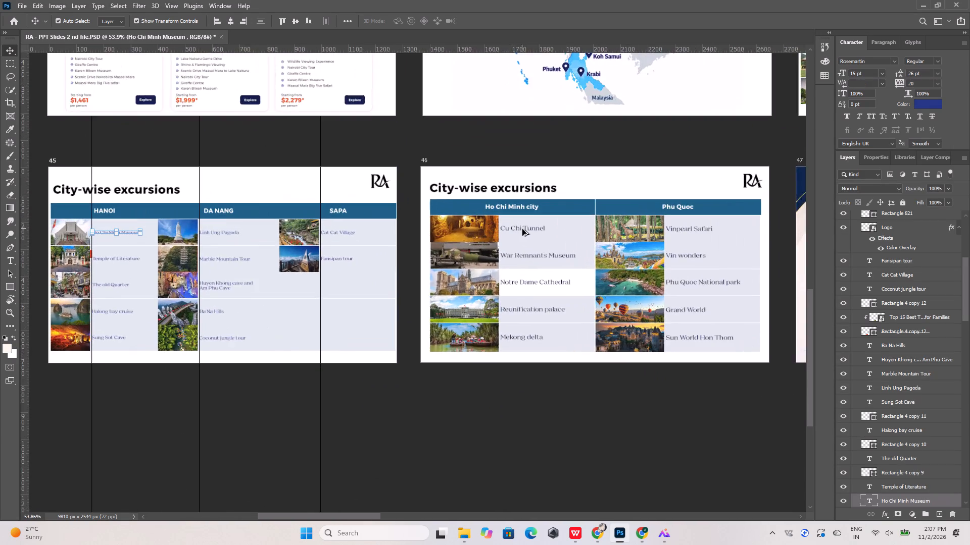
pyautogui.keyDown('alt'); pyautogui.scroll(5, 523, 229); pyautogui.keyUp('alt')
pyautogui.click(523, 229)
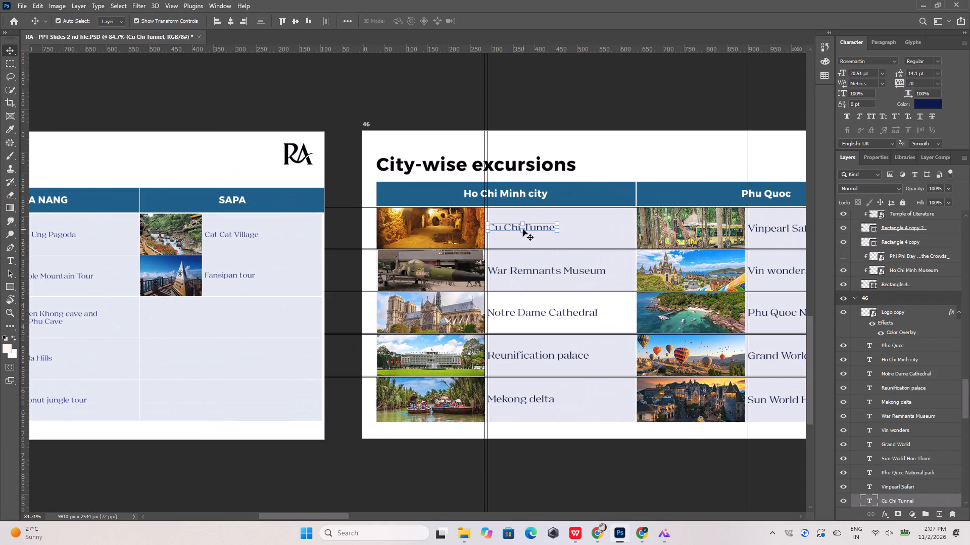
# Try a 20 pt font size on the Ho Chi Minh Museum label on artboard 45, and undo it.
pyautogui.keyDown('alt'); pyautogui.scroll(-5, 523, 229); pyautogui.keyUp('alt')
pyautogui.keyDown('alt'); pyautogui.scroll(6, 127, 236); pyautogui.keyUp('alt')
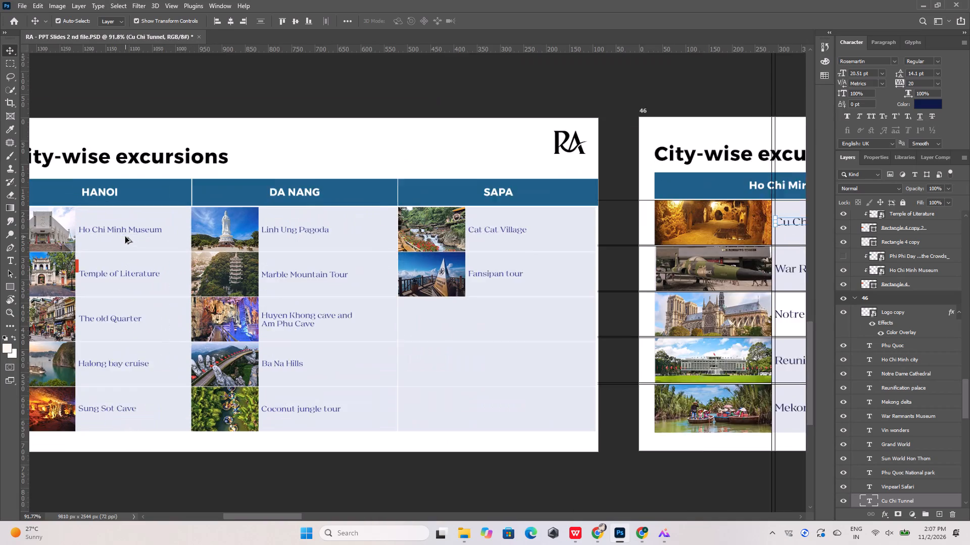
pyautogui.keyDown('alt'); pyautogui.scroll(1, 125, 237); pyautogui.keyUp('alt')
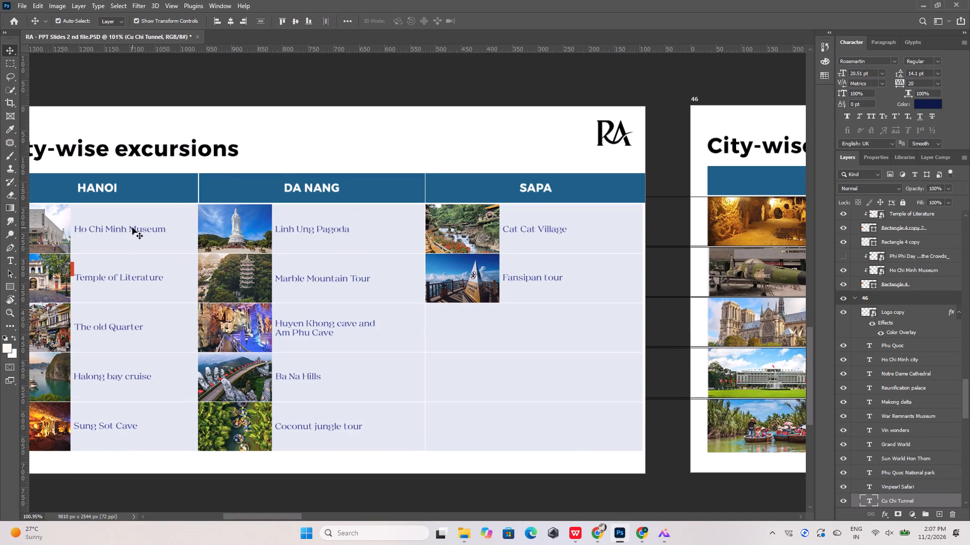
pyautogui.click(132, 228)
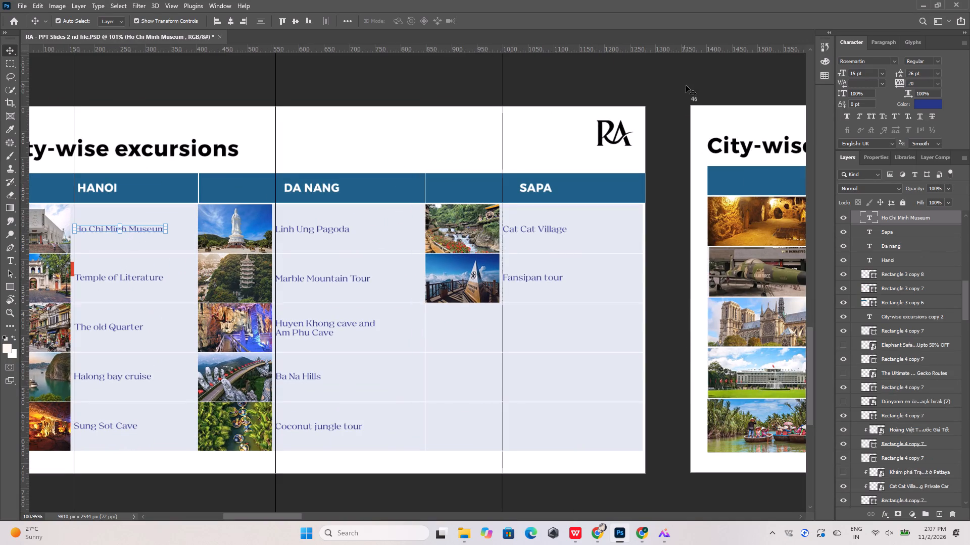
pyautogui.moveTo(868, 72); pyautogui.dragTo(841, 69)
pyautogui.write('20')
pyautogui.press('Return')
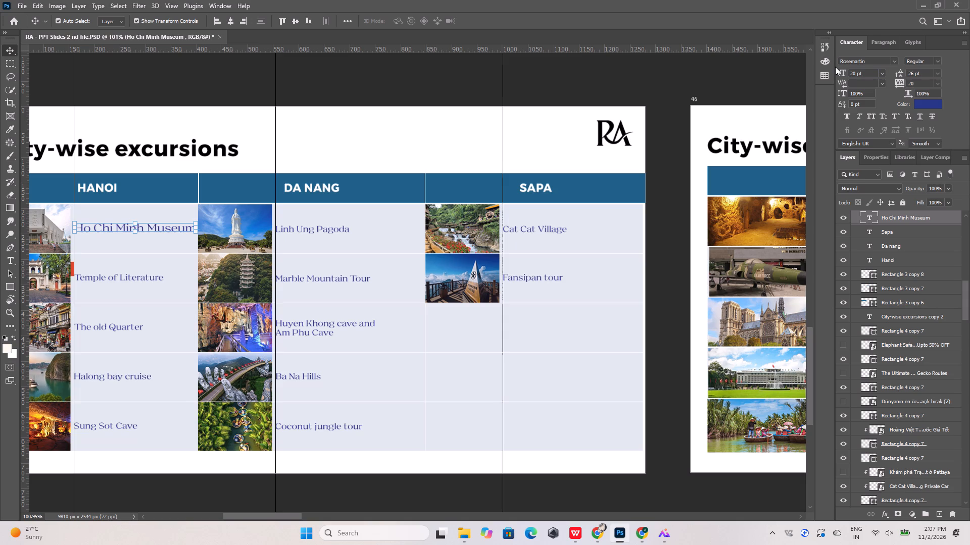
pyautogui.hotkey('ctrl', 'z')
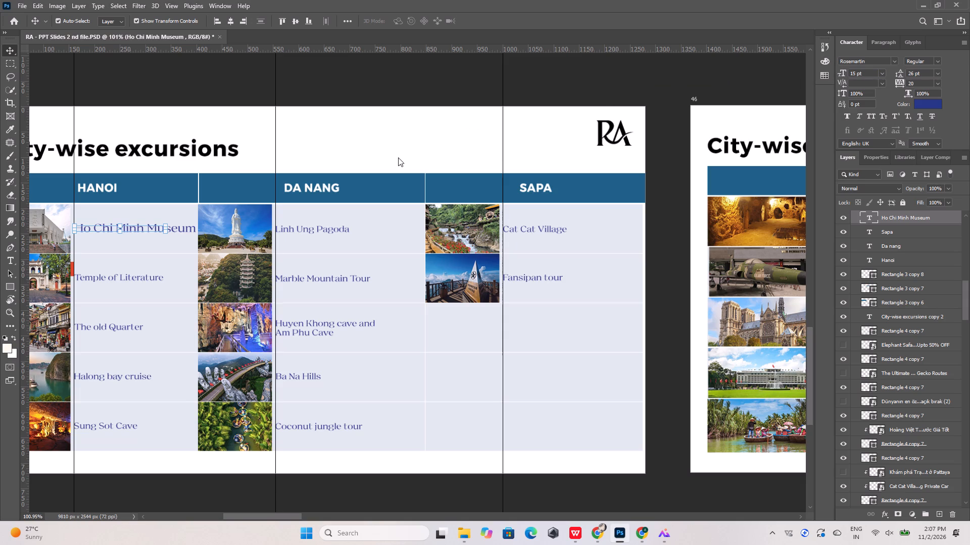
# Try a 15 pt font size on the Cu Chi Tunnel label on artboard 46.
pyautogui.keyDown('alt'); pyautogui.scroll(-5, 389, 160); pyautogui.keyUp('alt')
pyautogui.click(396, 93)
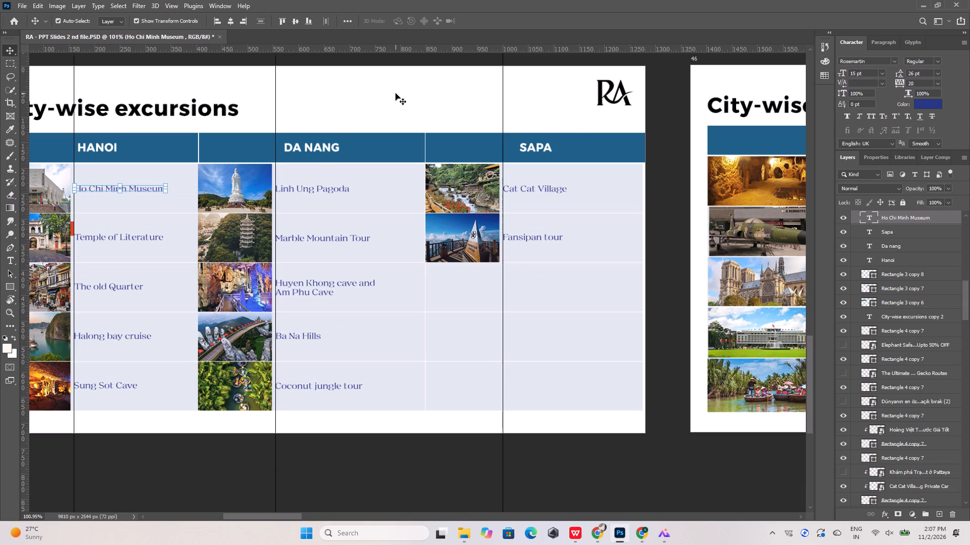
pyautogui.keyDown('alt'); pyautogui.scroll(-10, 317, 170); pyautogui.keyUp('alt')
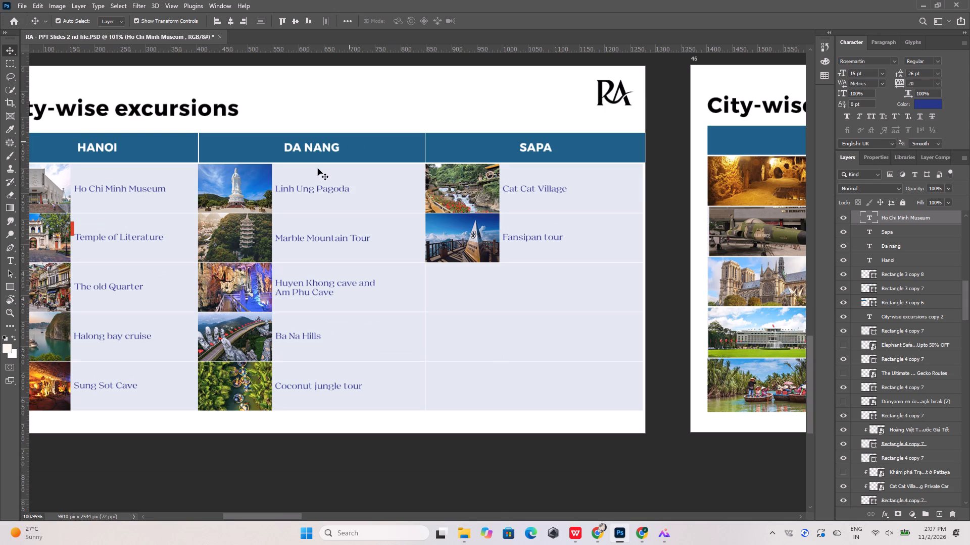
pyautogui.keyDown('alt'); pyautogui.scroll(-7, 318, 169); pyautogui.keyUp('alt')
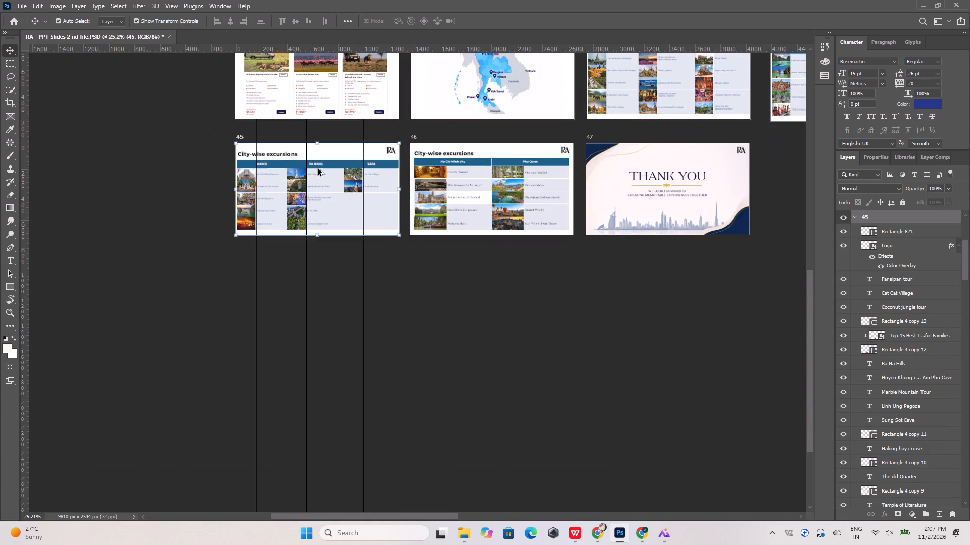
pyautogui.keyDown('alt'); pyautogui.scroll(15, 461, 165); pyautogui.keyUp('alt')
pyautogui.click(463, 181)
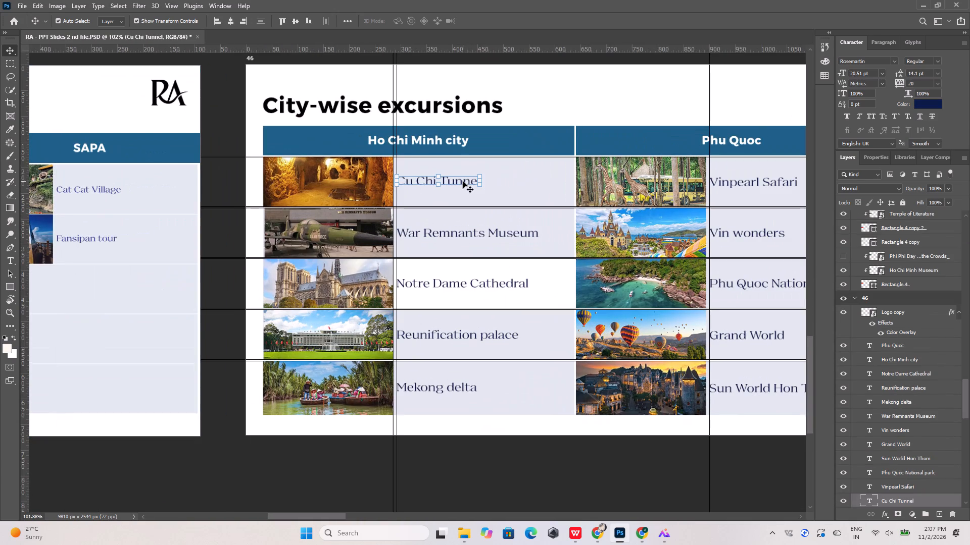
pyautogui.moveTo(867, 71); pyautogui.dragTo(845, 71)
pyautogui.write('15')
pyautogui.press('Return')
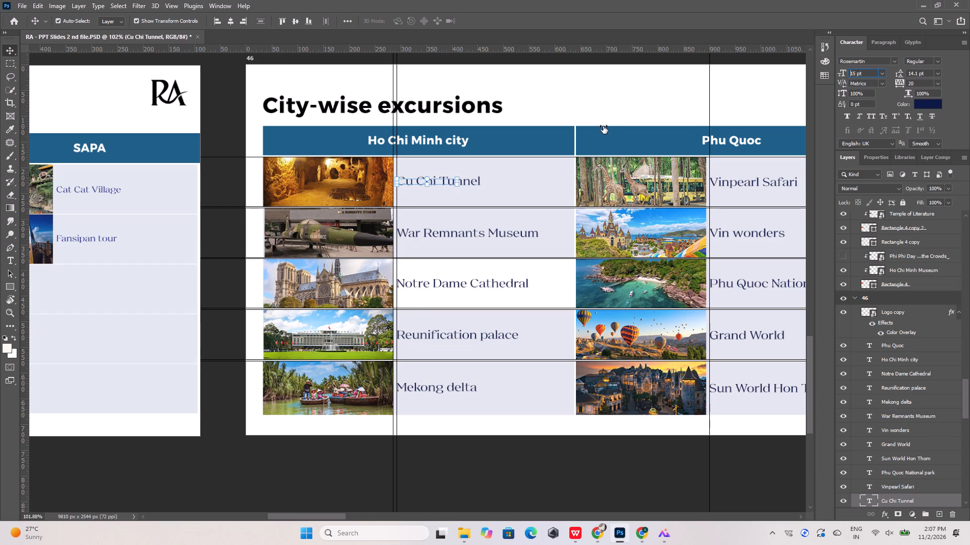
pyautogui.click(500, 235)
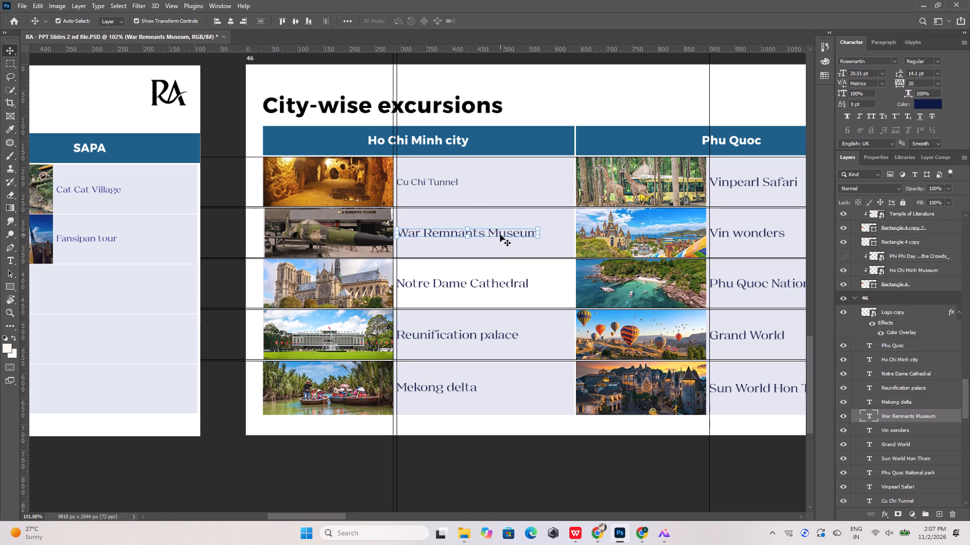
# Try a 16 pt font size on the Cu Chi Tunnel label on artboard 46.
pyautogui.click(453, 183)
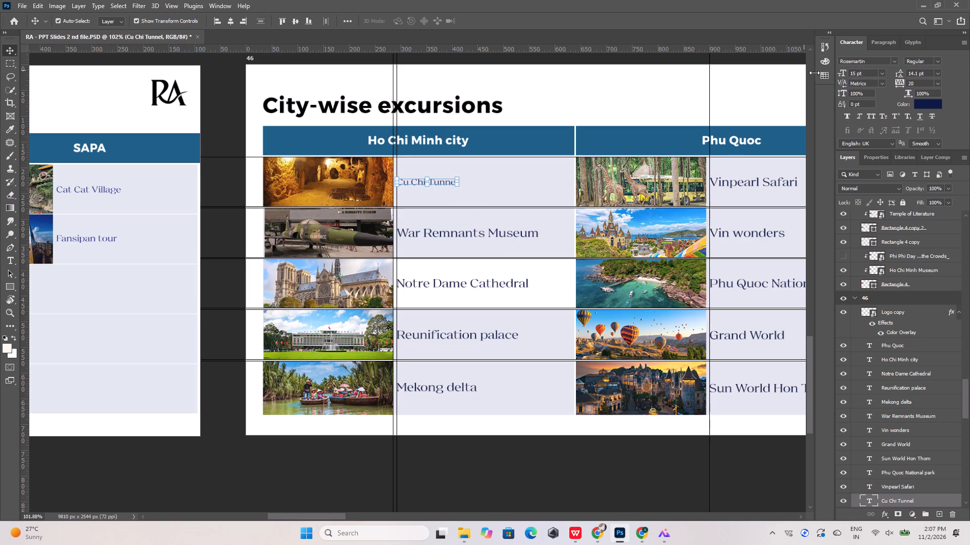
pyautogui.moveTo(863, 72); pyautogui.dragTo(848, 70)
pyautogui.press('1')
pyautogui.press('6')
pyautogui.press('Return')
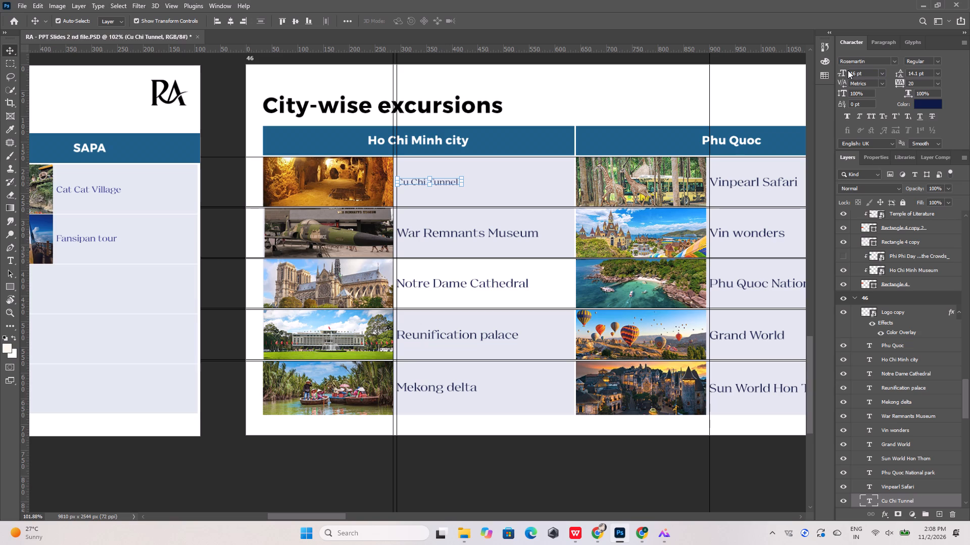
# Set the font size of the Cu Chi Tunnel label on artboard 46 to 18 pt.
pyautogui.click(867, 71)
pyautogui.doubleClick(865, 73)
pyautogui.moveTo(865, 73); pyautogui.dragTo(847, 73)
pyautogui.write('18')
pyautogui.press('Return')
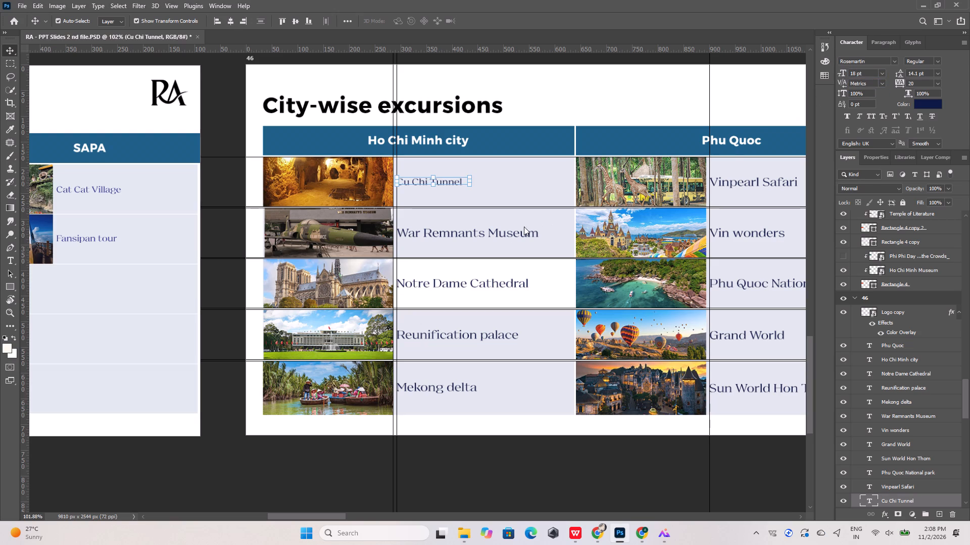
# Compare the label sizes on artboards 45 and 46, and set the Ho Chi Minh Museum label on artboard 45 to 18 pt.
pyautogui.click(508, 234)
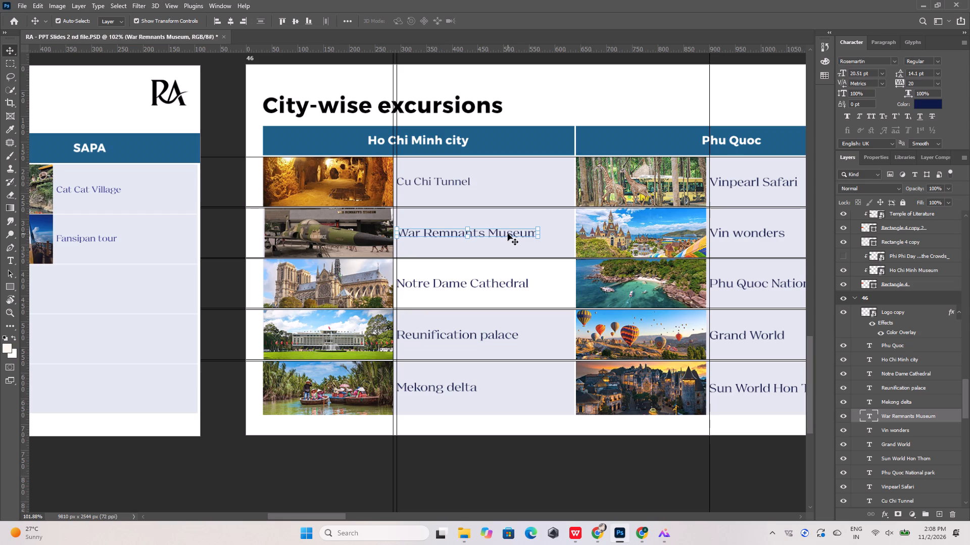
pyautogui.keyDown('alt'); pyautogui.scroll(-10, 510, 228); pyautogui.keyUp('alt')
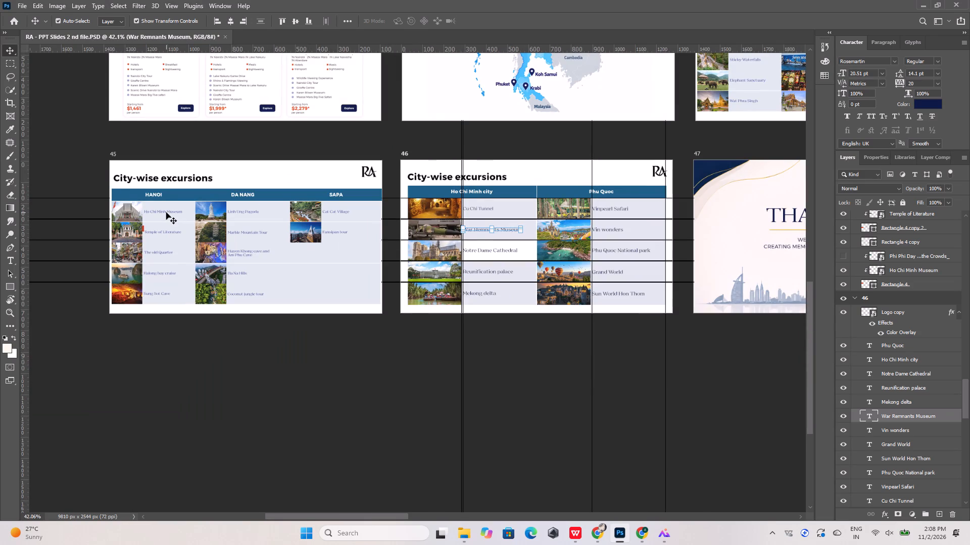
pyautogui.keyDown('alt'); pyautogui.scroll(5, 166, 212); pyautogui.keyUp('alt')
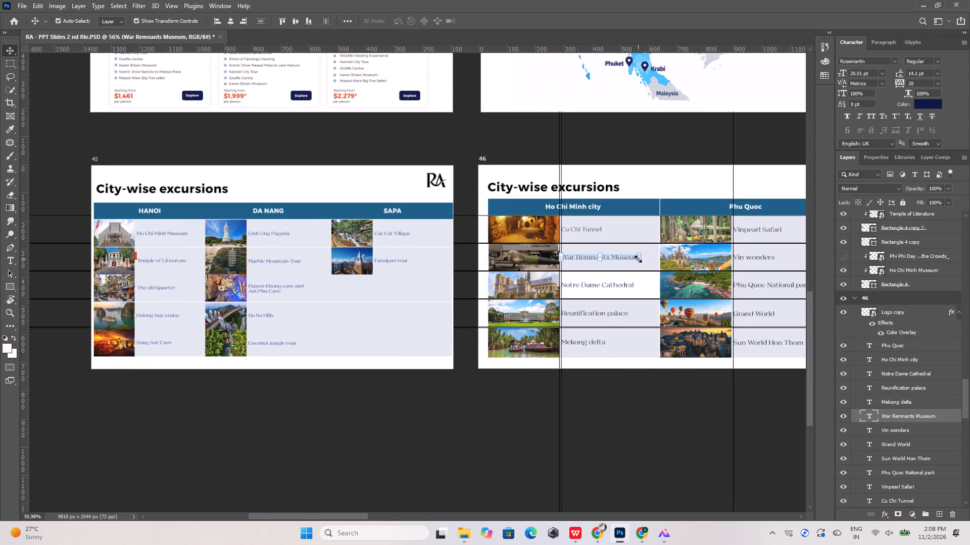
pyautogui.keyDown('alt'); pyautogui.scroll(4, 586, 235); pyautogui.keyUp('alt')
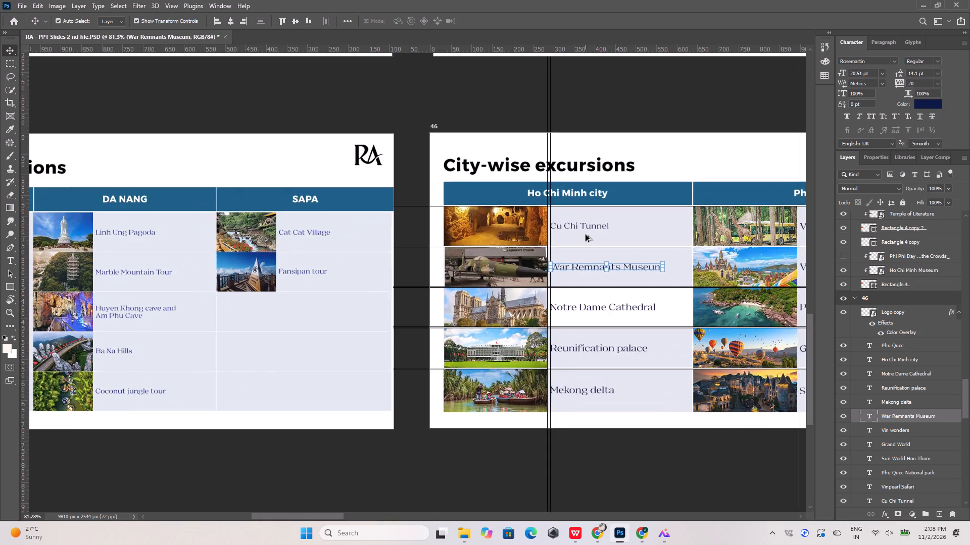
pyautogui.keyDown('alt'); pyautogui.scroll(-7, 586, 235); pyautogui.keyUp('alt')
pyautogui.keyDown('alt'); pyautogui.scroll(10, 234, 228); pyautogui.keyUp('alt')
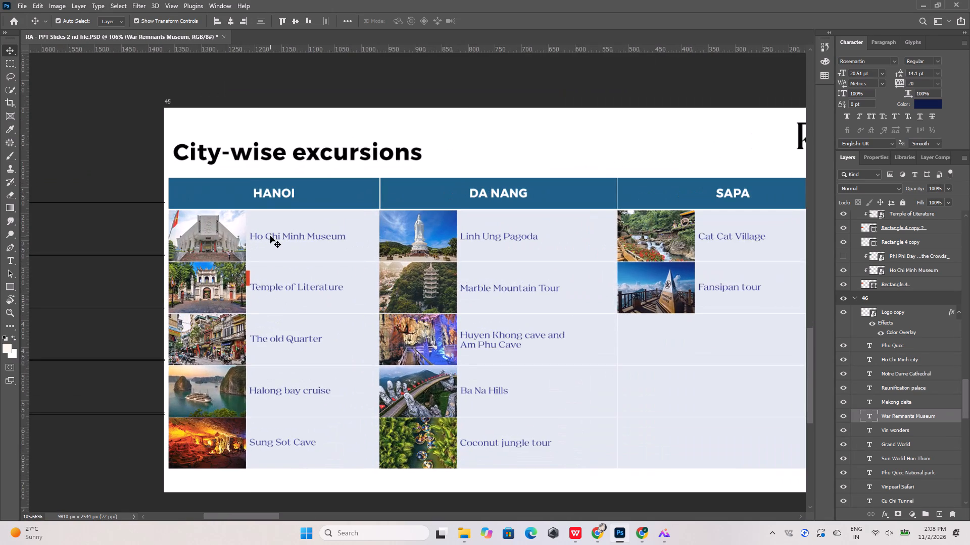
pyautogui.click(270, 236)
pyautogui.moveTo(863, 73); pyautogui.dragTo(844, 73)
pyautogui.write('18')
pyautogui.press('Return')
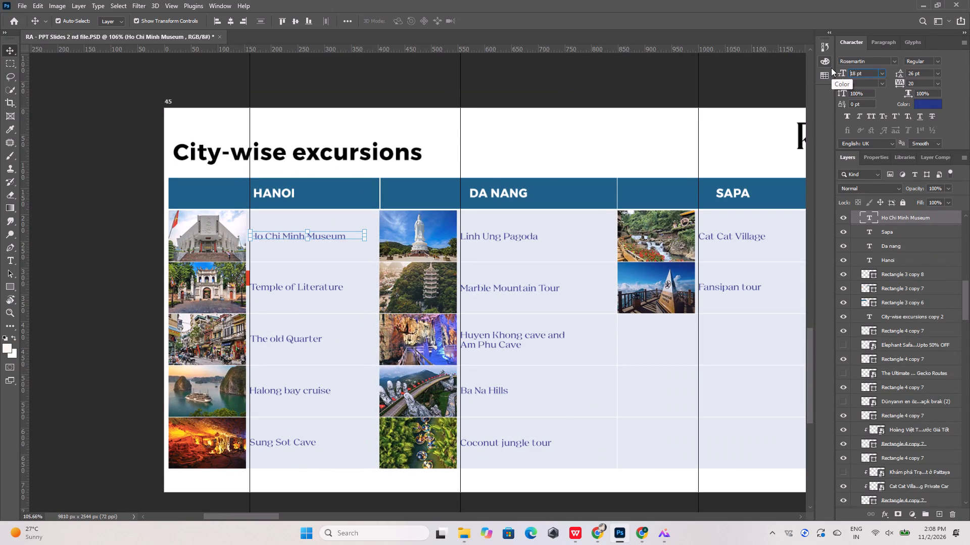
# Set the font size of the Temple of Literature label on artboard 45 to 18 pt.
pyautogui.click(305, 287)
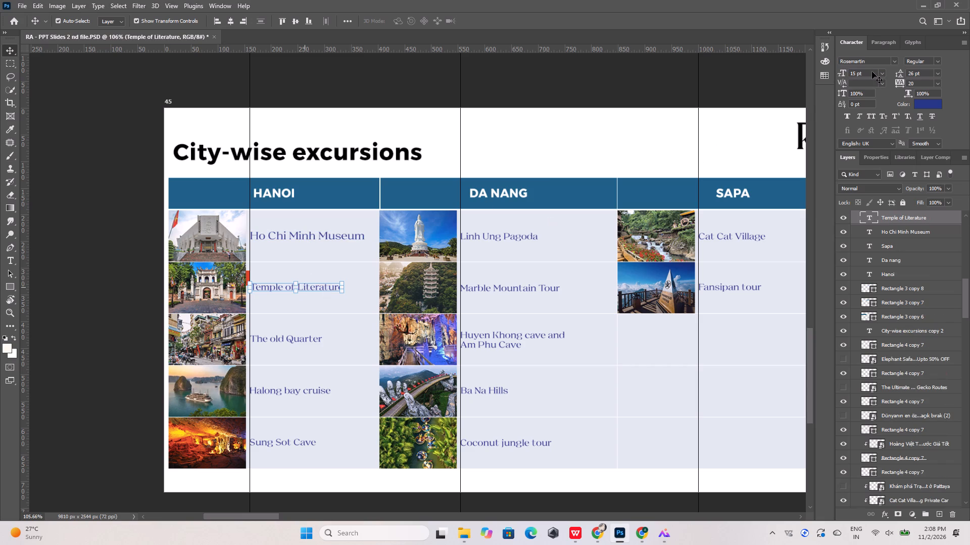
pyautogui.moveTo(872, 72); pyautogui.dragTo(845, 71)
pyautogui.moveTo(845, 71); pyautogui.dragTo(844, 71)
pyautogui.write('18')
pyautogui.press('Return')
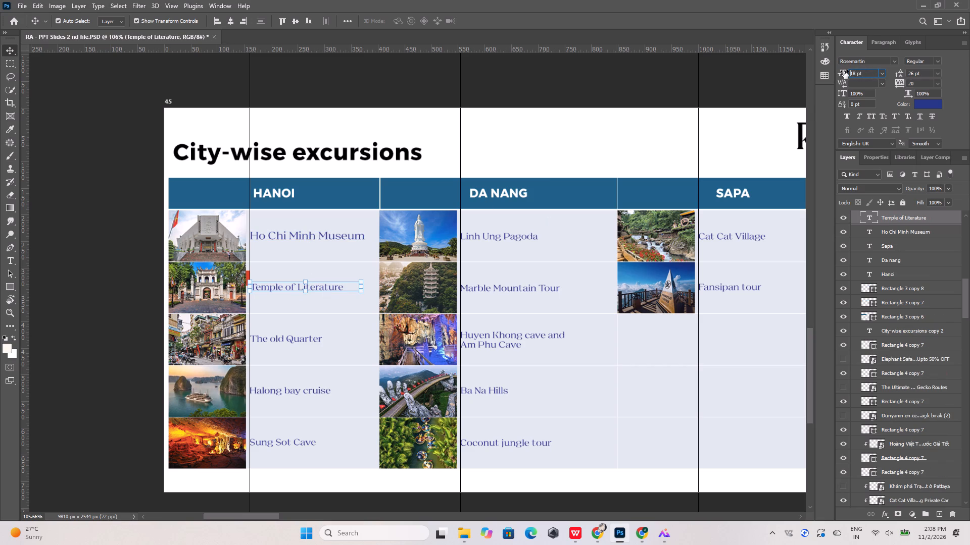
pyautogui.click(336, 239)
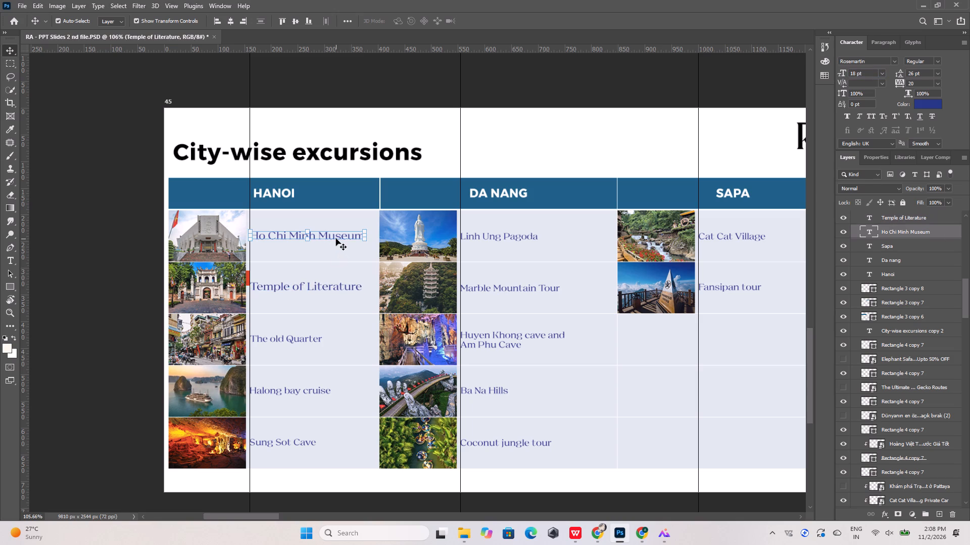
# Set all remaining excursion labels in the Hanoi, Da Nang and Sapa columns on artboard 45 to 18 pt together.
pyautogui.click(304, 341)
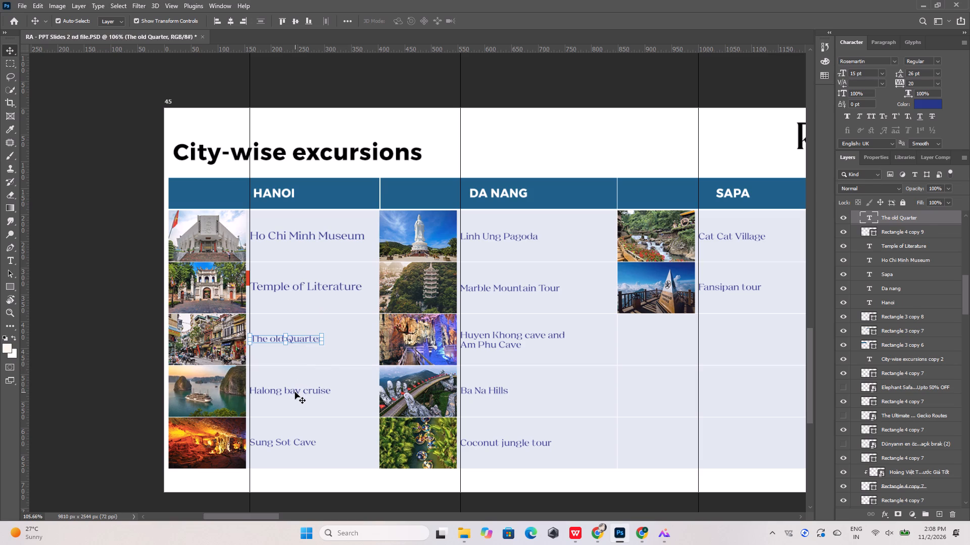
pyautogui.keyDown('shift'); pyautogui.click(295, 392); pyautogui.keyUp('shift')
pyautogui.keyDown('shift'); pyautogui.click(304, 444); pyautogui.keyUp('shift')
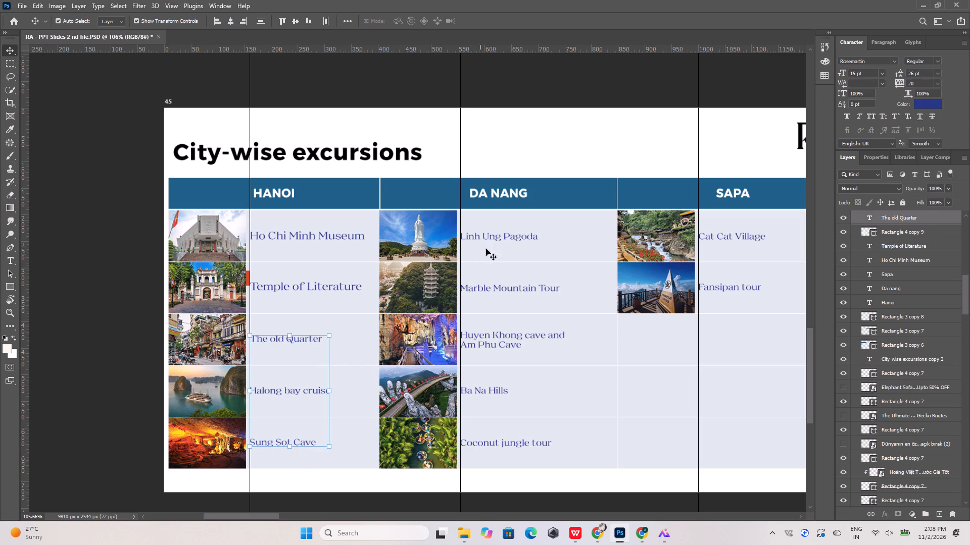
pyautogui.keyDown('shift'); pyautogui.click(501, 237); pyautogui.keyUp('shift')
pyautogui.keyDown('shift'); pyautogui.click(505, 288); pyautogui.keyUp('shift')
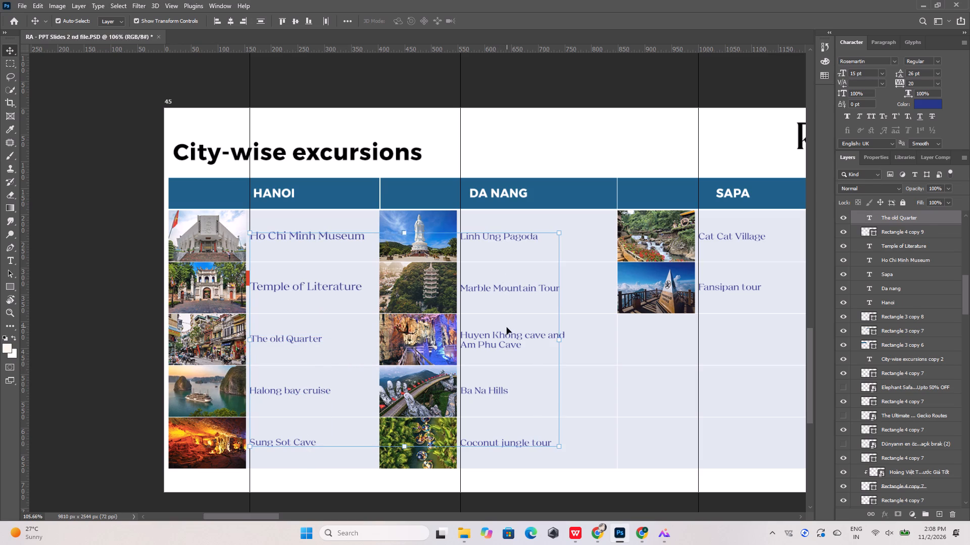
pyautogui.keyDown('shift'); pyautogui.click(507, 336); pyautogui.keyUp('shift')
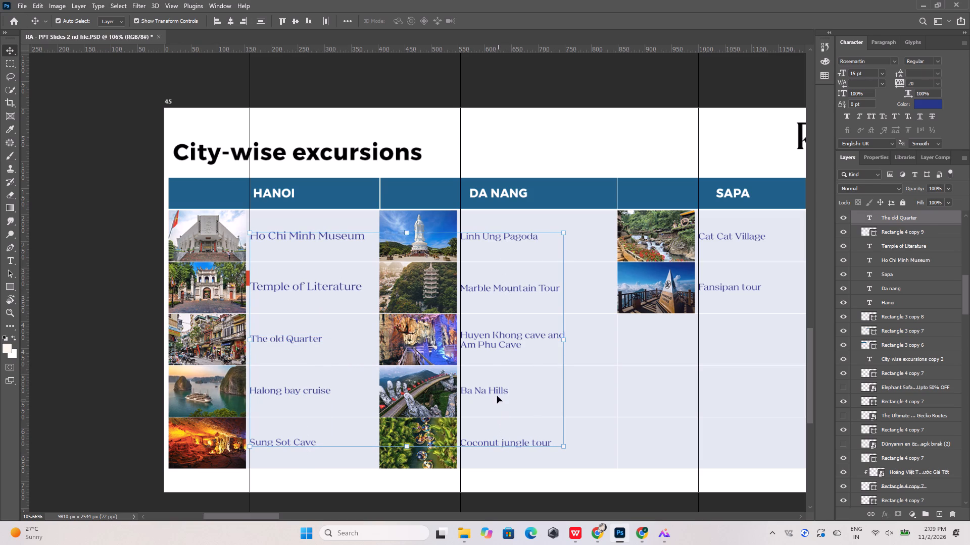
pyautogui.keyDown('shift'); pyautogui.click(498, 391); pyautogui.keyUp('shift')
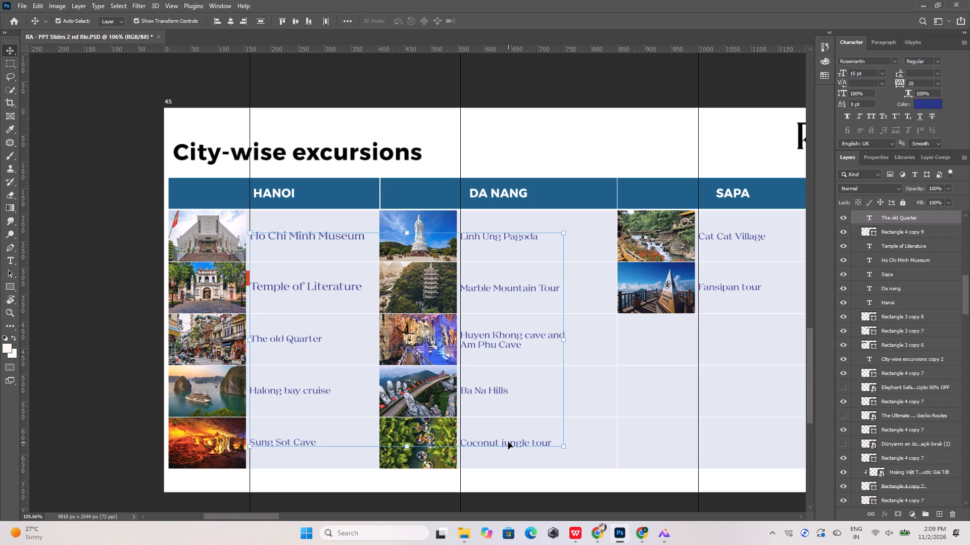
pyautogui.keyDown('shift'); pyautogui.click(509, 442); pyautogui.keyUp('shift')
pyautogui.keyDown('shift'); pyautogui.click(729, 235); pyautogui.keyUp('shift')
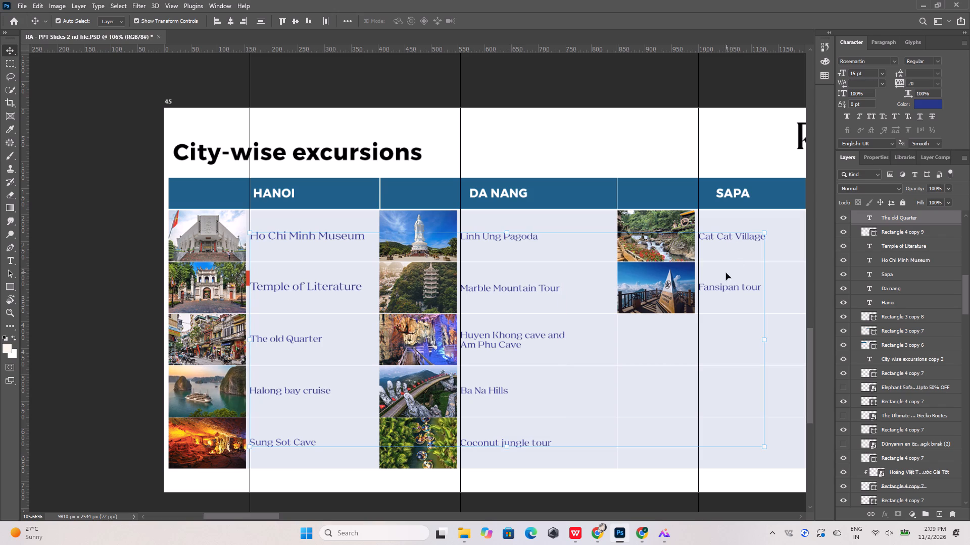
pyautogui.keyDown('shift'); pyautogui.click(725, 287); pyautogui.keyUp('shift')
pyautogui.moveTo(868, 73); pyautogui.dragTo(861, 72)
pyautogui.moveTo(861, 72); pyautogui.dragTo(848, 71)
pyautogui.write('18')
pyautogui.press('Return')
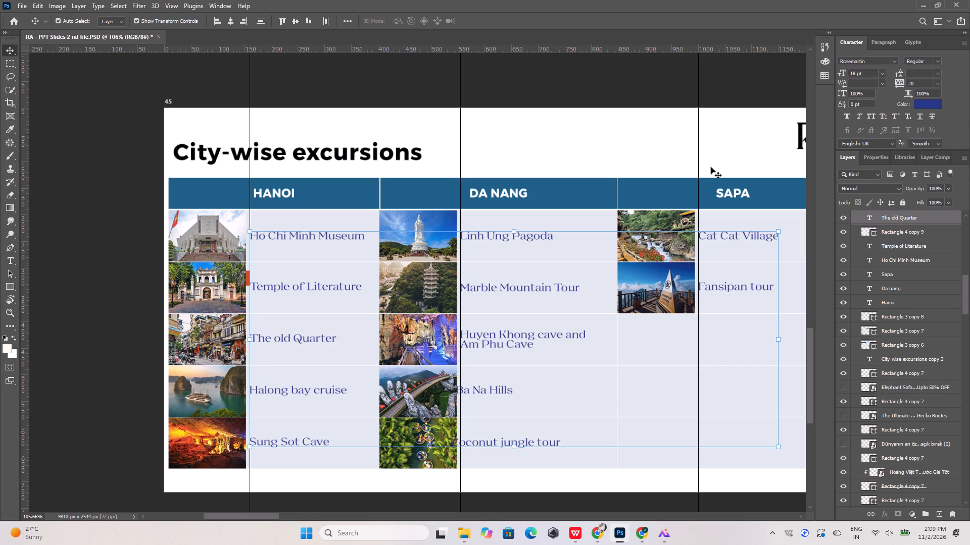
pyautogui.click(525, 97)
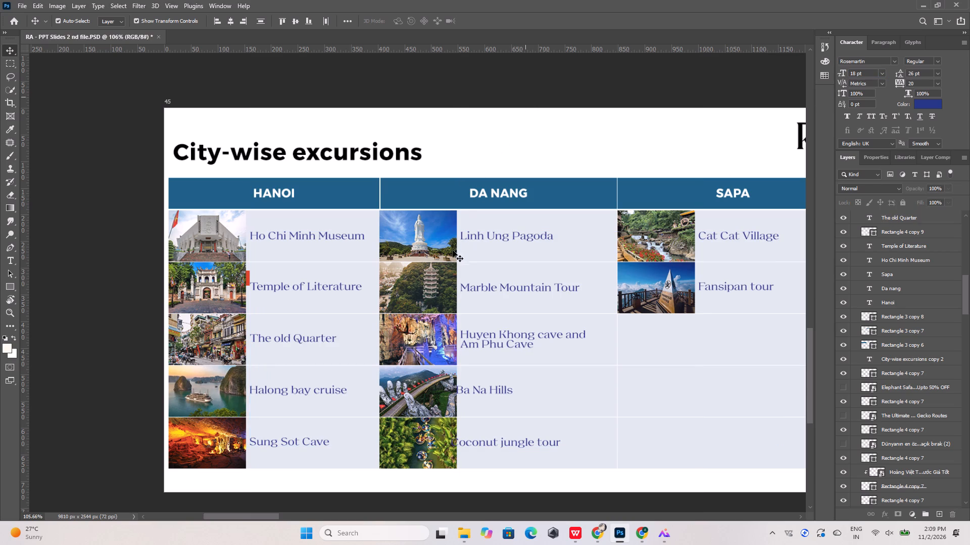
# Nudge the Ba Na Hills label off its photo so it lines up with the Da Nang column's vertical guide.
pyautogui.keyDown('alt'); pyautogui.scroll(8, 472, 407); pyautogui.keyUp('alt')
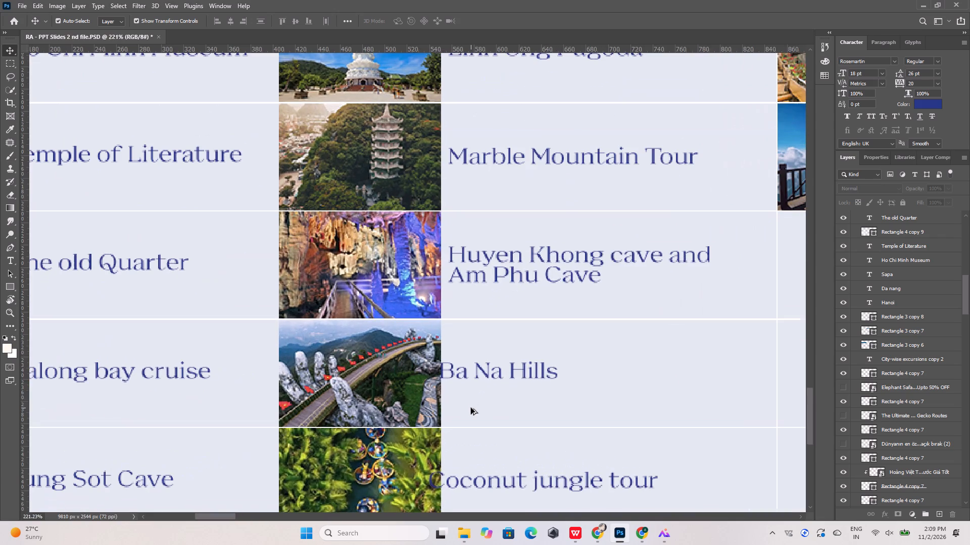
pyautogui.keyDown('alt'); pyautogui.scroll(-5, 473, 344); pyautogui.keyUp('alt')
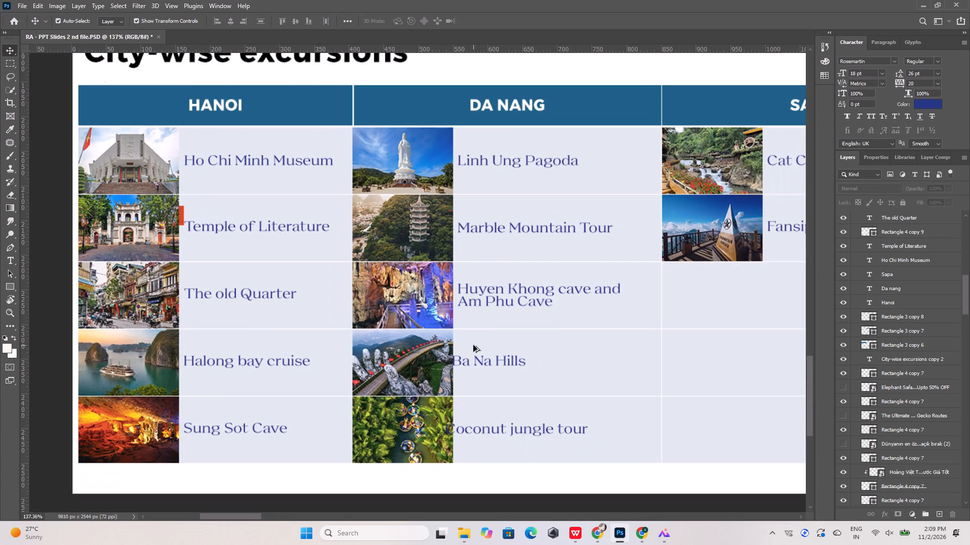
pyautogui.keyDown('alt'); pyautogui.scroll(6, 184, 162); pyautogui.keyUp('alt')
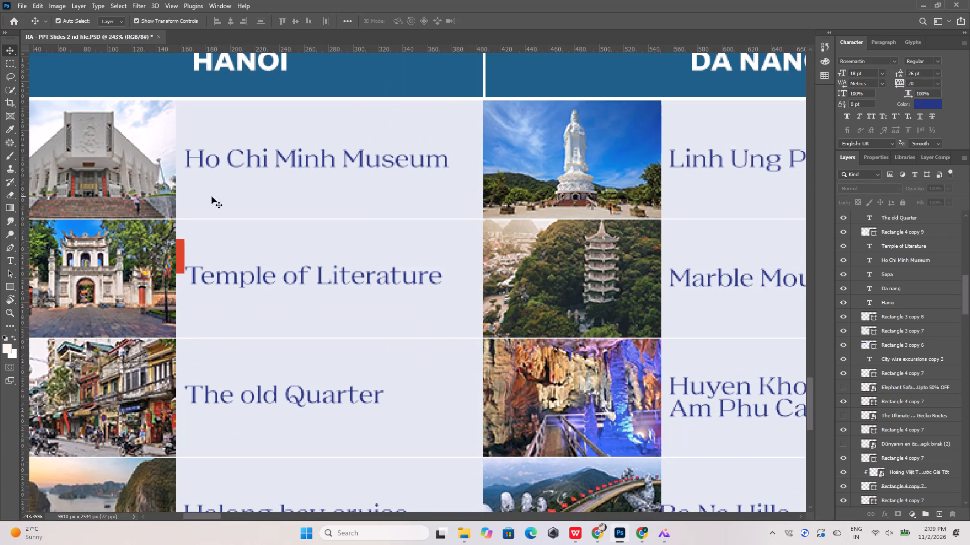
pyautogui.click(213, 214)
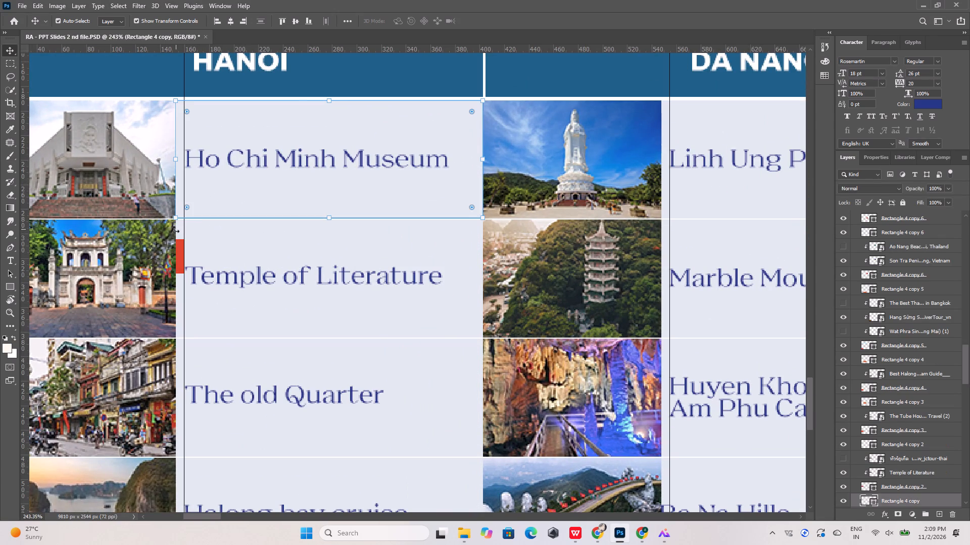
pyautogui.keyDown('alt'); pyautogui.scroll(-5, 254, 280); pyautogui.keyUp('alt')
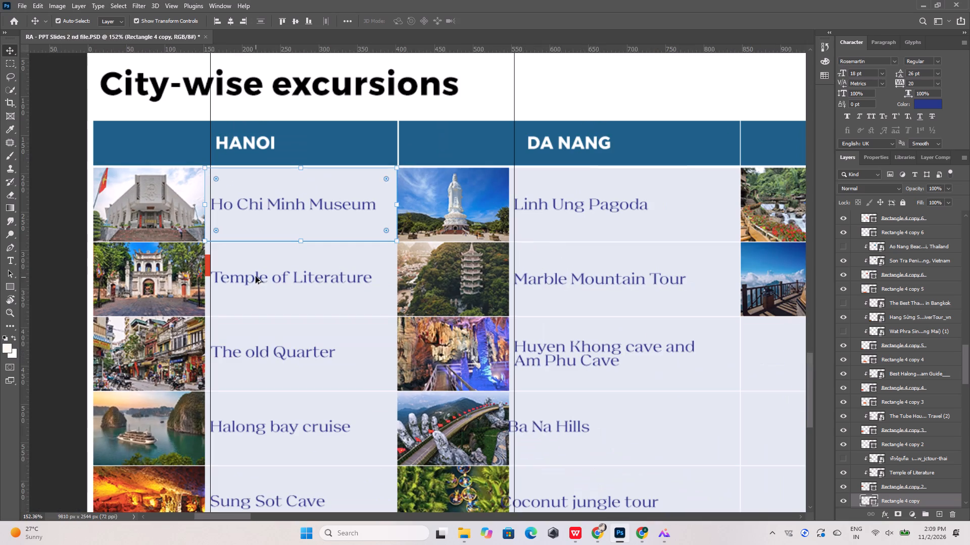
pyautogui.keyDown('alt'); pyautogui.scroll(7, 209, 420); pyautogui.keyUp('alt')
pyautogui.keyDown('alt'); pyautogui.scroll(-6, 281, 308); pyautogui.keyUp('alt')
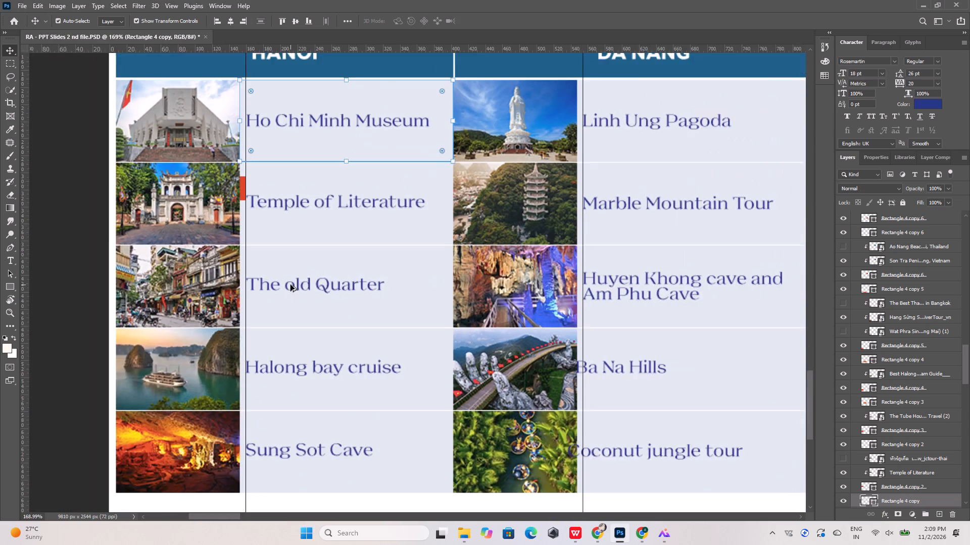
pyautogui.keyDown('alt'); pyautogui.scroll(-3, 290, 285); pyautogui.keyUp('alt')
pyautogui.keyDown('alt'); pyautogui.scroll(5, 561, 326); pyautogui.keyUp('alt')
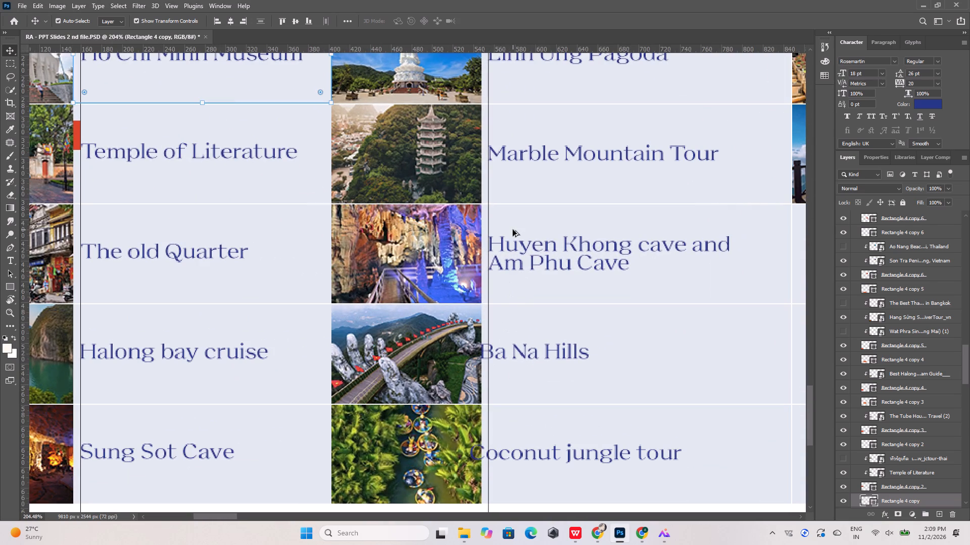
pyautogui.keyDown('alt'); pyautogui.scroll(10, 508, 345); pyautogui.keyUp('alt')
pyautogui.click(502, 359)
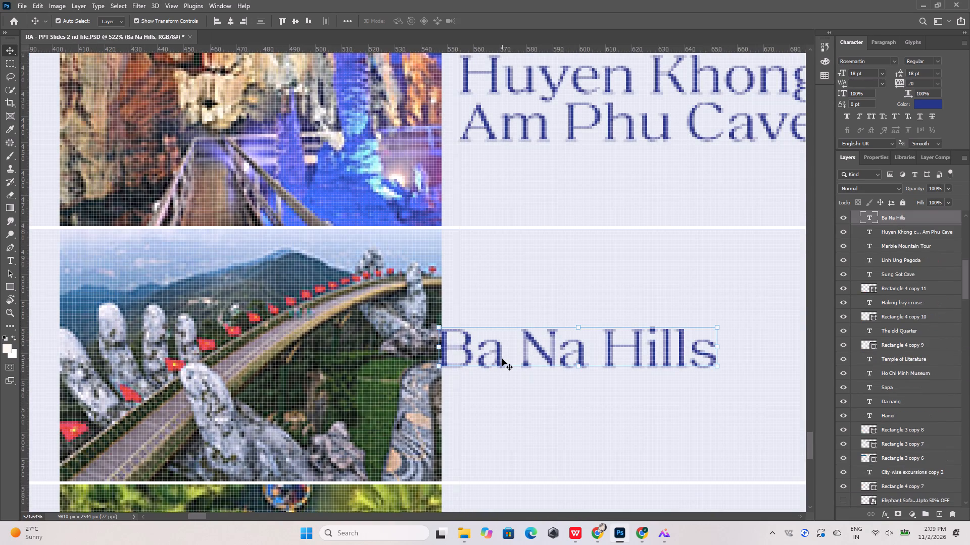
pyautogui.hotkey('shift', 'Right')
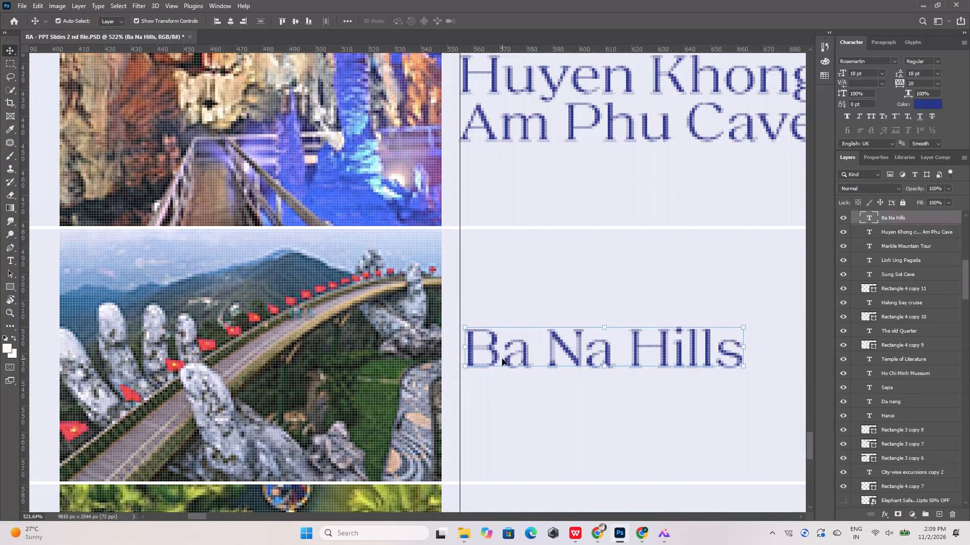
pyautogui.press('Left')
# Nudge the Coconut jungle tour label off its photo so it lines up with the Da Nang column's vertical guide.
pyautogui.scroll(-20, 502, 359)
pyautogui.scroll(-6, 502, 359)
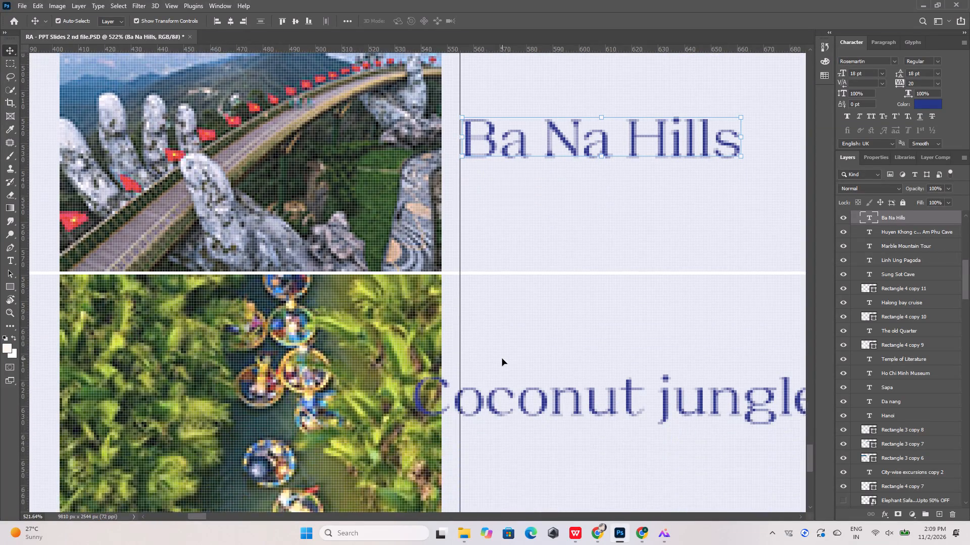
pyautogui.scroll(-6, 502, 359)
pyautogui.click(510, 345)
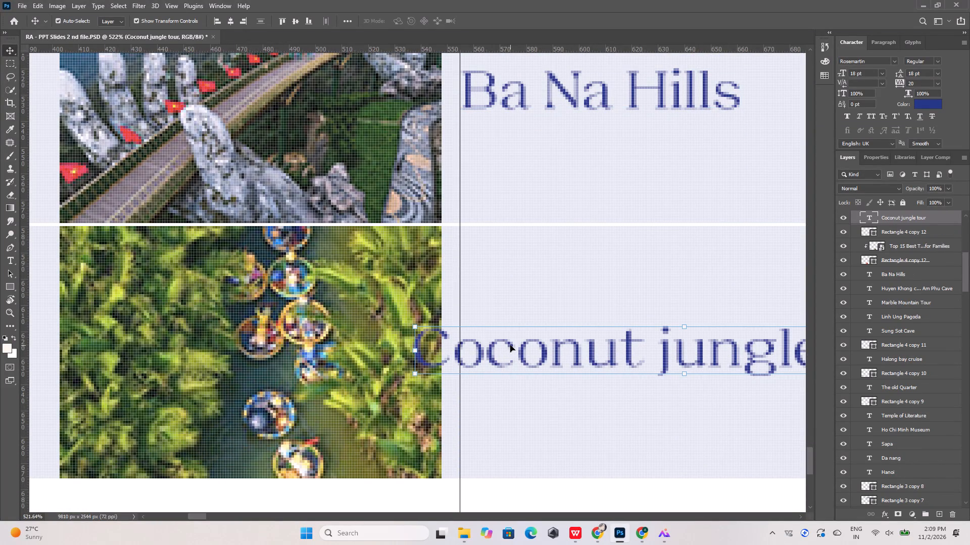
pyautogui.hotkey('shift', 'Right')
pyautogui.press('Right')
pyautogui.press('Right')
pyautogui.press('Right')
pyautogui.press('Right')
pyautogui.press('Right')
pyautogui.press('Right')
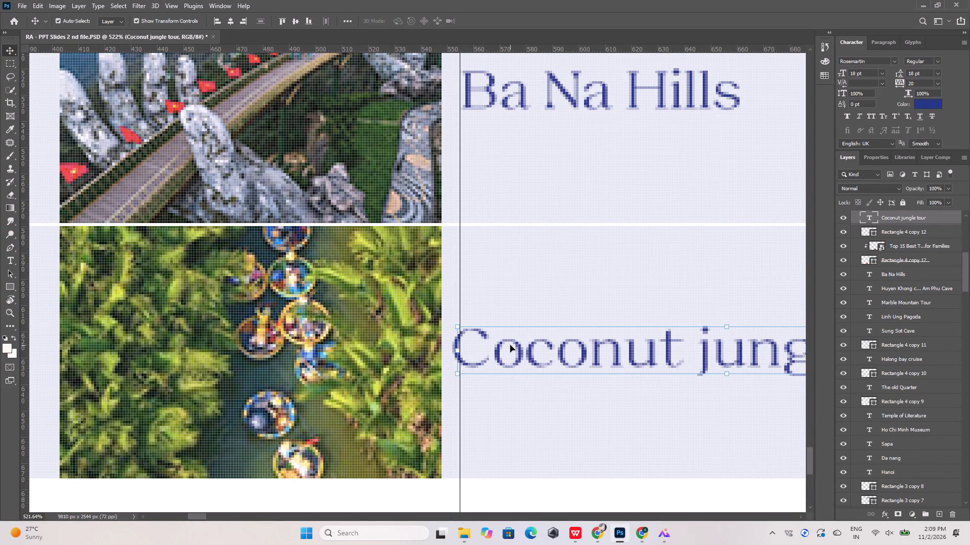
pyautogui.press('Right')
pyautogui.press('Right')
pyautogui.press('Left')
pyautogui.press('Right')
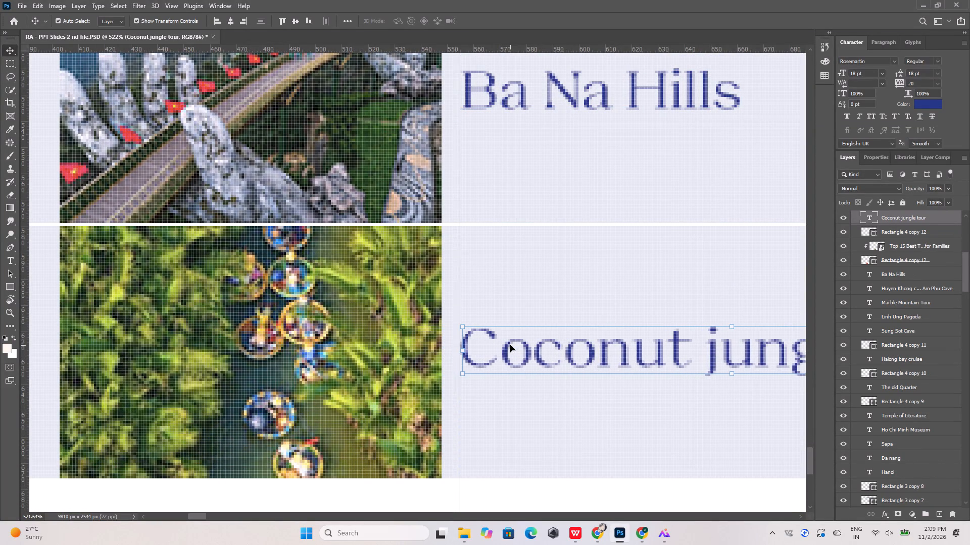
# Check the alignment of the excursion labels across the Hanoi, Da Nang and Sapa columns on artboard 45.
pyautogui.keyDown('alt'); pyautogui.scroll(-17, 403, 332); pyautogui.keyUp('alt')
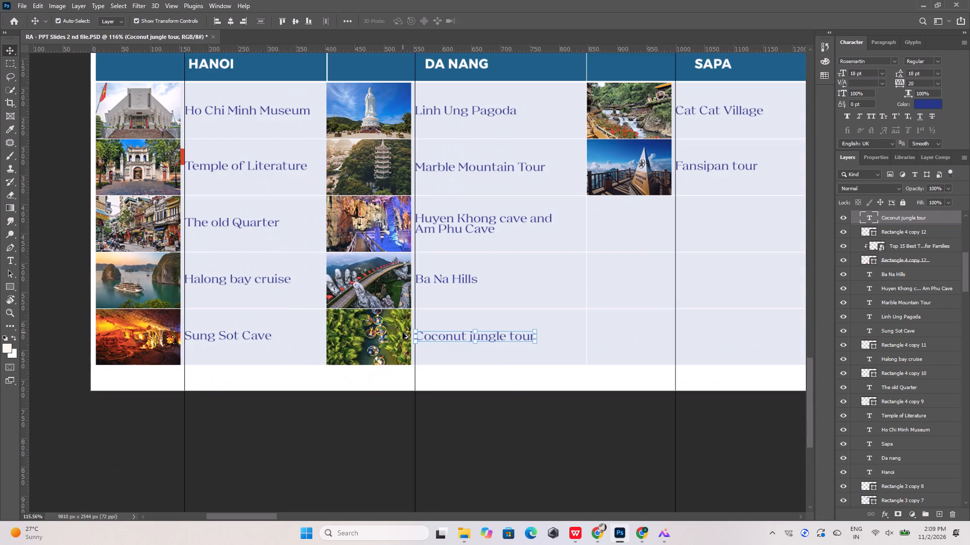
pyautogui.keyDown('alt'); pyautogui.scroll(13, 435, 221); pyautogui.keyUp('alt')
pyautogui.keyDown('alt'); pyautogui.scroll(-4, 433, 230); pyautogui.keyUp('alt')
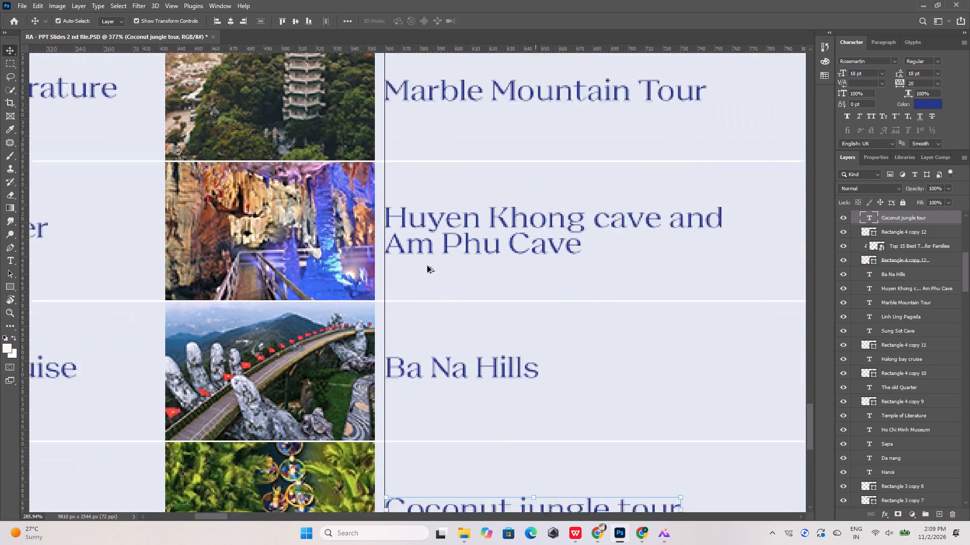
pyautogui.keyDown('alt'); pyautogui.scroll(-12, 427, 266); pyautogui.keyUp('alt')
pyautogui.keyDown('alt'); pyautogui.scroll(9, 438, 176); pyautogui.keyUp('alt')
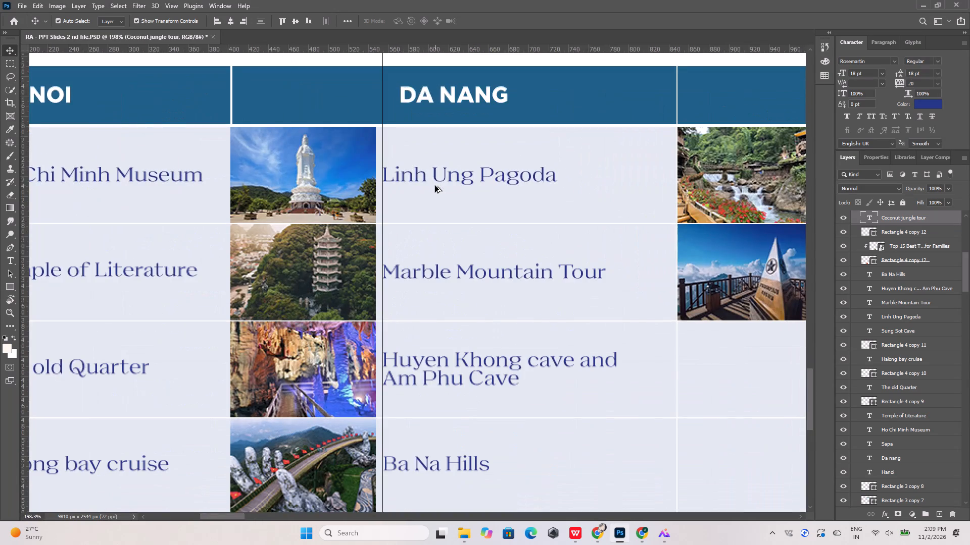
pyautogui.keyDown('alt'); pyautogui.scroll(-11, 373, 211); pyautogui.keyUp('alt')
pyautogui.keyDown('alt'); pyautogui.scroll(9, 553, 203); pyautogui.keyUp('alt')
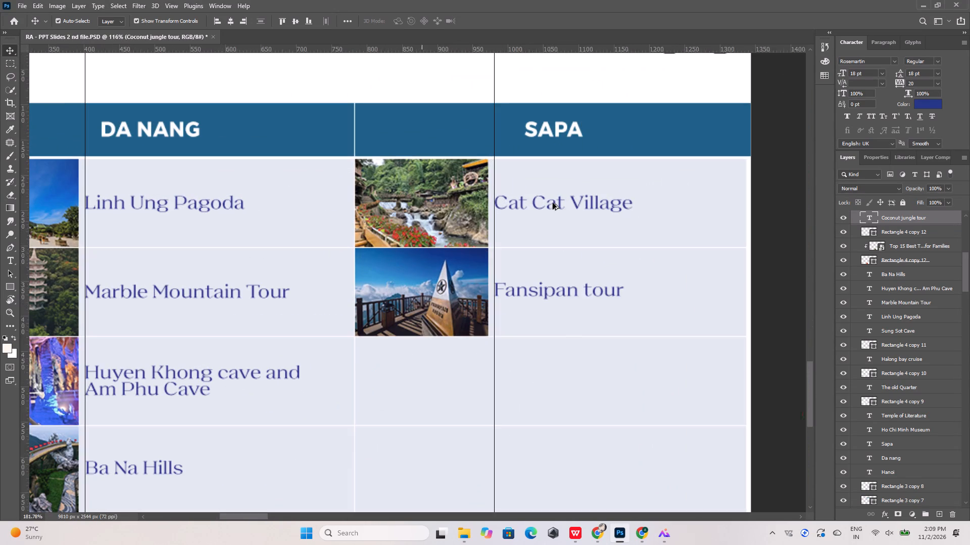
# Copy the text colour hex value 101487 from the Cat Cat Village label on artboard 45.
pyautogui.keyDown('alt'); pyautogui.scroll(-15, 528, 259); pyautogui.keyUp('alt')
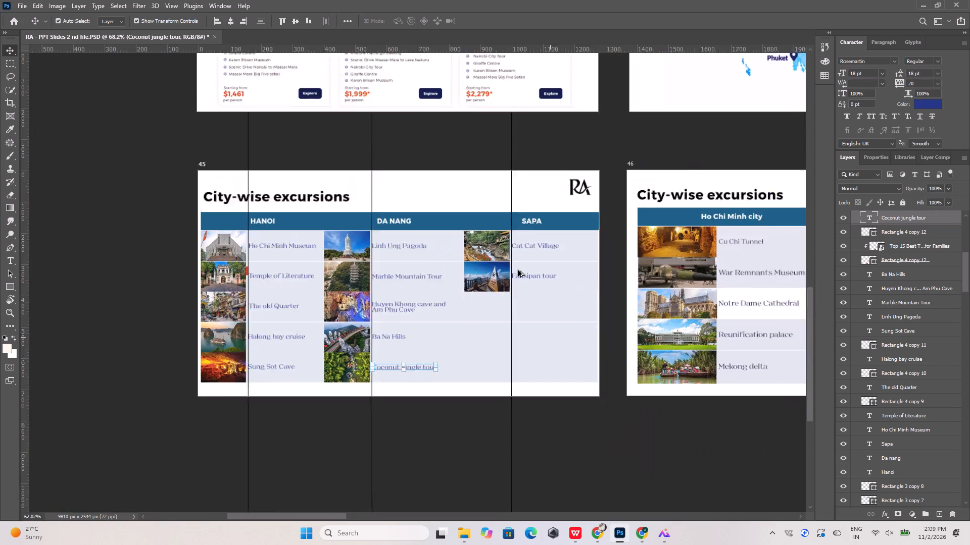
pyautogui.keyDown('alt'); pyautogui.scroll(-3, 518, 270); pyautogui.keyUp('alt')
pyautogui.keyDown('alt'); pyautogui.scroll(7, 659, 253); pyautogui.keyUp('alt')
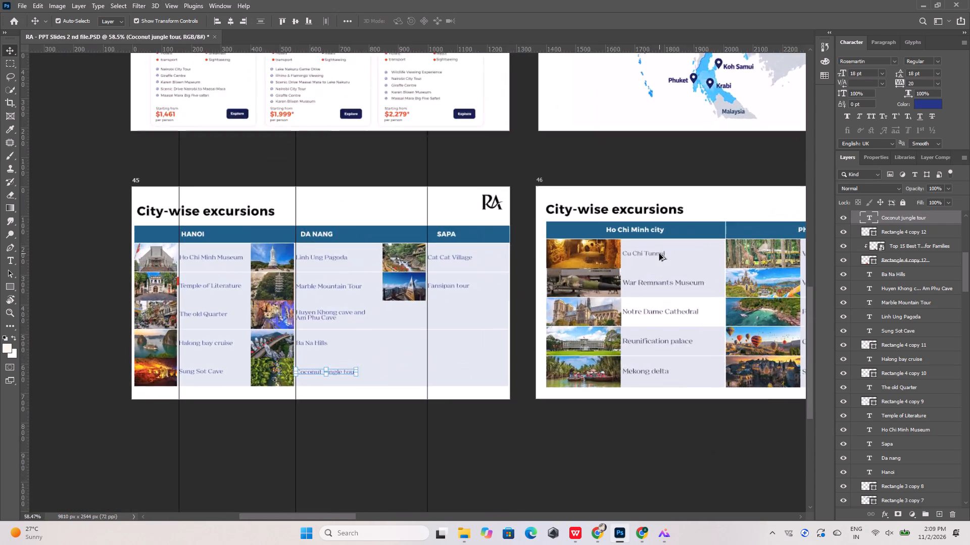
pyautogui.keyDown('alt'); pyautogui.scroll(11, 659, 254); pyautogui.keyUp('alt')
pyautogui.click(657, 249)
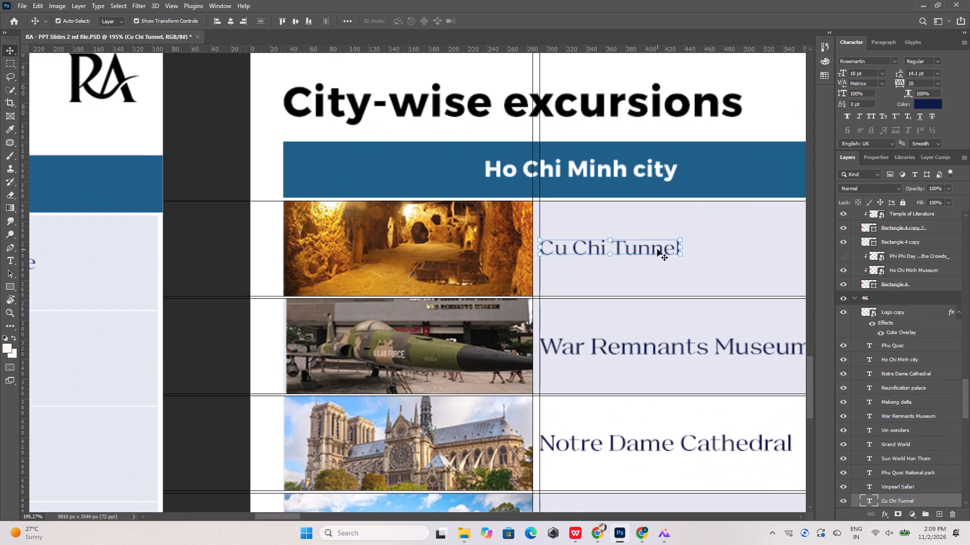
pyautogui.keyDown('alt'); pyautogui.scroll(-10, 657, 249); pyautogui.keyUp('alt')
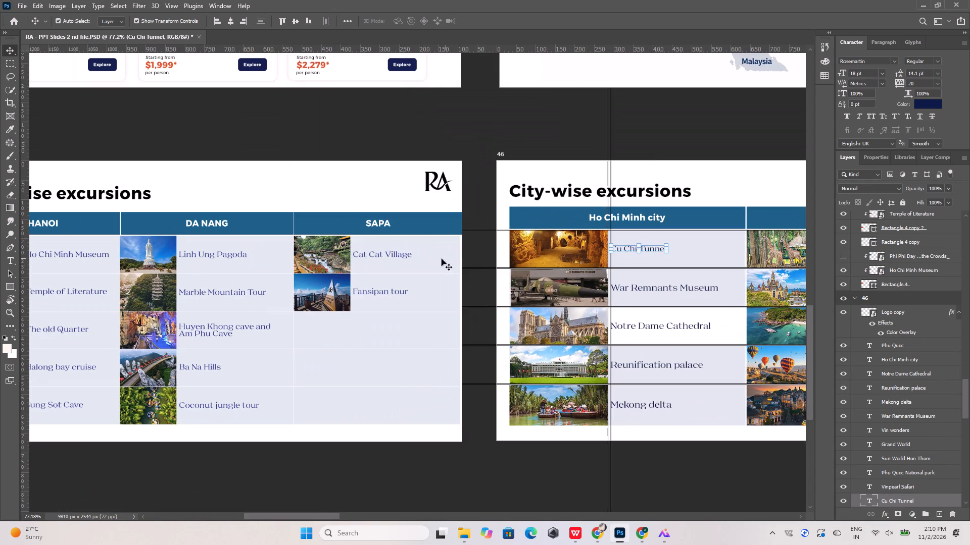
pyautogui.click(393, 254)
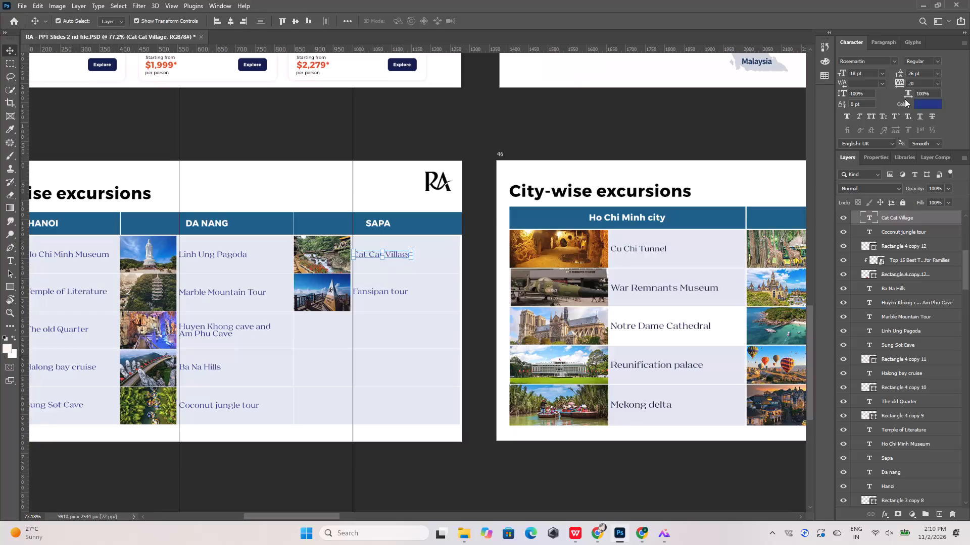
pyautogui.click(918, 103)
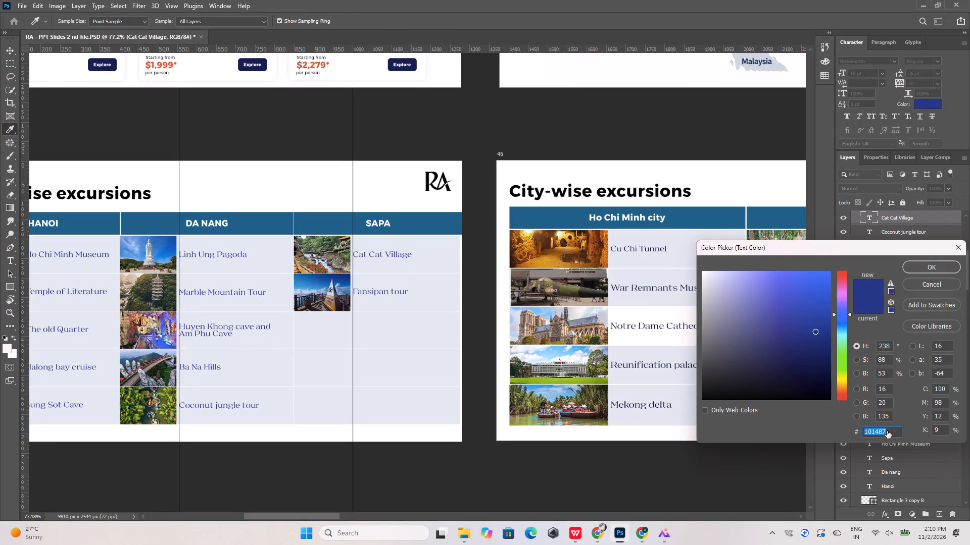
pyautogui.click(887, 431)
pyautogui.click(892, 429)
pyautogui.click(892, 429)
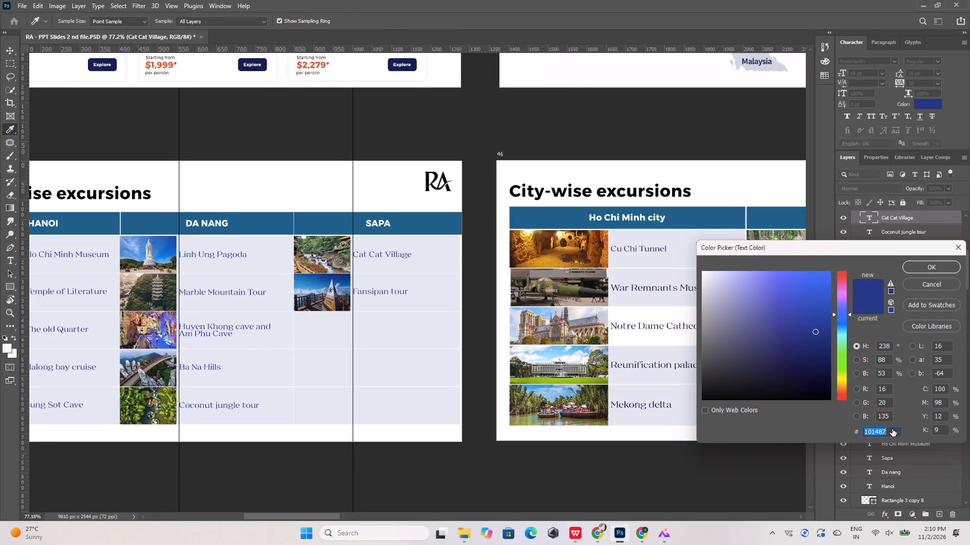
pyautogui.click(891, 431)
pyautogui.moveTo(875, 249); pyautogui.dragTo(815, 263)
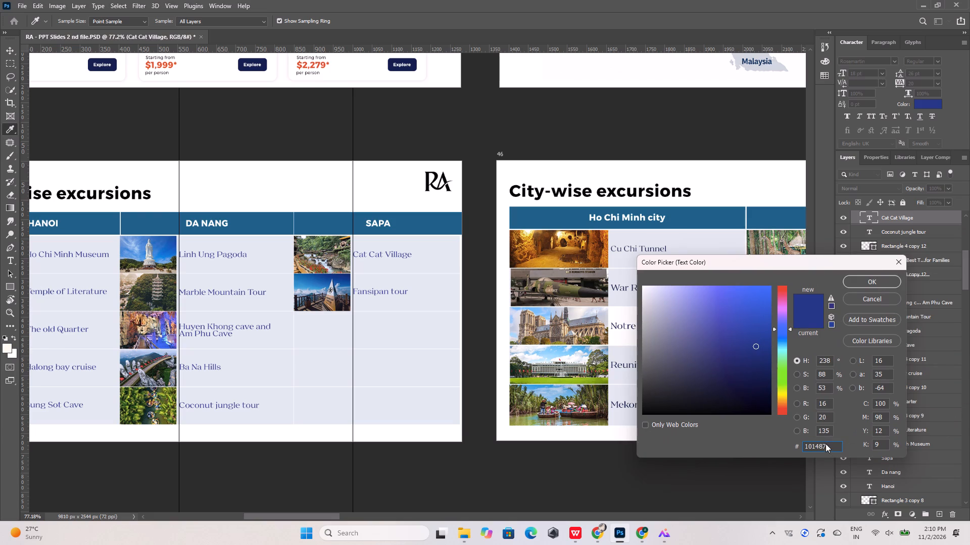
pyautogui.click(829, 445)
pyautogui.moveTo(829, 445); pyautogui.dragTo(792, 444)
pyautogui.hotkey('ctrl', 'c')
pyautogui.click(871, 282)
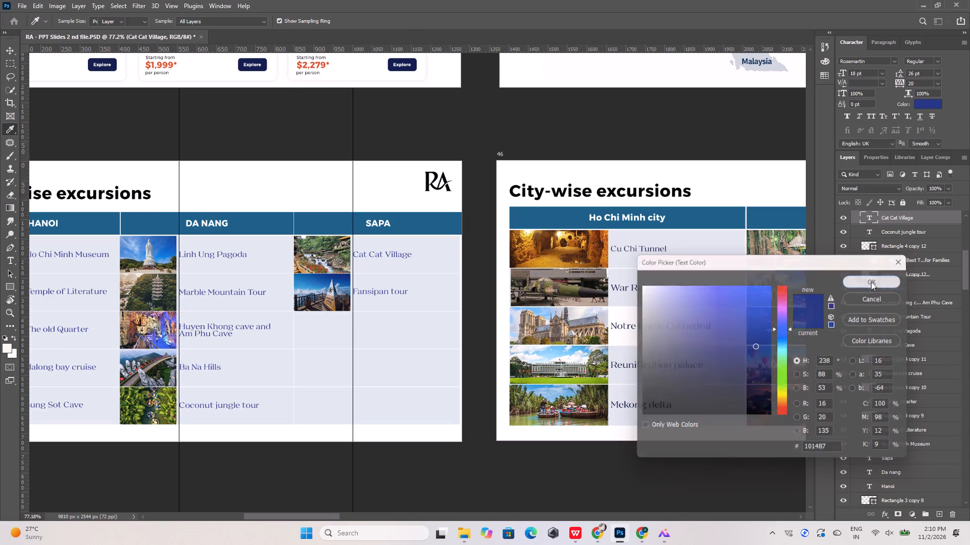
# Set all ten excursion labels in the Ho Chi Minh city and Phu Quoc columns on artboard 46 to text colour 101487.
pyautogui.click(649, 245)
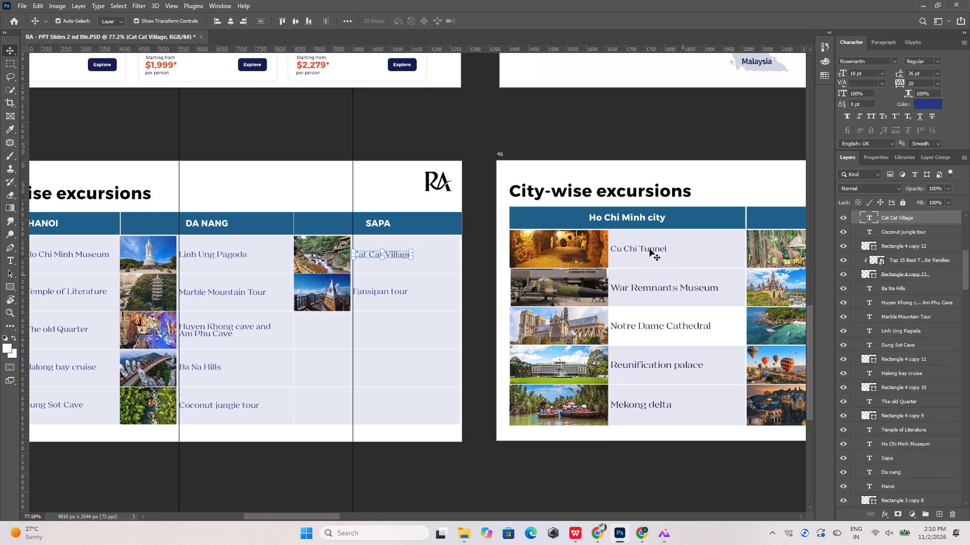
pyautogui.click(651, 248)
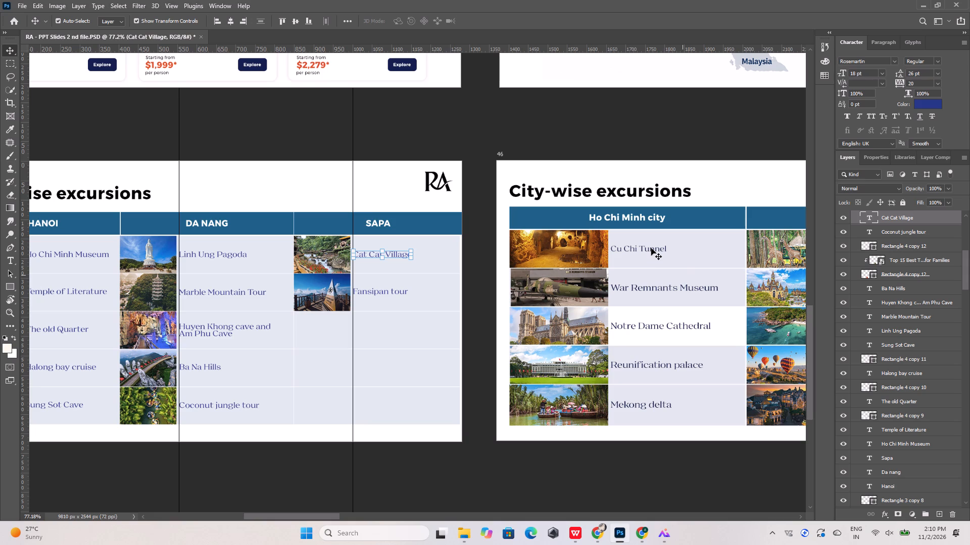
pyautogui.click(655, 248)
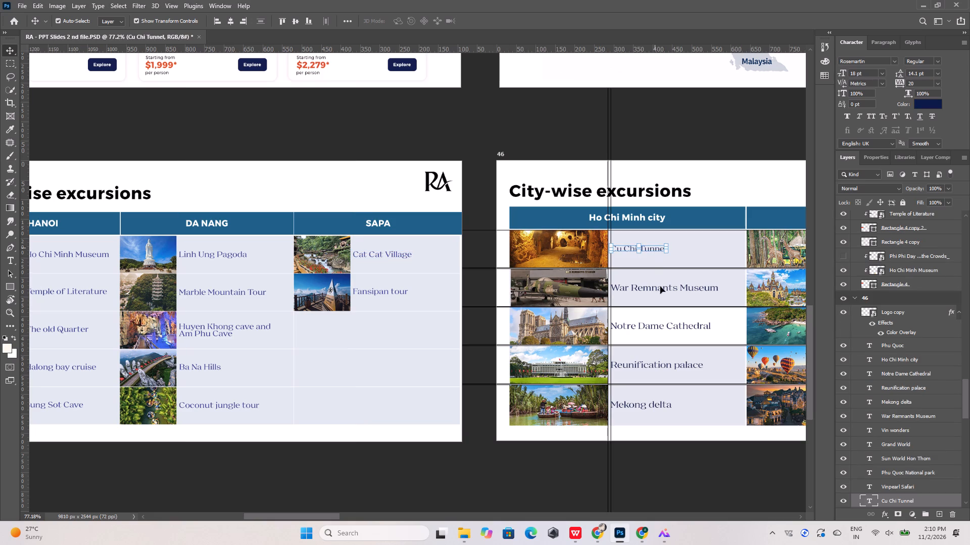
pyautogui.keyDown('shift'); pyautogui.click(660, 288); pyautogui.keyUp('shift')
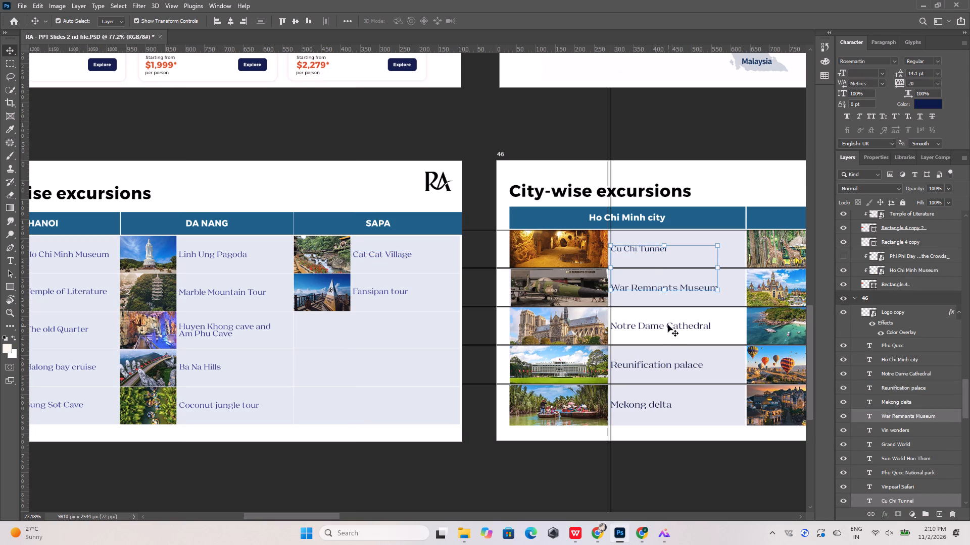
pyautogui.keyDown('shift'); pyautogui.click(668, 325); pyautogui.keyUp('shift')
pyautogui.keyDown('shift'); pyautogui.click(670, 365); pyautogui.keyUp('shift')
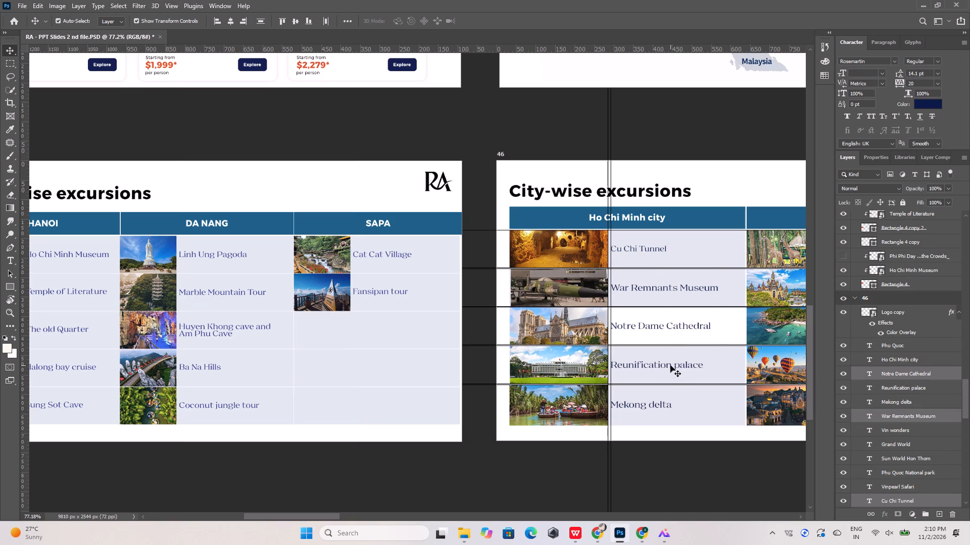
pyautogui.keyDown('shift'); pyautogui.click(668, 405); pyautogui.keyUp('shift')
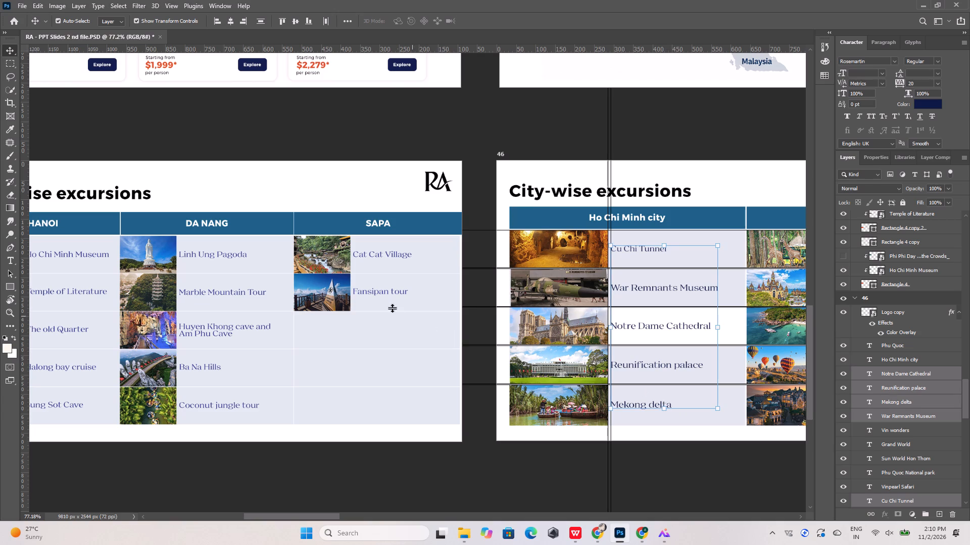
pyautogui.keyDown('alt'); pyautogui.scroll(-11, 360, 297); pyautogui.keyUp('alt')
pyautogui.keyDown('alt'); pyautogui.scroll(14, 583, 287); pyautogui.keyUp('alt')
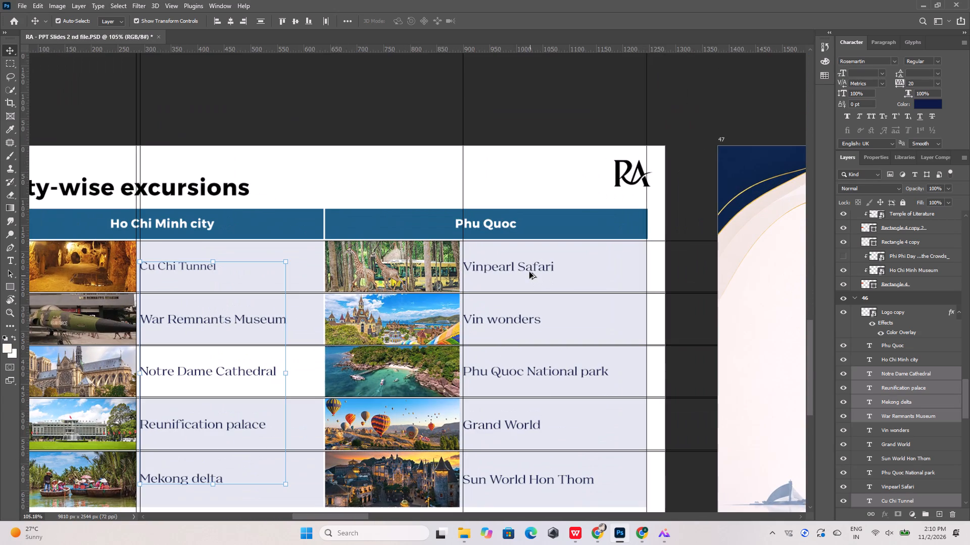
pyautogui.keyDown('shift'); pyautogui.click(529, 265); pyautogui.keyUp('shift')
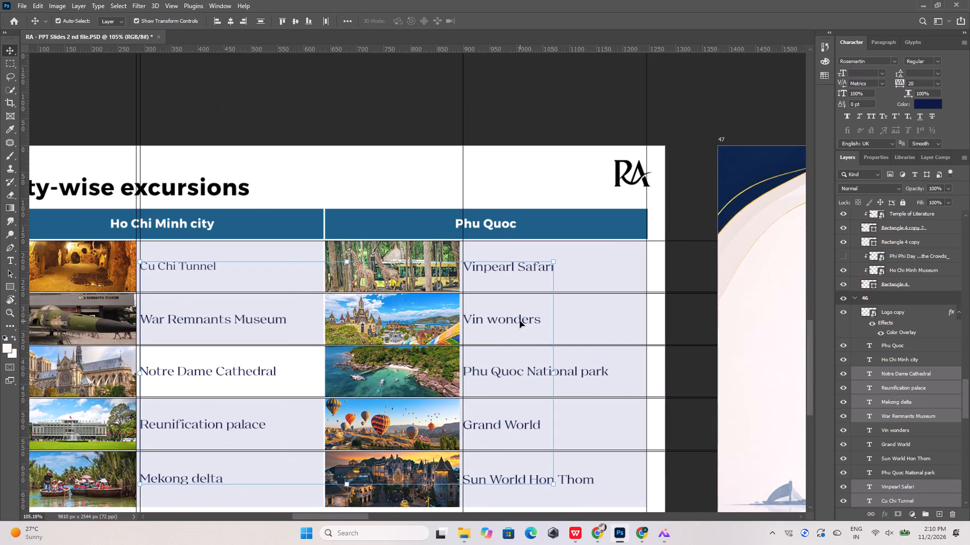
pyautogui.keyDown('shift'); pyautogui.click(520, 321); pyautogui.keyUp('shift')
pyautogui.keyDown('shift'); pyautogui.click(574, 372); pyautogui.keyUp('shift')
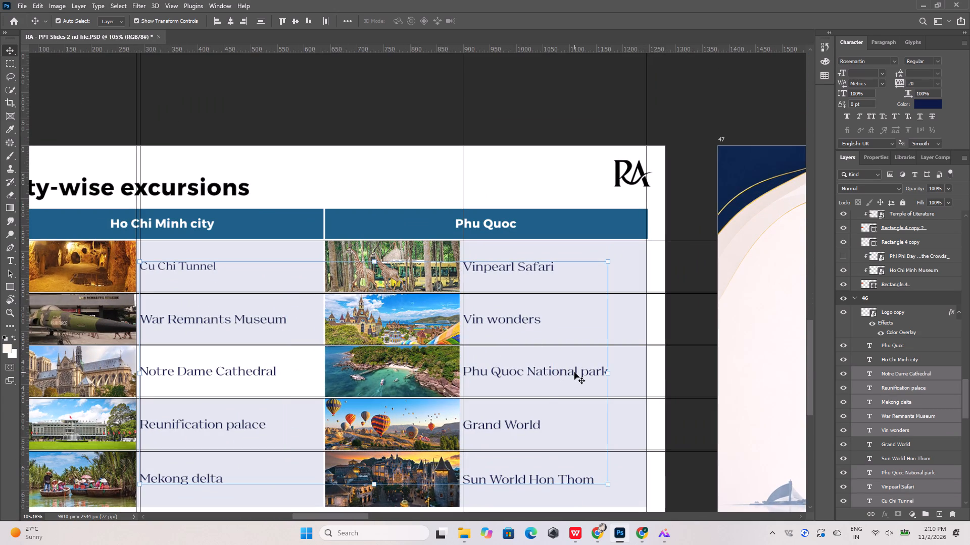
pyautogui.keyDown('shift'); pyautogui.click(538, 423); pyautogui.keyUp('shift')
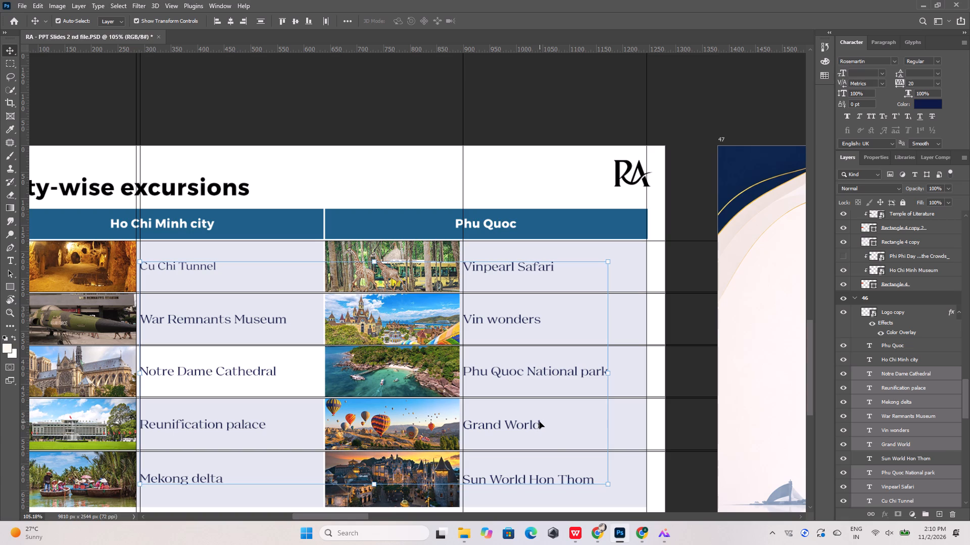
pyautogui.keyDown('shift'); pyautogui.click(572, 479); pyautogui.keyUp('shift')
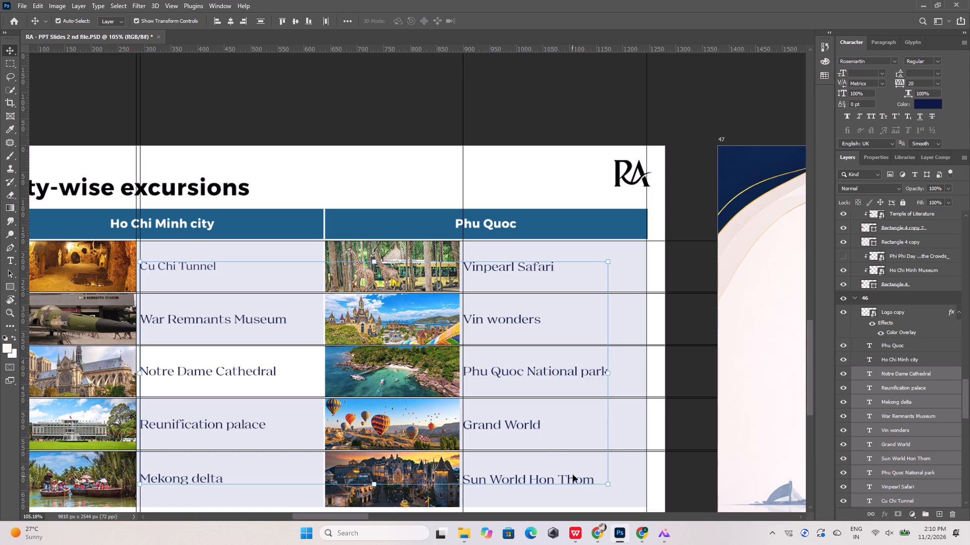
pyautogui.doubleClick(935, 107)
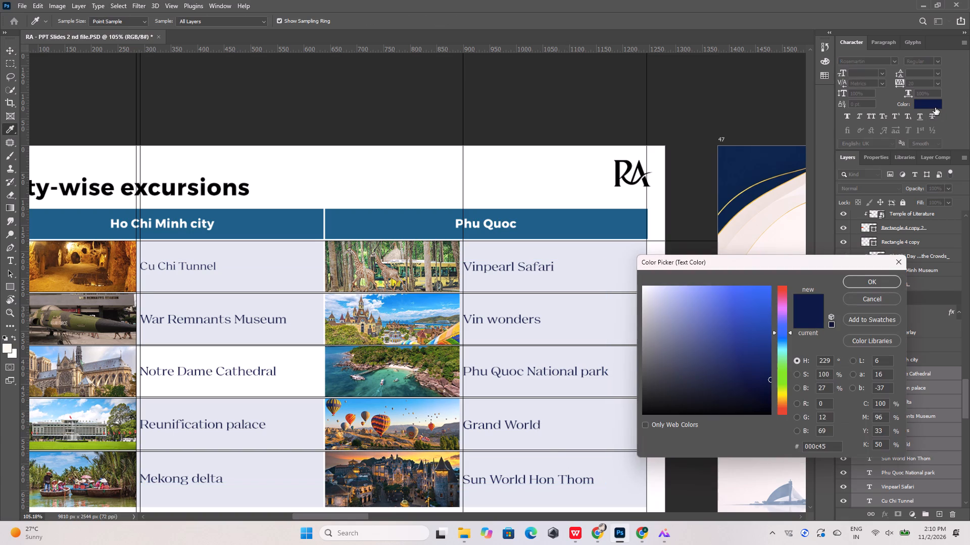
pyautogui.moveTo(828, 445); pyautogui.dragTo(792, 446)
pyautogui.hotkey('ctrl', 'v')
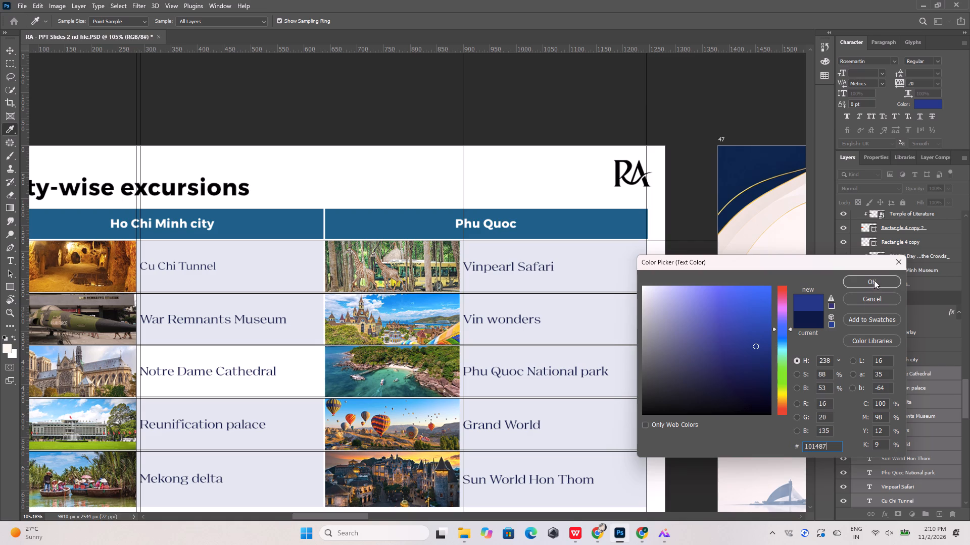
pyautogui.click(874, 278)
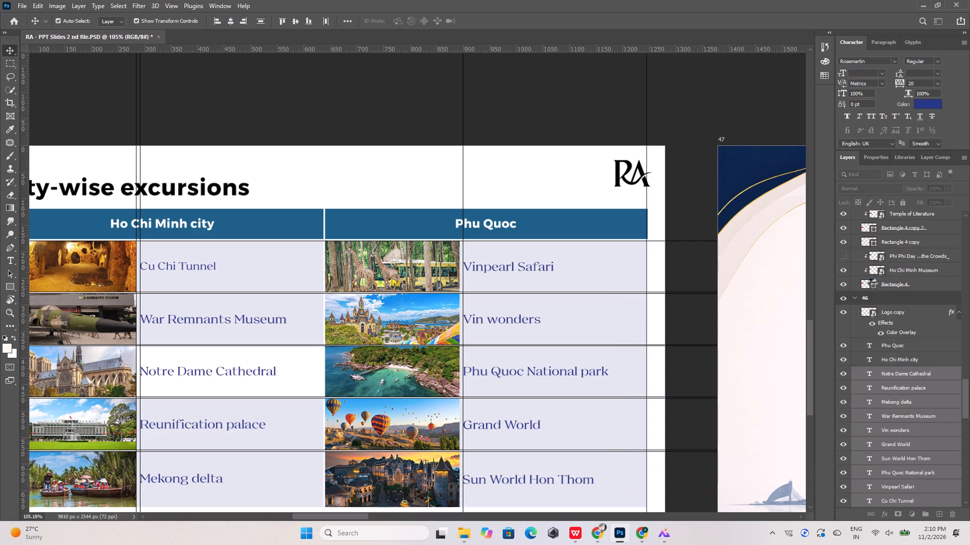
pyautogui.keyDown('alt'); pyautogui.scroll(-5, 566, 235); pyautogui.keyUp('alt')
pyautogui.click(521, 128)
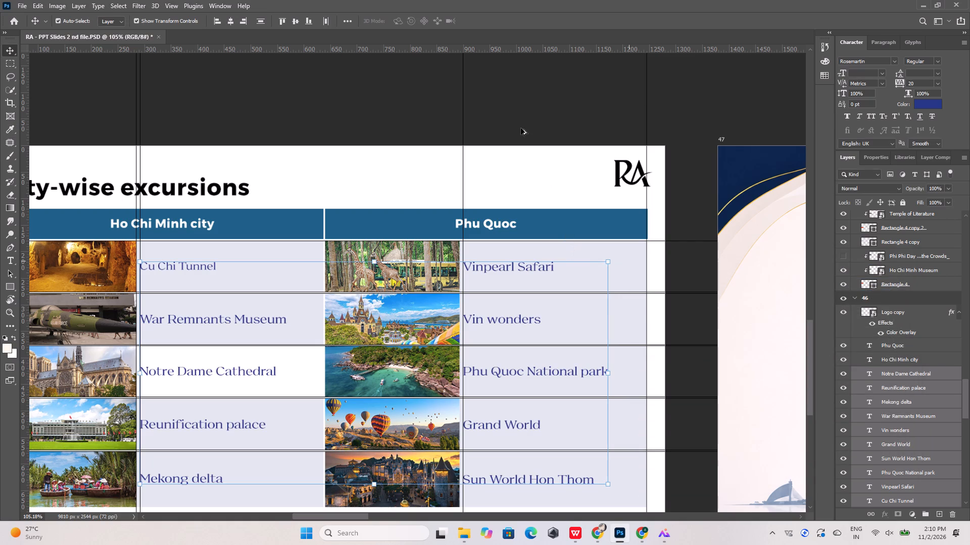
# Recolour the "We look forward to creating memorable experiences together" text on artboard 47 with the copied colour 101487.
pyautogui.keyDown('alt'); pyautogui.scroll(-20, 553, 218); pyautogui.keyUp('alt')
pyautogui.keyDown('alt'); pyautogui.scroll(-10, 555, 251); pyautogui.keyUp('alt')
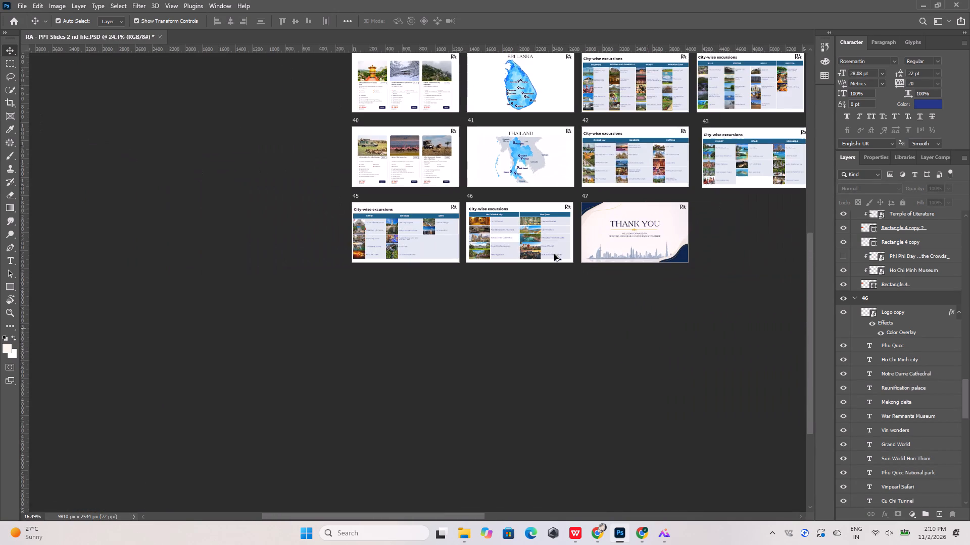
pyautogui.keyDown('alt'); pyautogui.scroll(20, 617, 213); pyautogui.keyUp('alt')
pyautogui.keyDown('alt'); pyautogui.scroll(4, 617, 213); pyautogui.keyUp('alt')
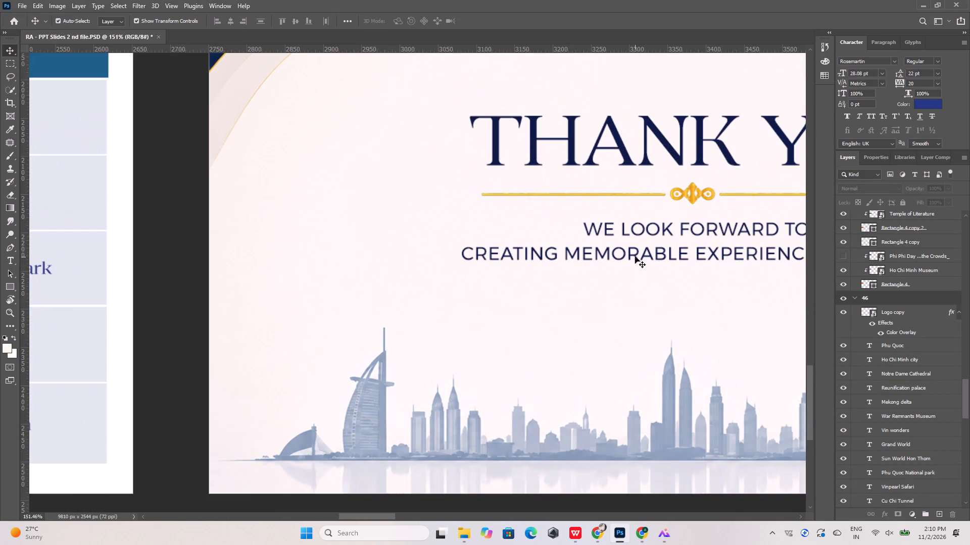
pyautogui.click(636, 254)
pyautogui.click(921, 104)
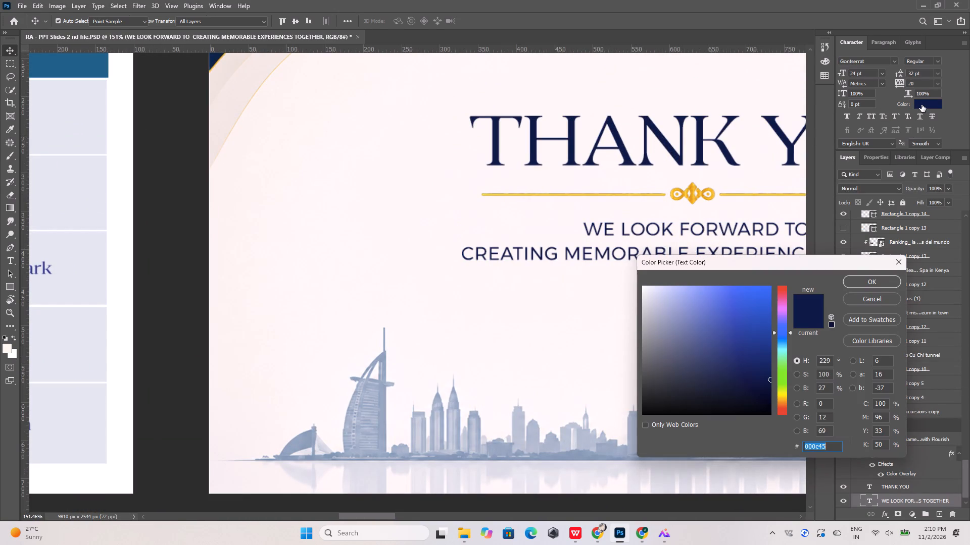
pyautogui.hotkey('ctrl', 'v')
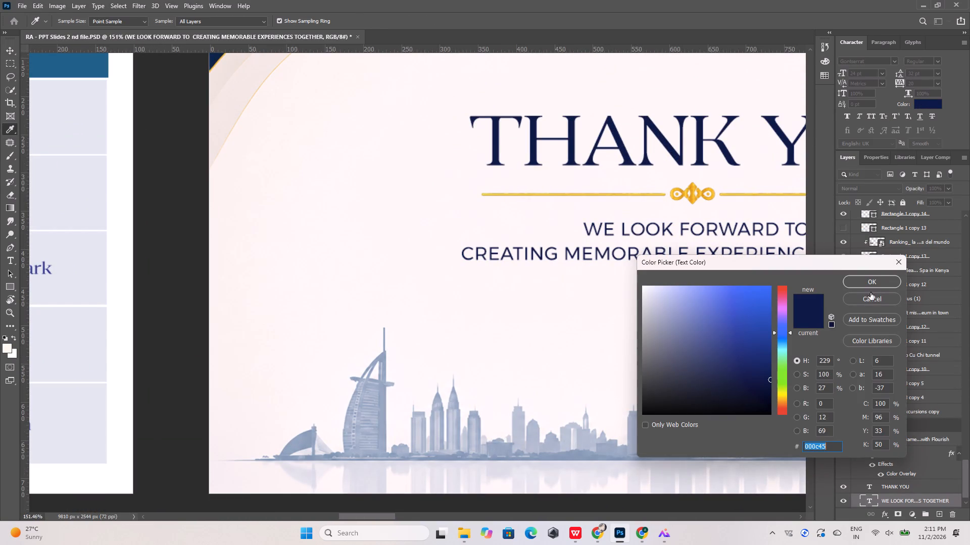
pyautogui.click(873, 281)
pyautogui.click(830, 448)
# Review the recoloured closing text and the overall set of artboards 33 to 47.
pyautogui.keyDown('alt'); pyautogui.scroll(-5, 572, 332); pyautogui.keyUp('alt')
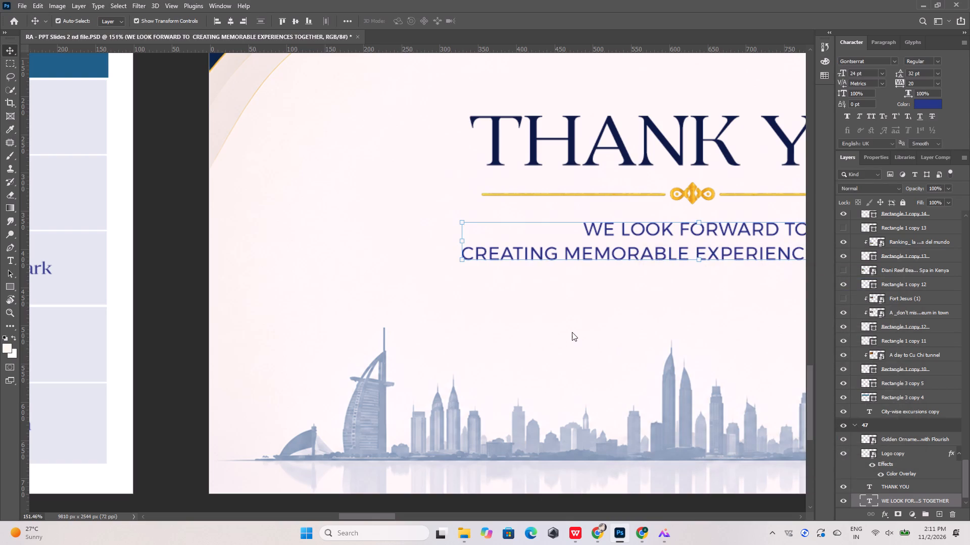
pyautogui.keyDown('alt'); pyautogui.scroll(-15, 572, 332); pyautogui.keyUp('alt')
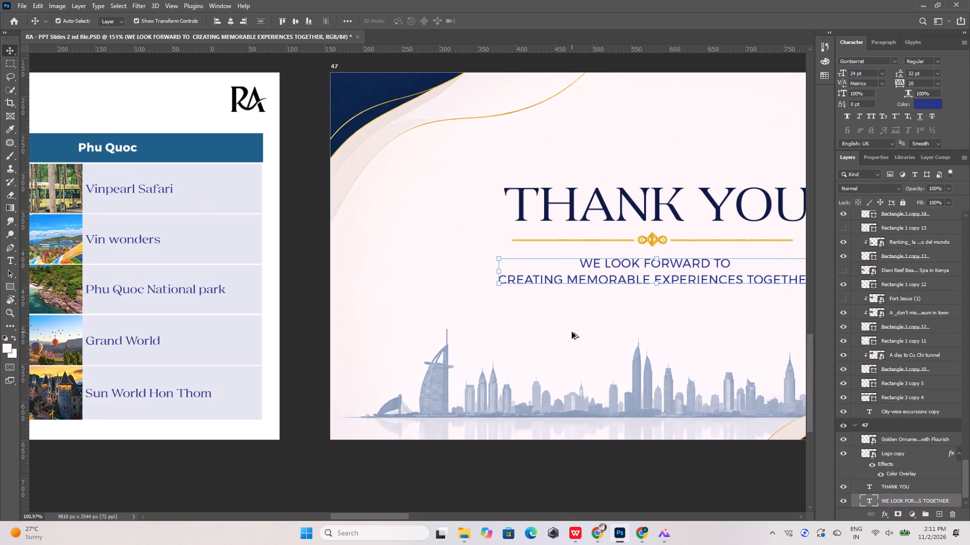
pyautogui.keyDown('alt'); pyautogui.scroll(-11, 572, 332); pyautogui.keyUp('alt')
pyautogui.keyDown('alt'); pyautogui.scroll(-18, 543, 417); pyautogui.keyUp('alt')
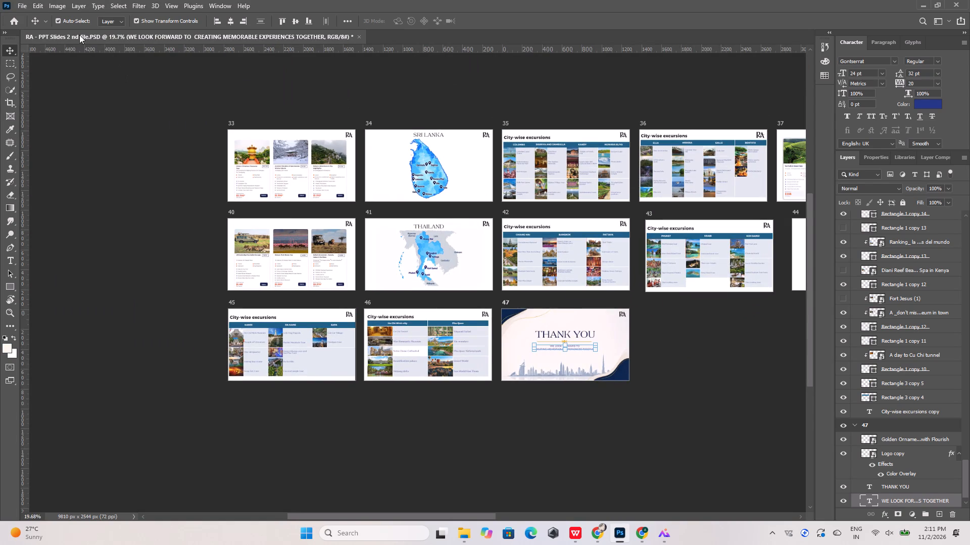
# Export artboards 33 to 47 as JPG at 100% quality, 1280 x 720 px, into the Downloads > img > IM44 folder.
pyautogui.click(27, 5)
pyautogui.click(57, 153)
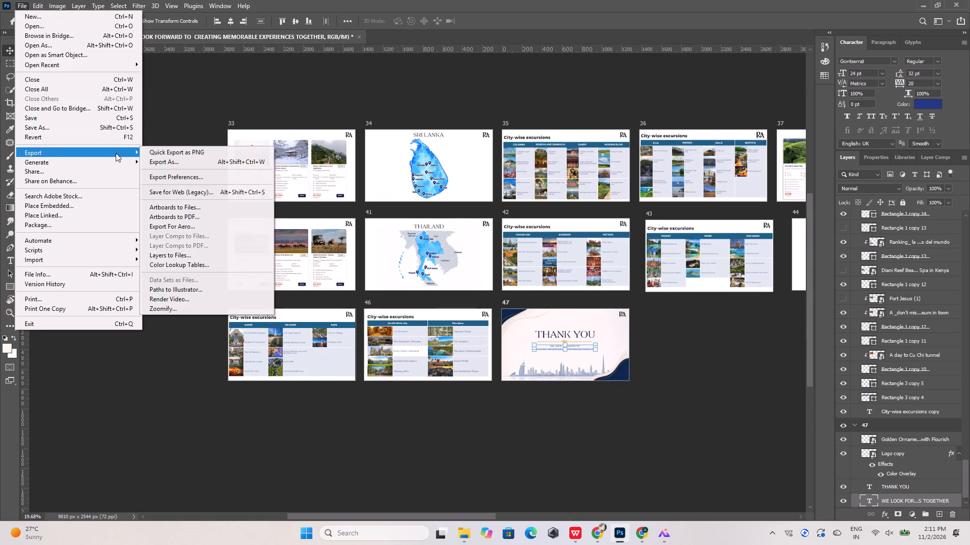
pyautogui.click(171, 166)
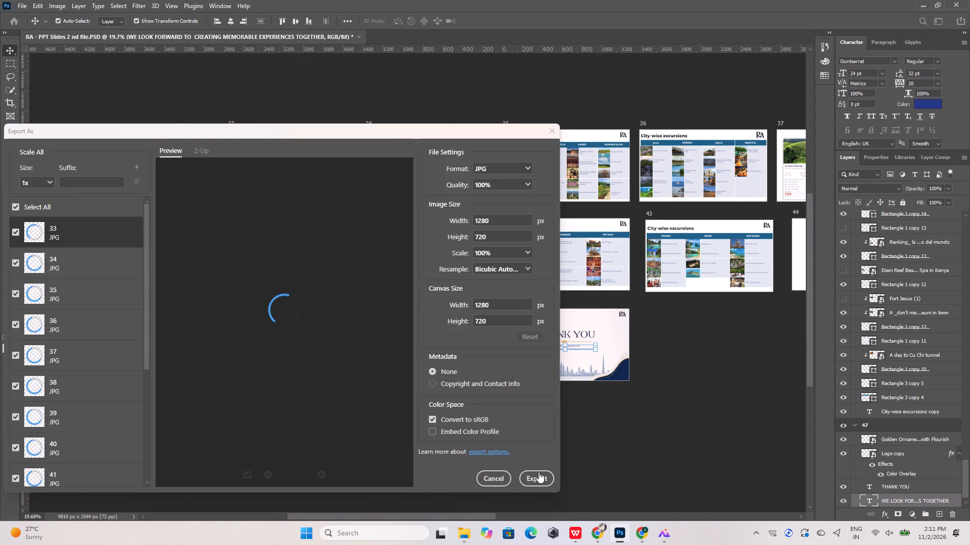
pyautogui.click(538, 481)
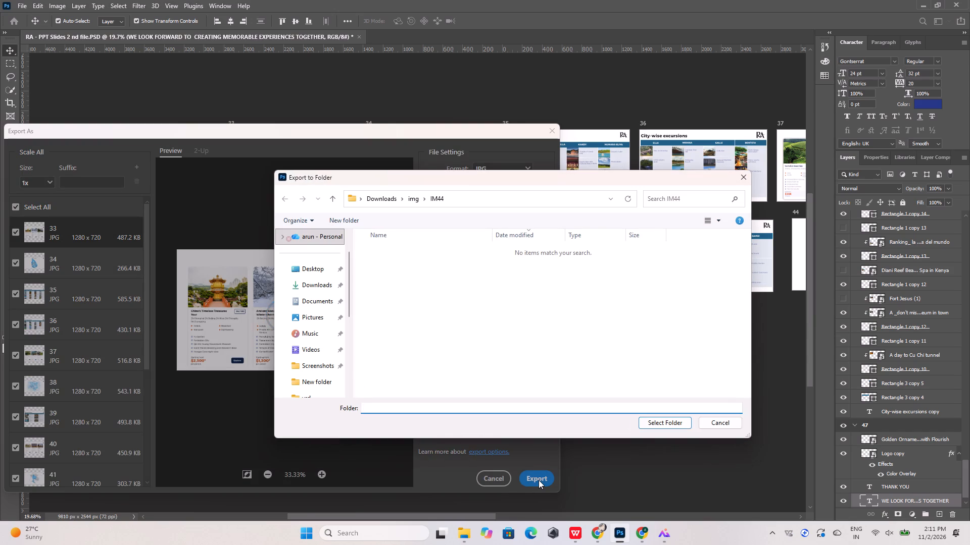
pyautogui.click(657, 420)
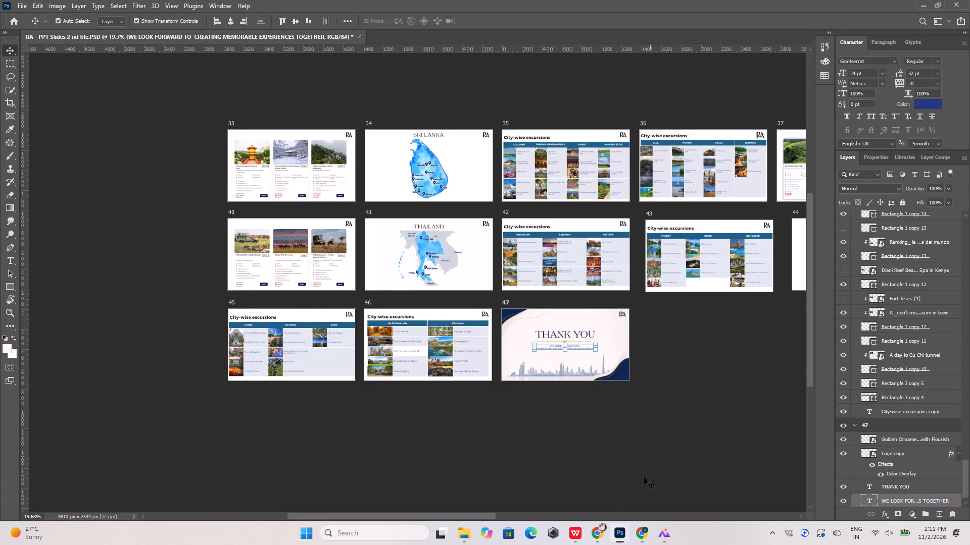
# Switch to File Explorer, open the exported slides from the IM44 folder in WPS Photos and review slides 37 to 45.
pyautogui.click(469, 535)
pyautogui.click(613, 446)
pyautogui.click(564, 446)
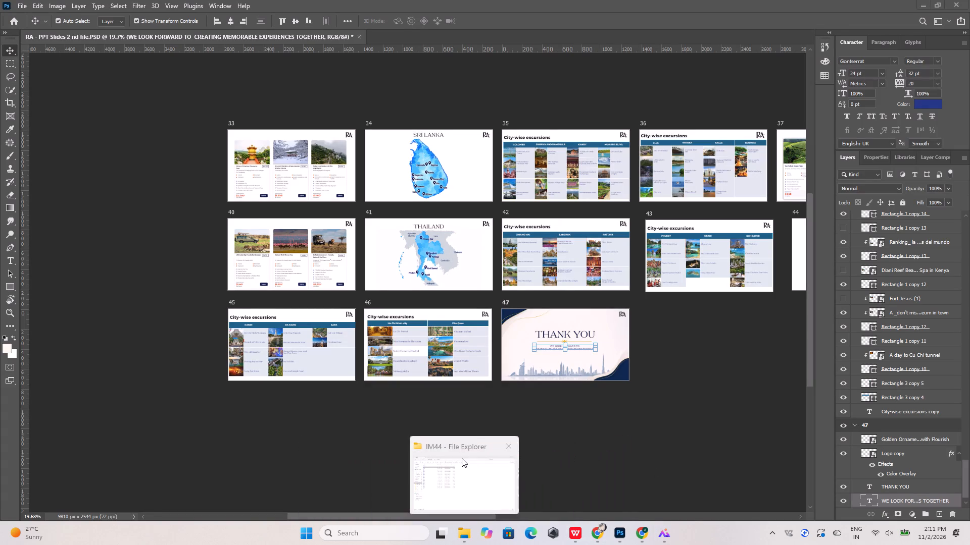
pyautogui.click(462, 458)
pyautogui.click(19, 35)
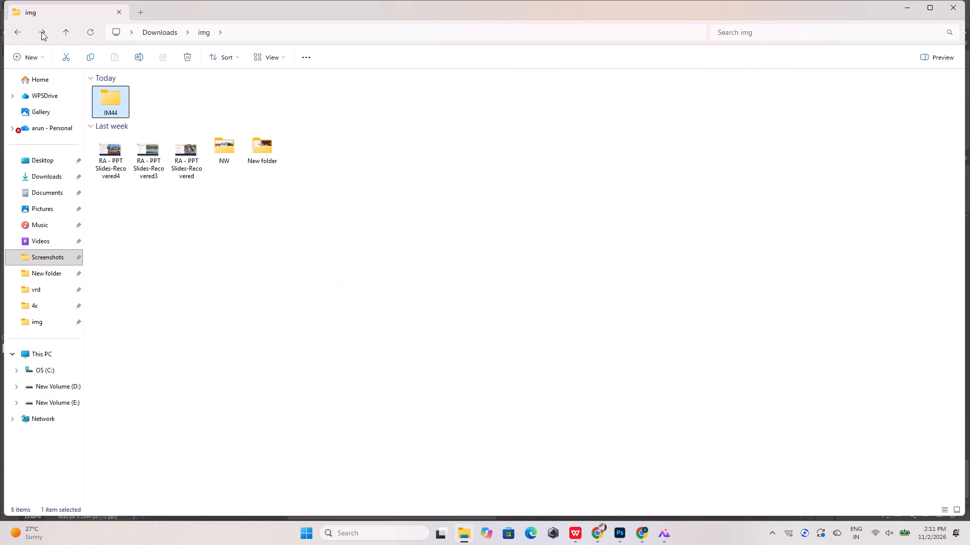
pyautogui.click(43, 32)
pyautogui.doubleClick(119, 107)
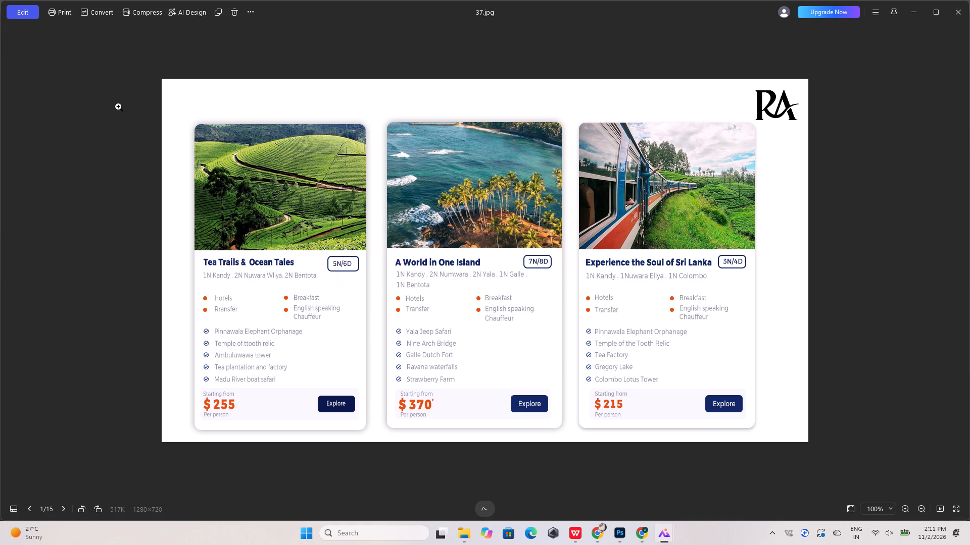
pyautogui.press('Right')
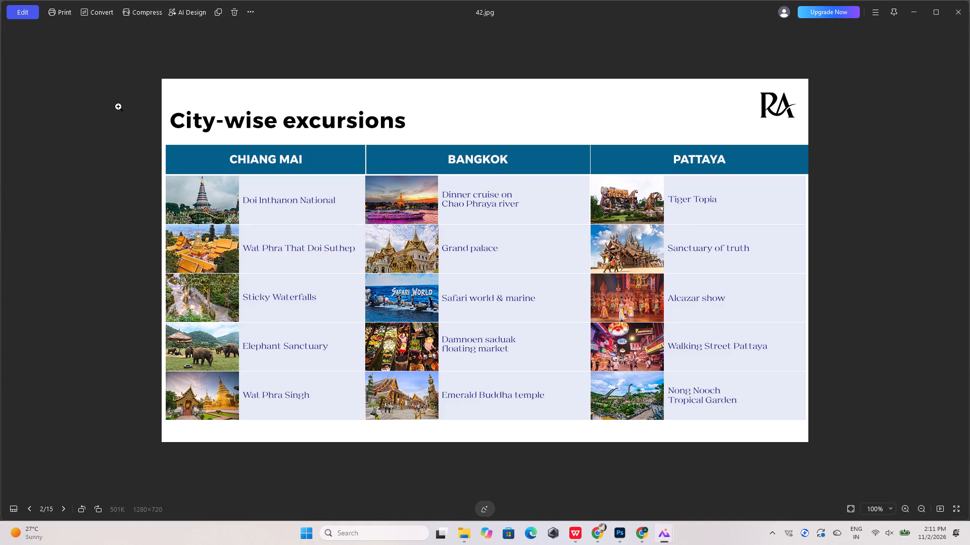
pyautogui.press('Right')
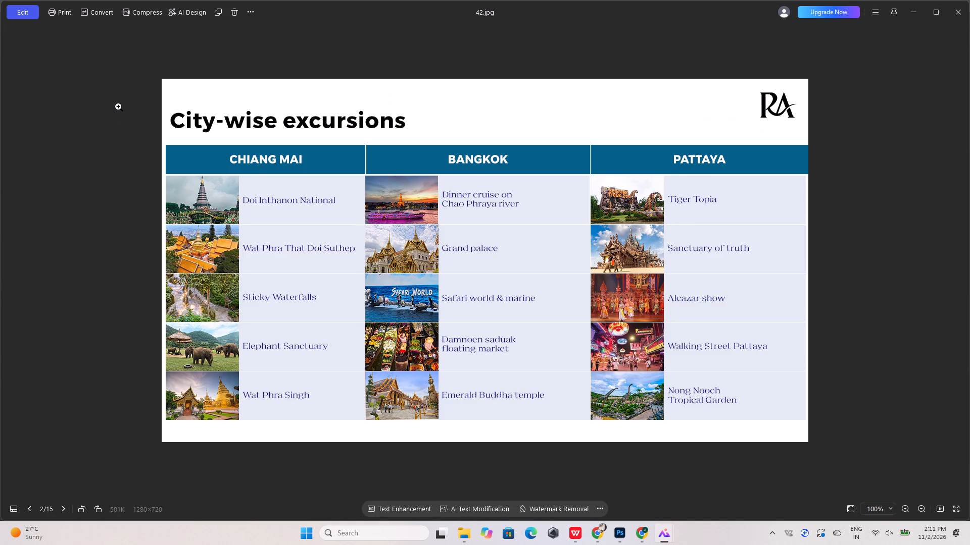
pyautogui.press('Right')
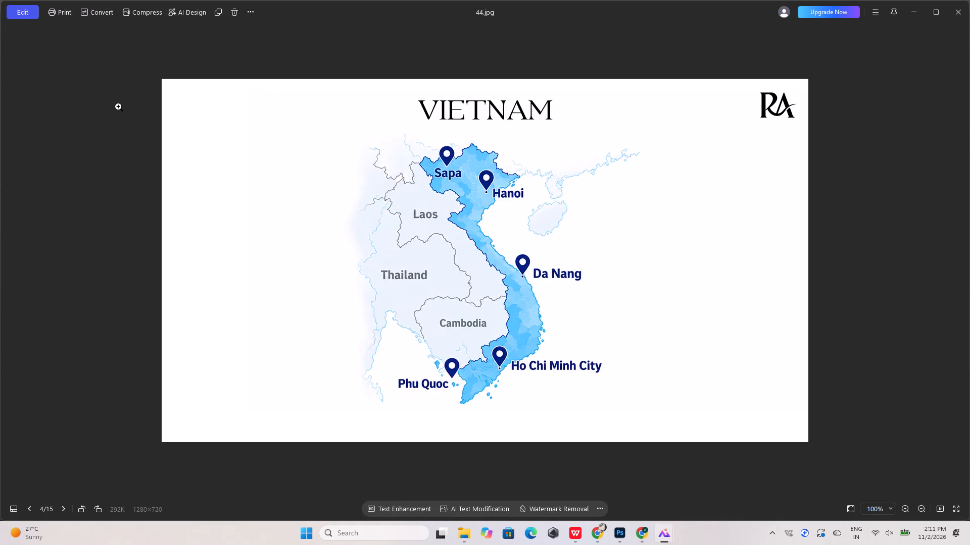
pyautogui.press('Right')
pyautogui.press('Left')
pyautogui.press('Right')
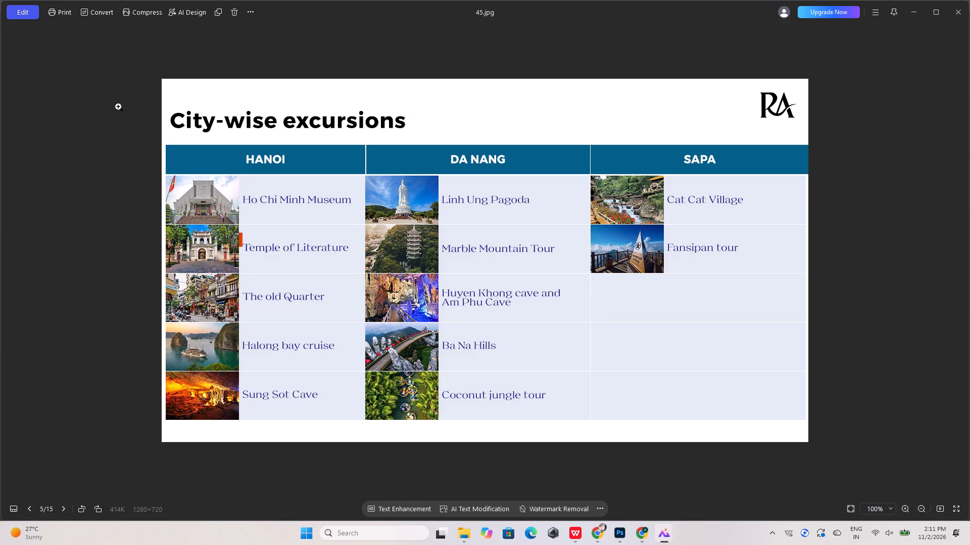
# Back in Photoshop, narrow the SAPA header bar on artboard 45 to 98.38% width, flush with the edge of the cells below.
pyautogui.click(625, 534)
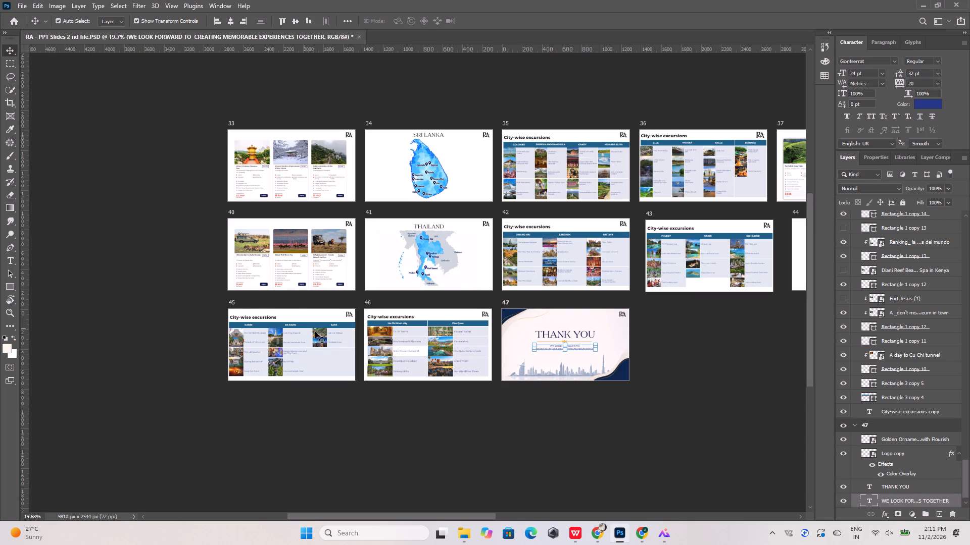
pyautogui.keyDown('alt'); pyautogui.scroll(20, 346, 335); pyautogui.keyUp('alt')
pyautogui.keyDown('alt'); pyautogui.scroll(4, 346, 335); pyautogui.keyUp('alt')
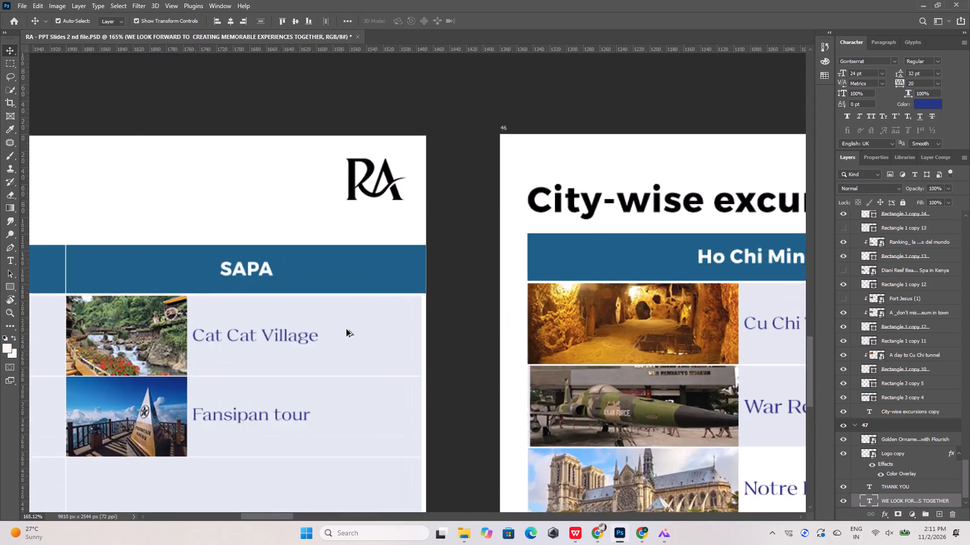
pyautogui.keyDown('alt'); pyautogui.scroll(3, 347, 330); pyautogui.keyUp('alt')
pyautogui.click(415, 257)
pyautogui.keyDown('alt'); pyautogui.scroll(11, 443, 245); pyautogui.keyUp('alt')
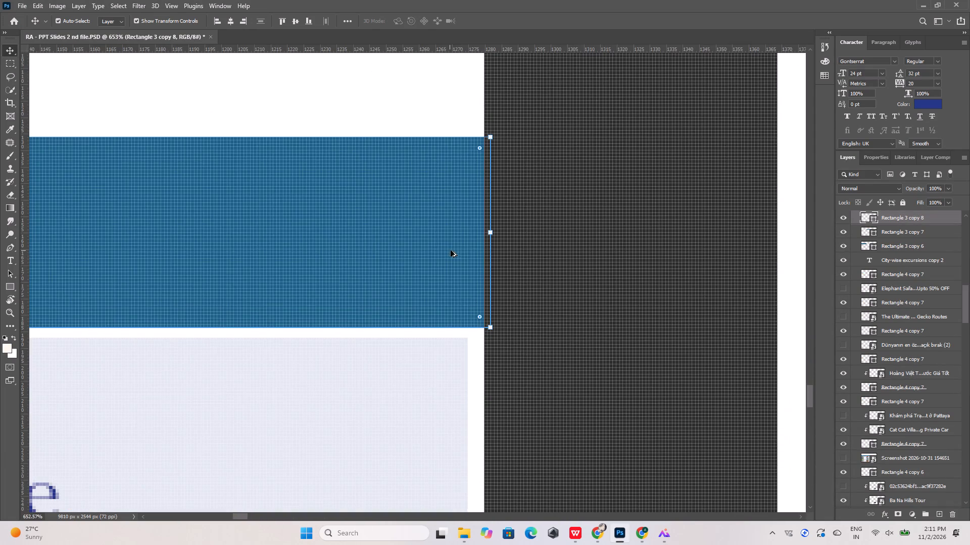
pyautogui.keyDown('shift'); pyautogui.moveTo(490, 234); pyautogui.dragTo(464, 240); pyautogui.keyUp('shift')
pyautogui.click(502, 21)
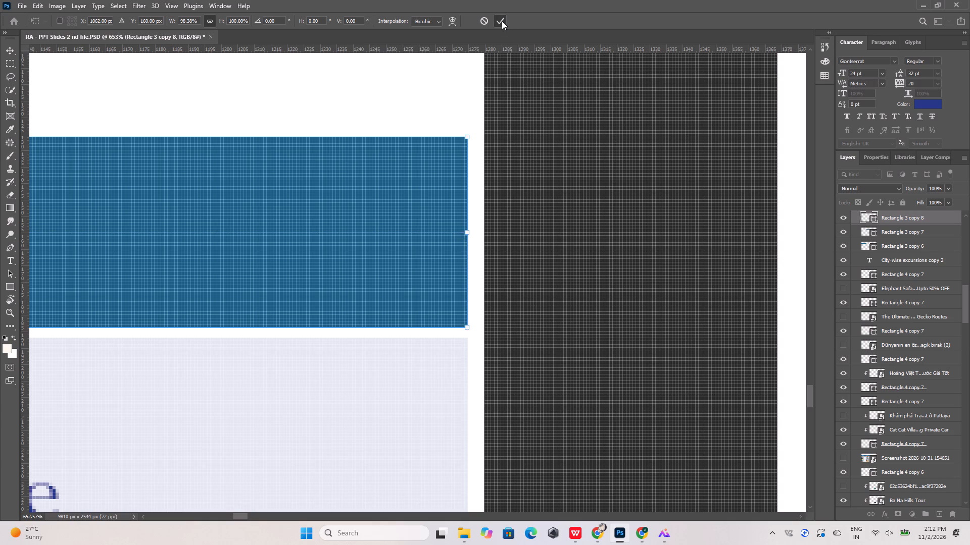
# Export artboards 33 to 47 again as 1280 x 720 px JPGs at 100% quality into the IM44 folder.
pyautogui.click(26, 6)
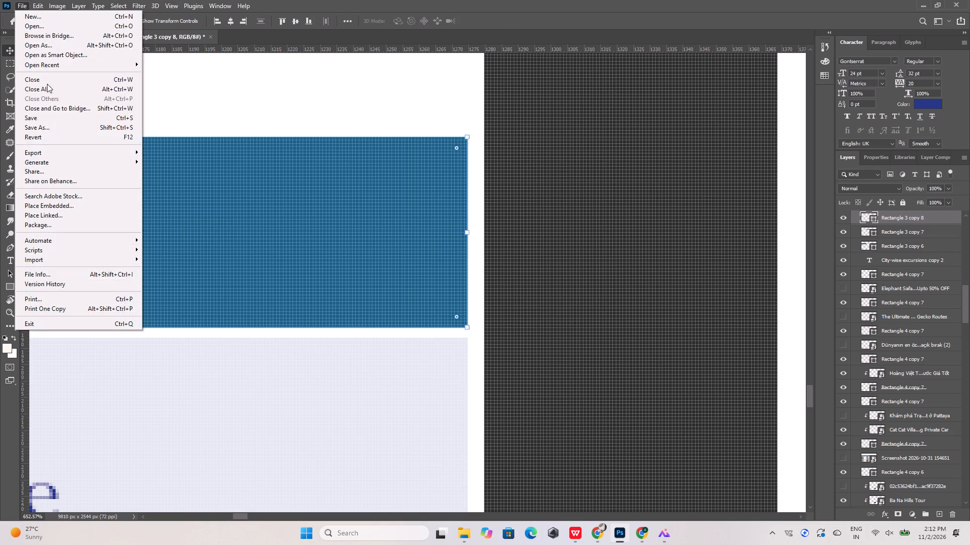
pyautogui.click(159, 159)
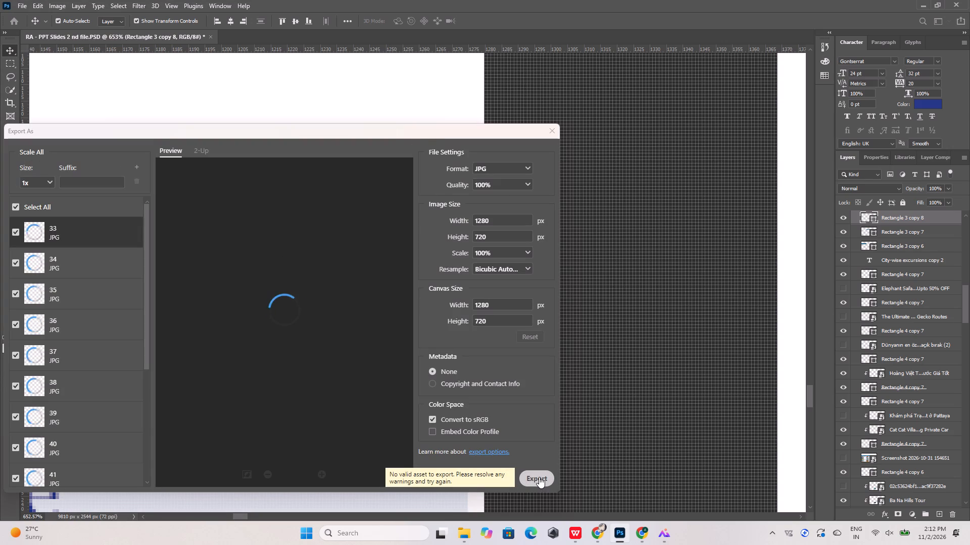
pyautogui.click(539, 477)
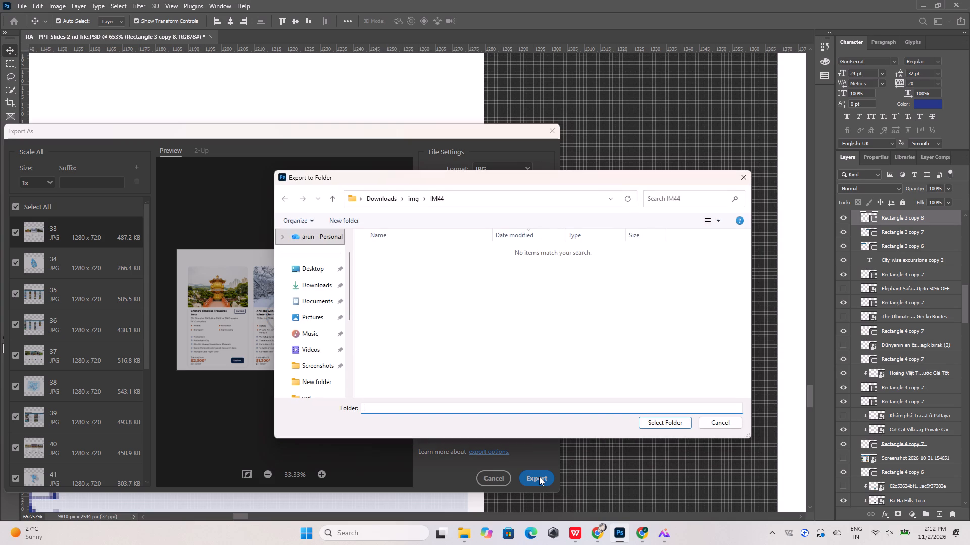
pyautogui.click(663, 420)
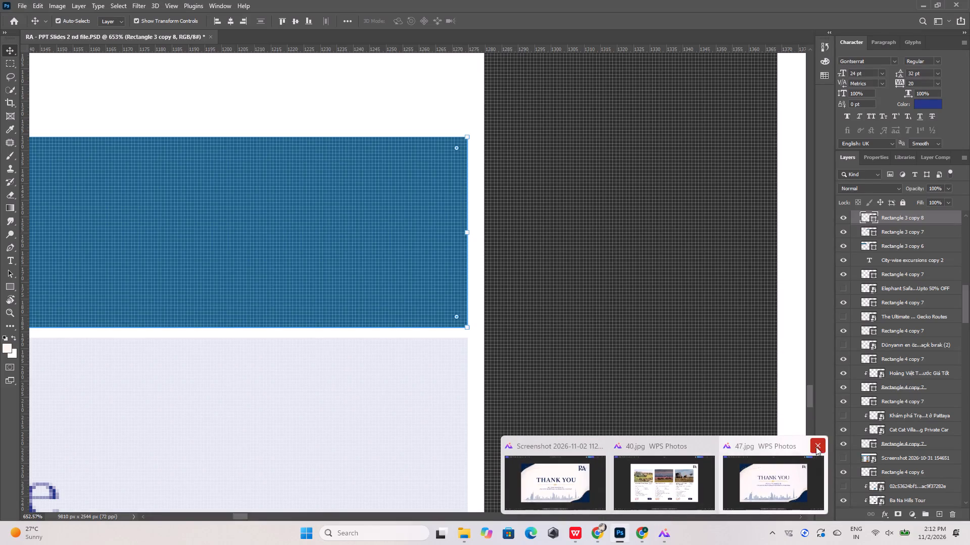
# Close the old image previews, reopen the exported slides from the IM44 folder in WPS Photos and check slide 42.
pyautogui.click(816, 447)
pyautogui.click(767, 447)
pyautogui.click(713, 445)
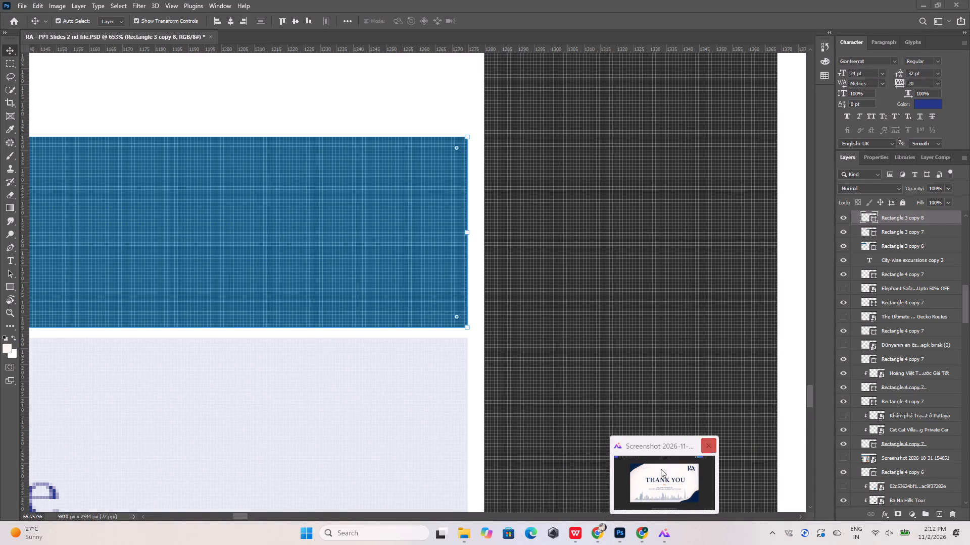
pyautogui.click(462, 530)
pyautogui.click(475, 531)
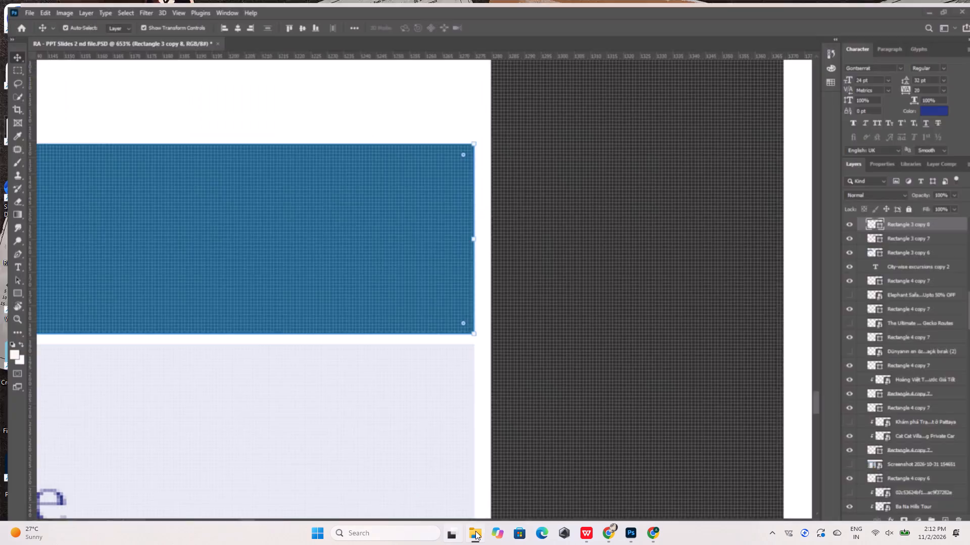
pyautogui.doubleClick(129, 102)
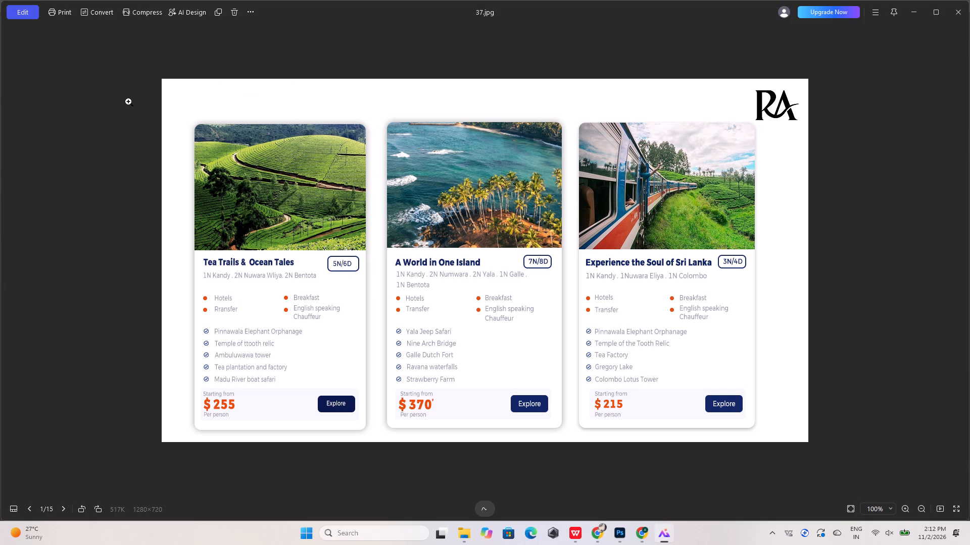
pyautogui.press('Right')
pyautogui.press('Right')
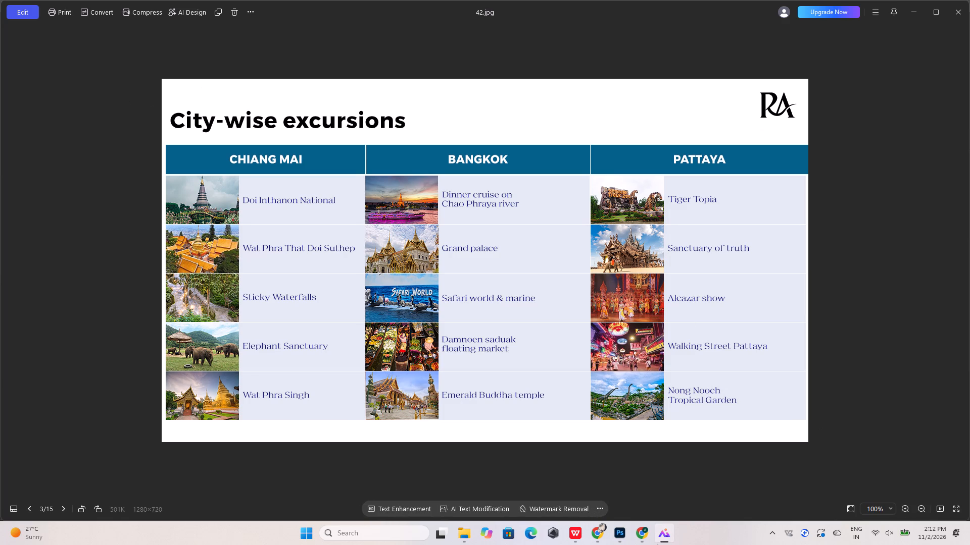
# Back in Photoshop, narrow the PATTAYA header bar on artboard 42 to 98.38% width, flush with the edge of the cells below.
pyautogui.click(615, 531)
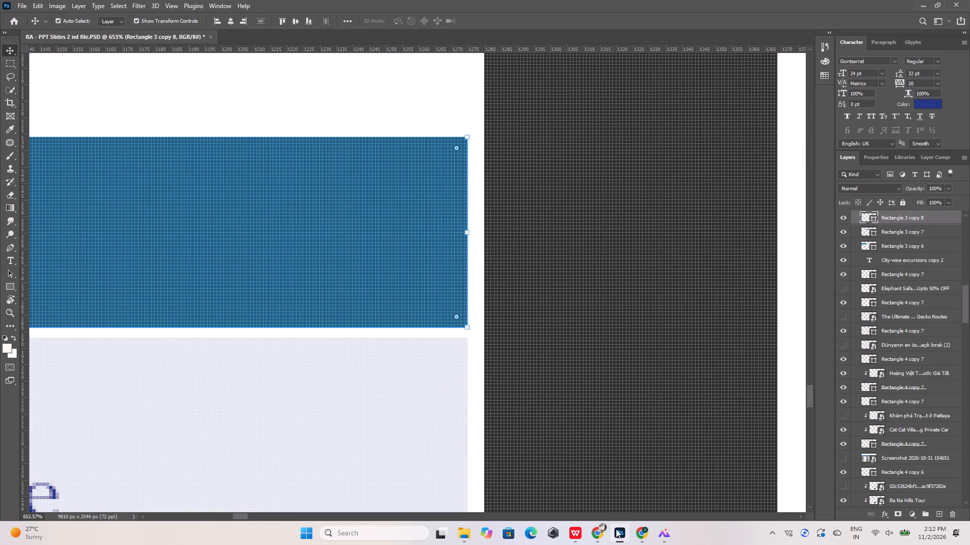
pyautogui.keyDown('alt'); pyautogui.scroll(-20, 541, 350); pyautogui.keyUp('alt')
pyautogui.keyDown('alt'); pyautogui.scroll(-1, 541, 350); pyautogui.keyUp('alt')
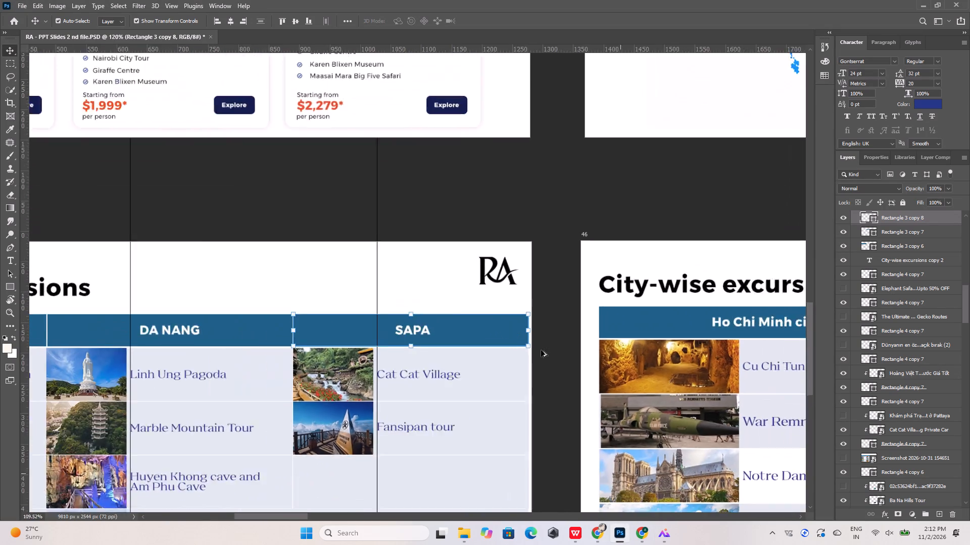
pyautogui.keyDown('alt'); pyautogui.scroll(-2, 541, 350); pyautogui.keyUp('alt')
pyautogui.keyDown('alt'); pyautogui.scroll(-6, 348, 320); pyautogui.keyUp('alt')
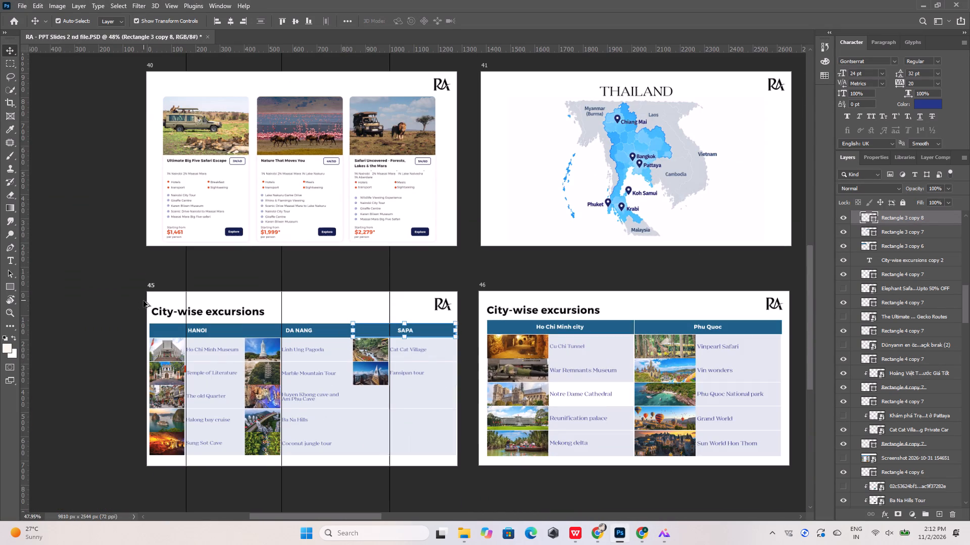
pyautogui.keyDown('alt'); pyautogui.scroll(-13, 144, 304); pyautogui.keyUp('alt')
pyautogui.keyDown('alt'); pyautogui.scroll(5, 565, 258); pyautogui.keyUp('alt')
pyautogui.keyDown('alt'); pyautogui.scroll(5, 387, 220); pyautogui.keyUp('alt')
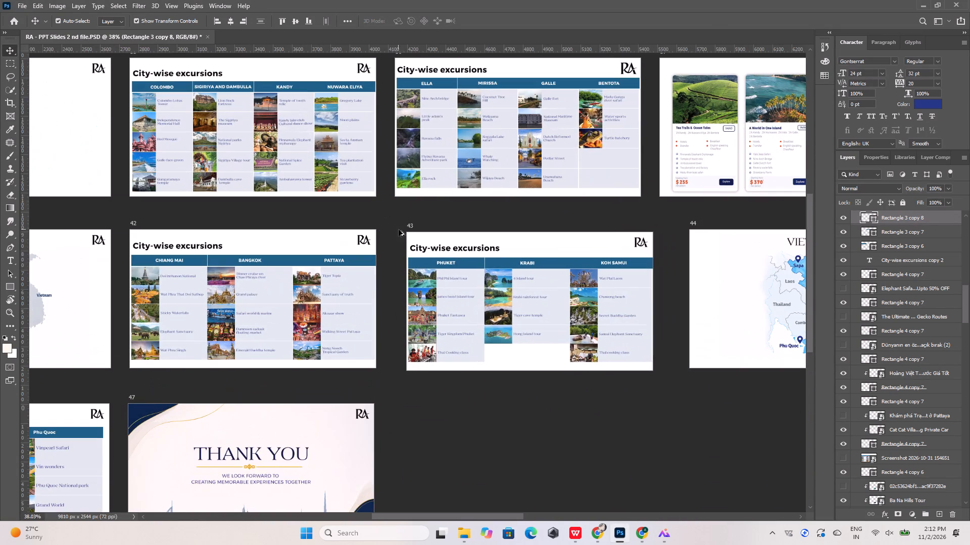
pyautogui.keyDown('alt'); pyautogui.scroll(6, 253, 253); pyautogui.keyUp('alt')
pyautogui.keyDown('alt'); pyautogui.scroll(15, 427, 256); pyautogui.keyUp('alt')
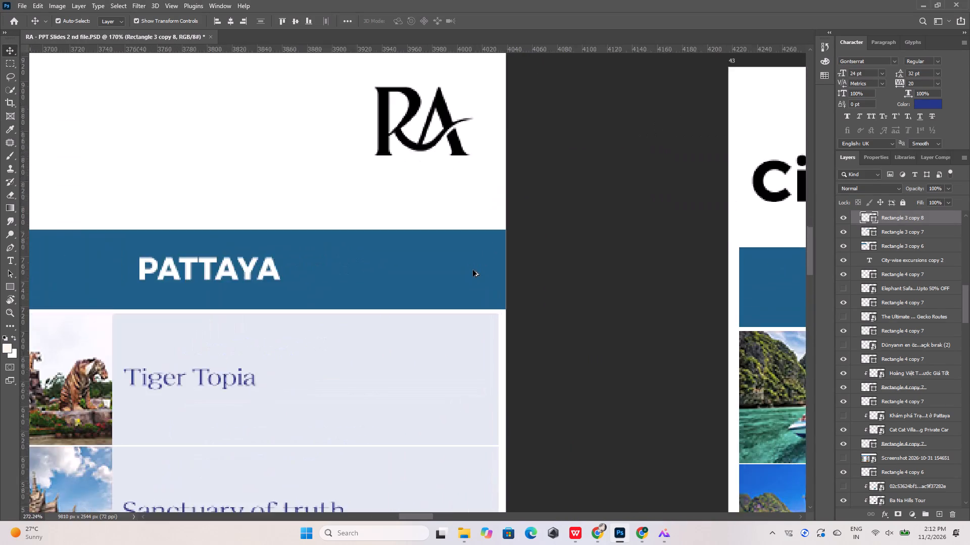
pyautogui.keyDown('alt'); pyautogui.scroll(4, 473, 270); pyautogui.keyUp('alt')
pyautogui.keyDown('alt'); pyautogui.click(473, 271); pyautogui.keyUp('alt')
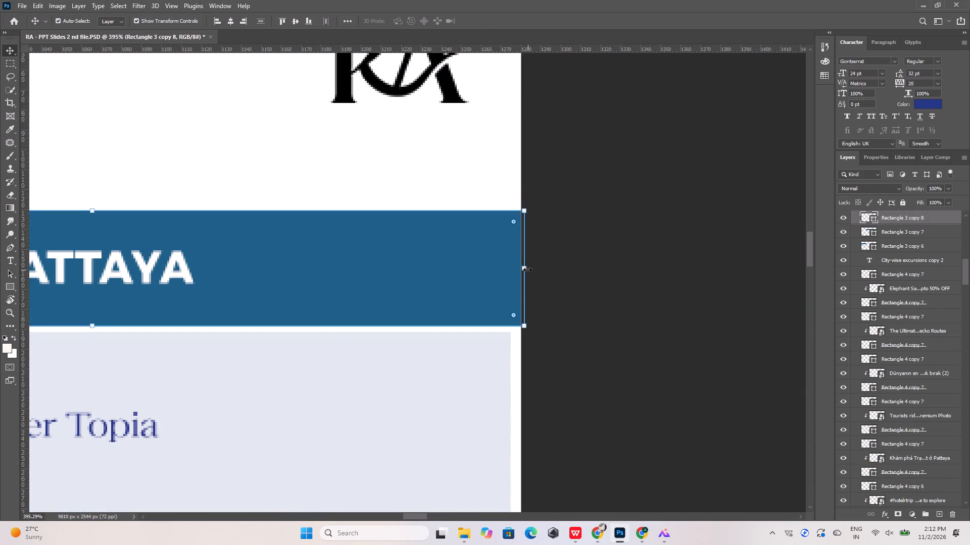
pyautogui.keyDown('shift'); pyautogui.moveTo(525, 269); pyautogui.dragTo(510, 271); pyautogui.keyUp('shift')
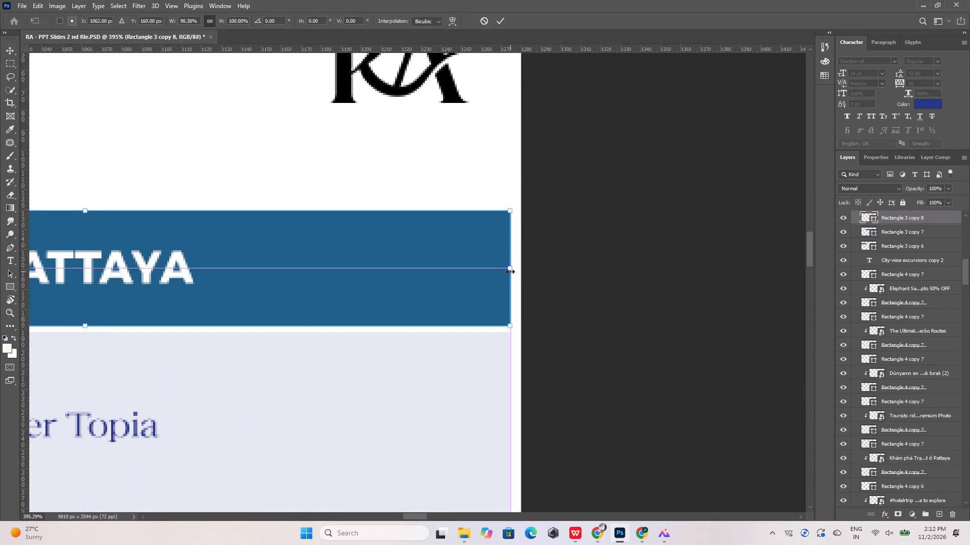
pyautogui.click(503, 23)
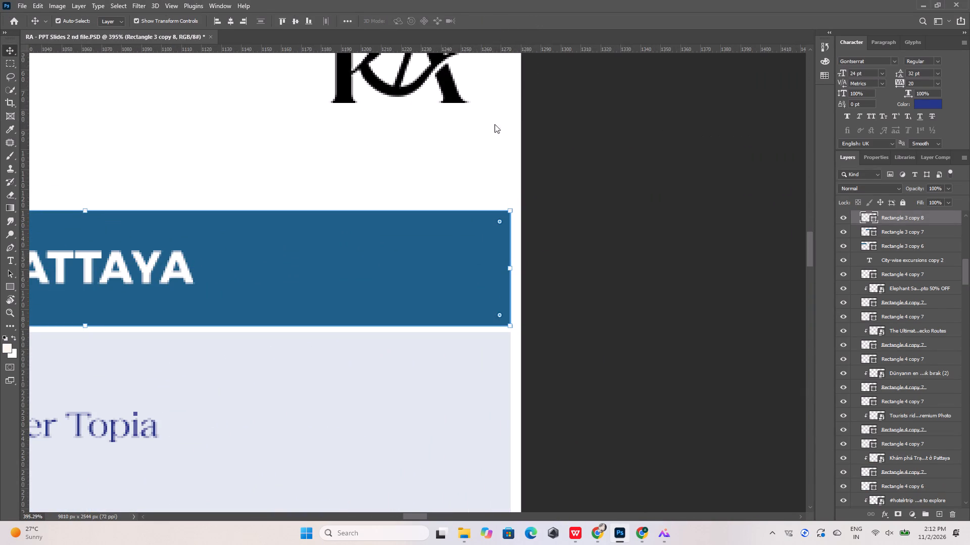
pyautogui.press('space')
pyautogui.scroll(-12, 483, 191)
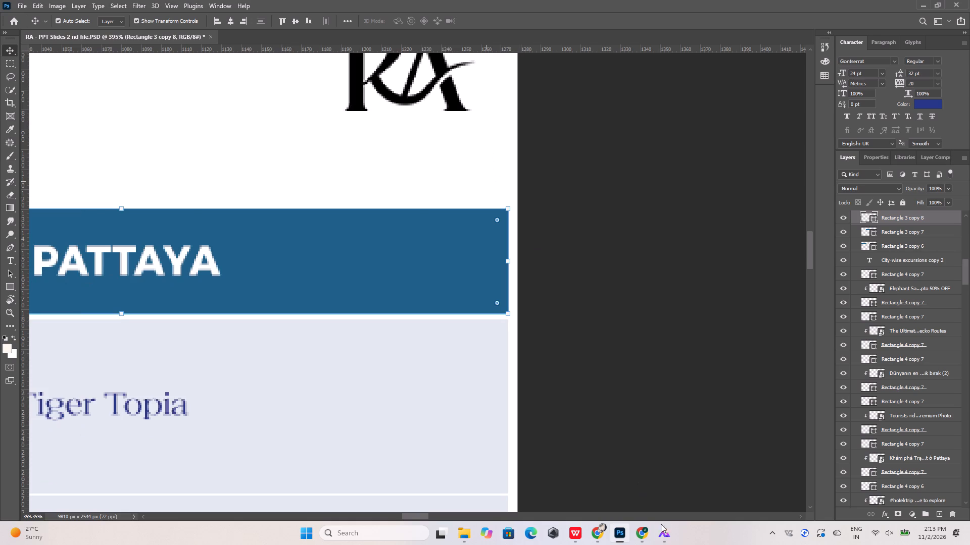
# Check the header bar alignment on exported slide 43 in WPS Photos and return to Photoshop.
pyautogui.click(668, 531)
pyautogui.press('Right')
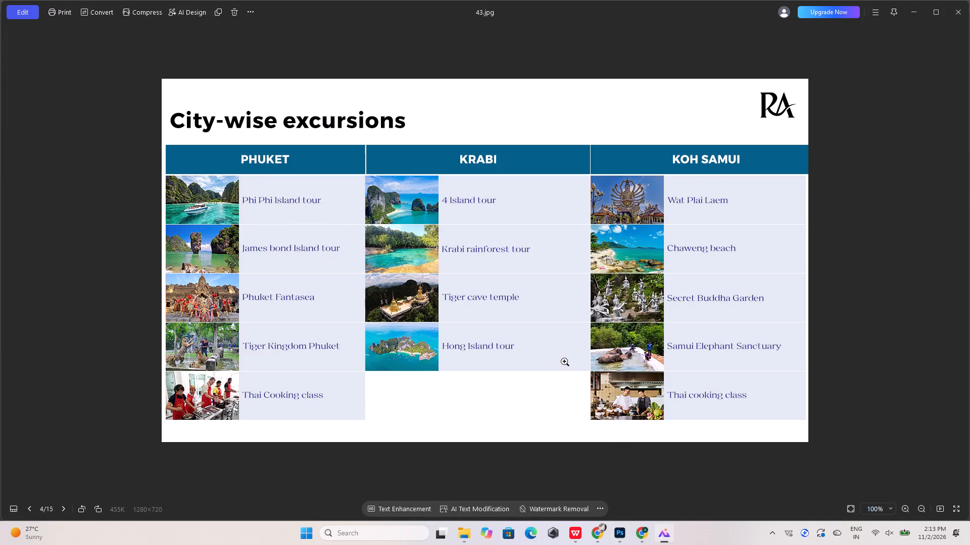
pyautogui.click(618, 536)
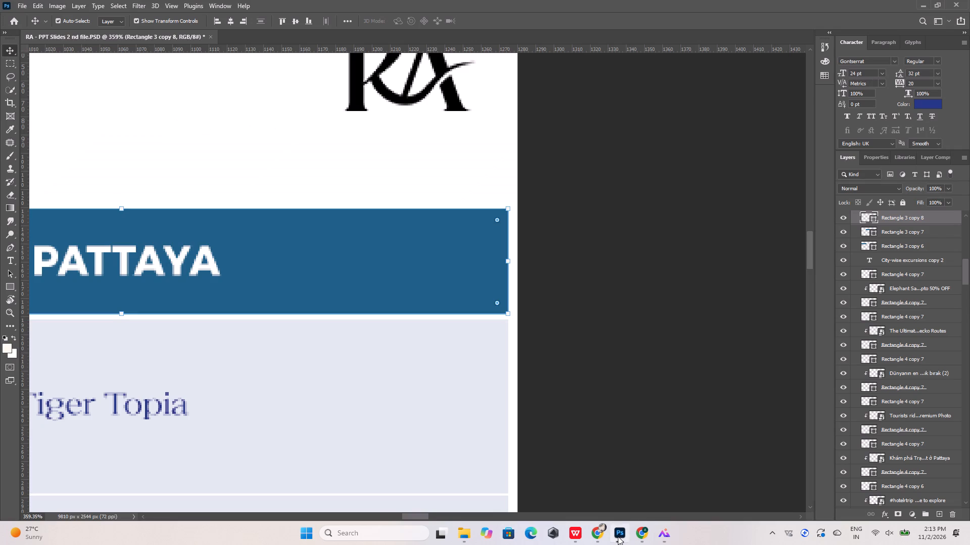
# Narrow the KOH SAMUI header bar on artboard 43 to 98.38% width, flush with the edge of the cells below.
pyautogui.keyDown('alt'); pyautogui.scroll(-14, 444, 353); pyautogui.keyUp('alt')
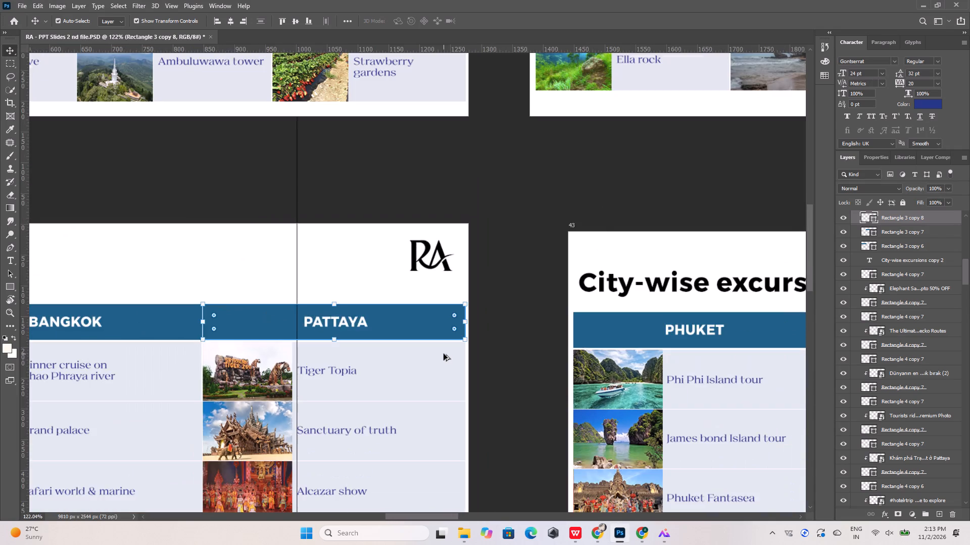
pyautogui.keyDown('alt'); pyautogui.scroll(-15, 444, 354); pyautogui.keyUp('alt')
pyautogui.keyDown('alt'); pyautogui.scroll(17, 680, 384); pyautogui.keyUp('alt')
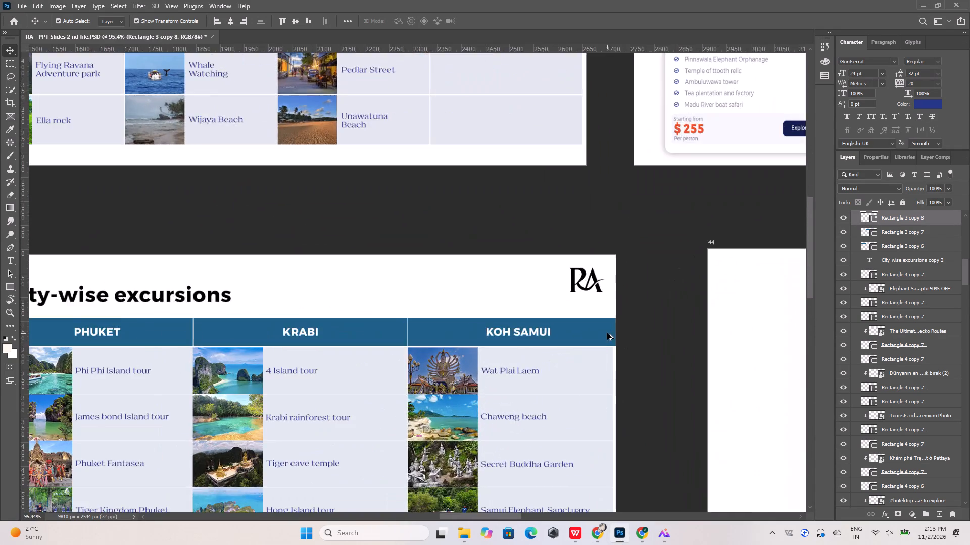
pyautogui.keyDown('alt'); pyautogui.scroll(12, 607, 333); pyautogui.keyUp('alt')
pyautogui.click(604, 335)
pyautogui.keyDown('shift'); pyautogui.moveTo(648, 328); pyautogui.dragTo(645, 328); pyautogui.keyUp('shift')
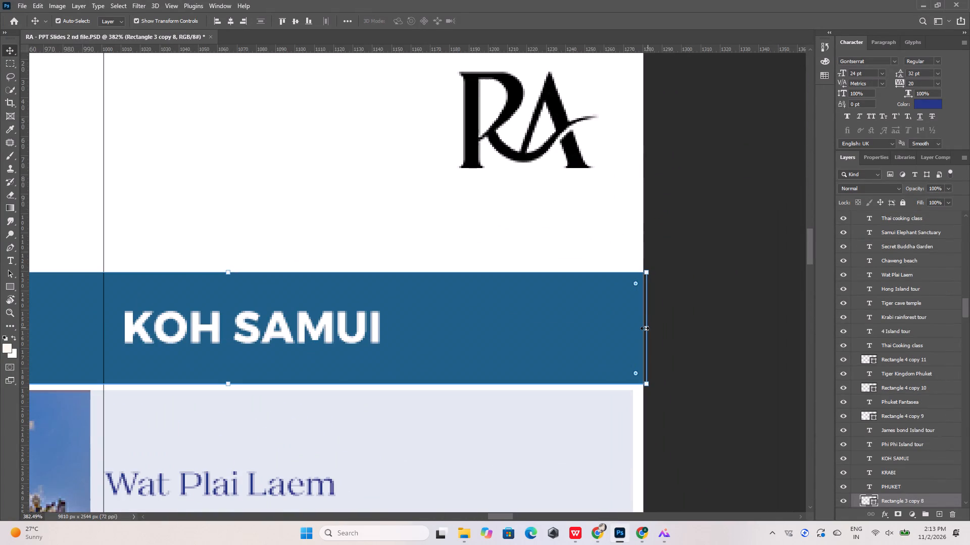
pyautogui.keyDown('shift'); pyautogui.moveTo(645, 328); pyautogui.dragTo(635, 333); pyautogui.keyUp('shift')
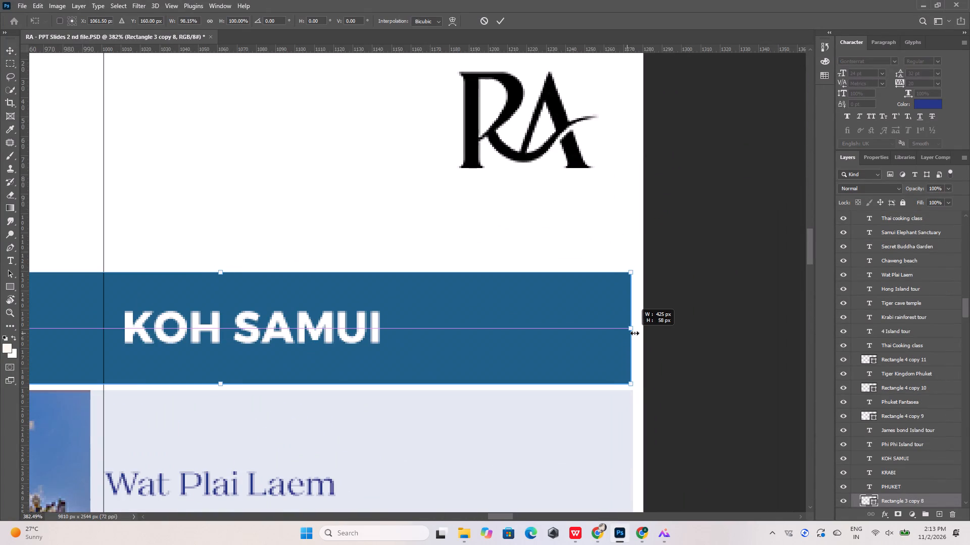
pyautogui.keyDown('shift'); pyautogui.moveTo(635, 333); pyautogui.dragTo(636, 333); pyautogui.keyUp('shift')
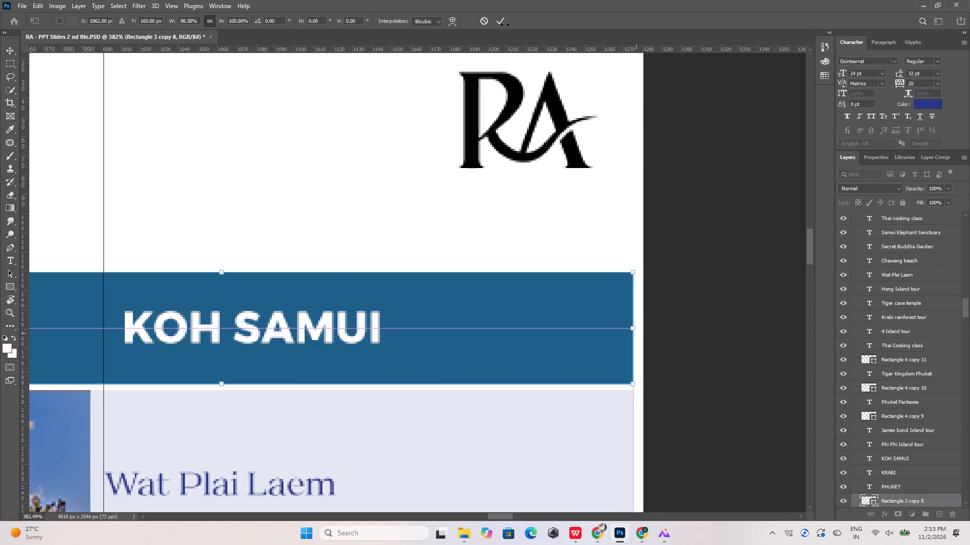
pyautogui.click(501, 22)
pyautogui.keyDown('alt'); pyautogui.scroll(-5, 489, 265); pyautogui.keyUp('alt')
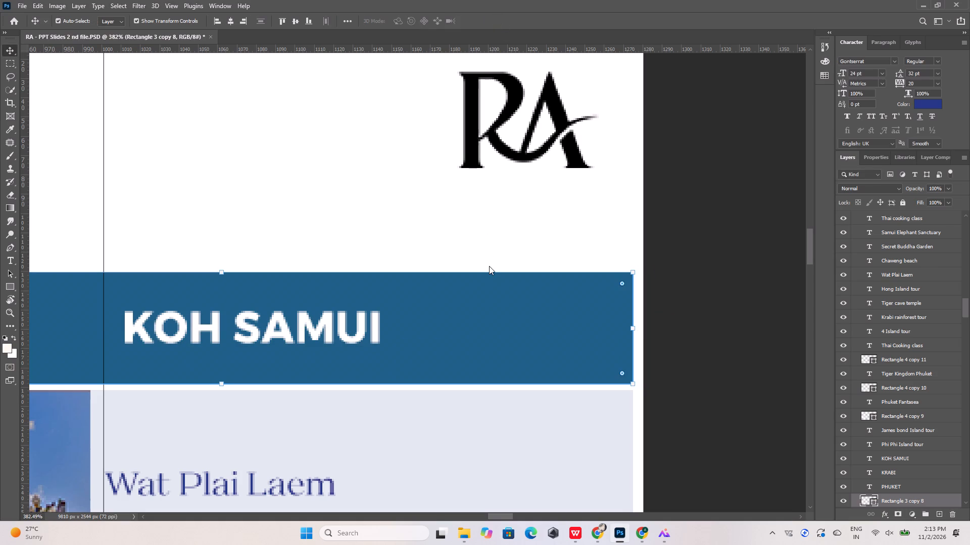
pyautogui.keyDown('alt'); pyautogui.scroll(-5, 489, 266); pyautogui.keyUp('alt')
pyautogui.click(680, 262)
pyautogui.keyDown('alt'); pyautogui.scroll(-4, 622, 263); pyautogui.keyUp('alt')
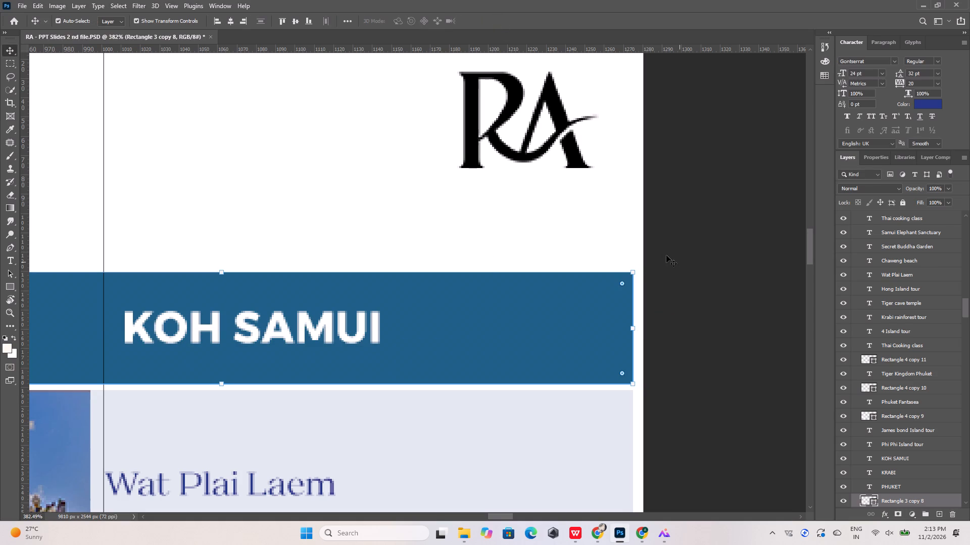
pyautogui.click(666, 255)
# Inspect the header bars on the other City-wise excursions artboards, including 35, 36, 39, 45 and 46, for edge alignment.
pyautogui.keyDown('alt'); pyautogui.scroll(-5, 665, 259); pyautogui.keyUp('alt')
pyautogui.keyDown('alt'); pyautogui.scroll(-20, 664, 263); pyautogui.keyUp('alt')
pyautogui.keyDown('alt'); pyautogui.scroll(-8, 664, 263); pyautogui.keyUp('alt')
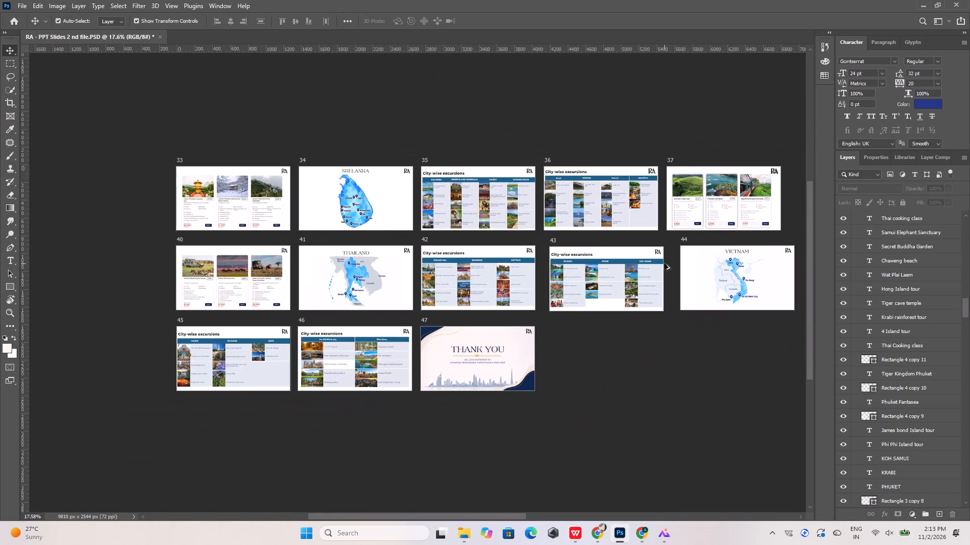
pyautogui.keyDown('alt'); pyautogui.scroll(15, 263, 347); pyautogui.keyUp('alt')
pyautogui.keyDown('alt'); pyautogui.scroll(-6, 270, 346); pyautogui.keyUp('alt')
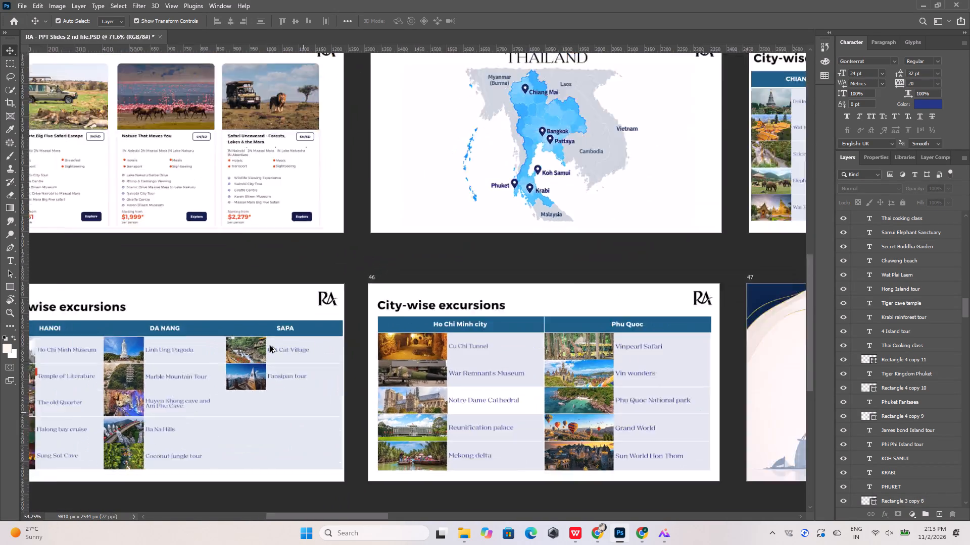
pyautogui.keyDown('alt'); pyautogui.scroll(-2, 270, 346); pyautogui.keyUp('alt')
pyautogui.keyDown('alt'); pyautogui.scroll(10, 566, 332); pyautogui.keyUp('alt')
pyautogui.keyDown('alt'); pyautogui.scroll(-4, 542, 344); pyautogui.keyUp('alt')
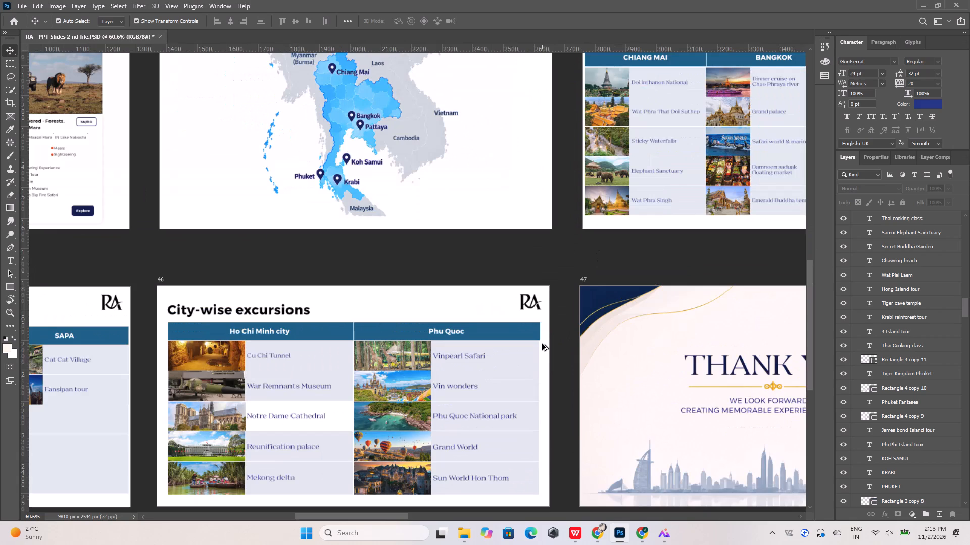
pyautogui.keyDown('alt'); pyautogui.scroll(-10, 542, 344); pyautogui.keyUp('alt')
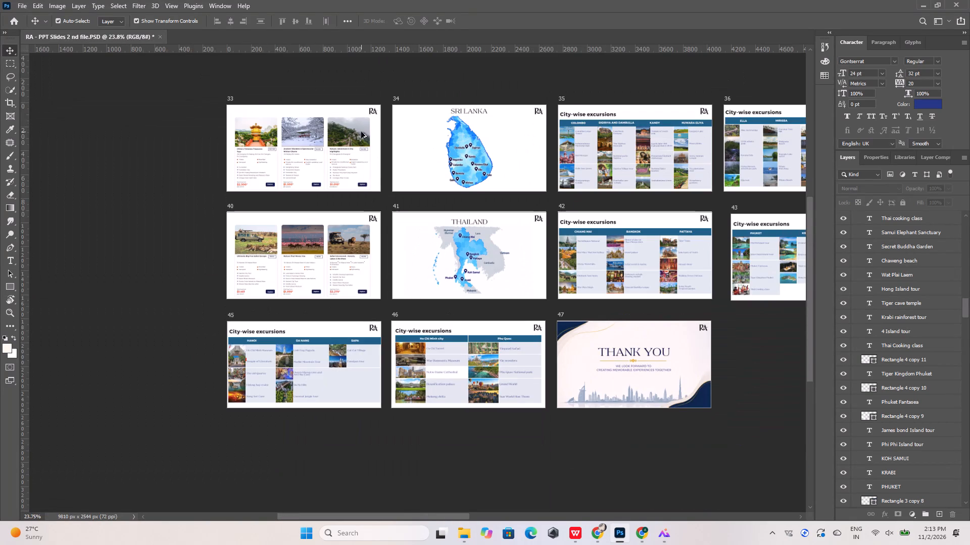
pyautogui.keyDown('alt'); pyautogui.scroll(-5, 367, 244); pyautogui.keyUp('alt')
pyautogui.keyDown('alt'); pyautogui.scroll(16, 633, 173); pyautogui.keyUp('alt')
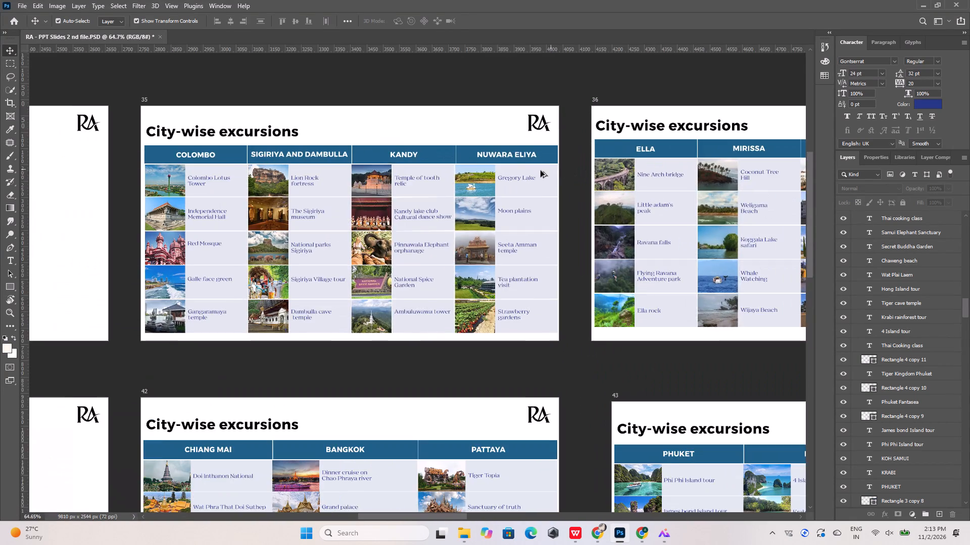
pyautogui.keyDown('alt'); pyautogui.scroll(-12, 527, 176); pyautogui.keyUp('alt')
pyautogui.keyDown('alt'); pyautogui.scroll(9, 658, 188); pyautogui.keyUp('alt')
pyautogui.keyDown('alt'); pyautogui.scroll(-17, 657, 190); pyautogui.keyUp('alt')
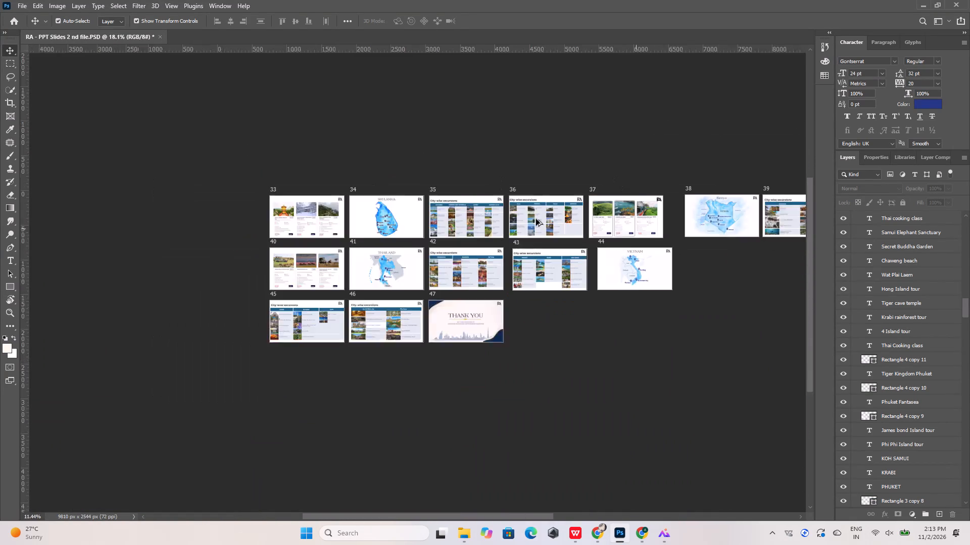
pyautogui.keyDown('alt'); pyautogui.scroll(3, 720, 217); pyautogui.keyUp('alt')
pyautogui.keyDown('alt'); pyautogui.scroll(-9, 656, 248); pyautogui.keyUp('alt')
pyautogui.keyDown('alt'); pyautogui.scroll(15, 641, 233); pyautogui.keyUp('alt')
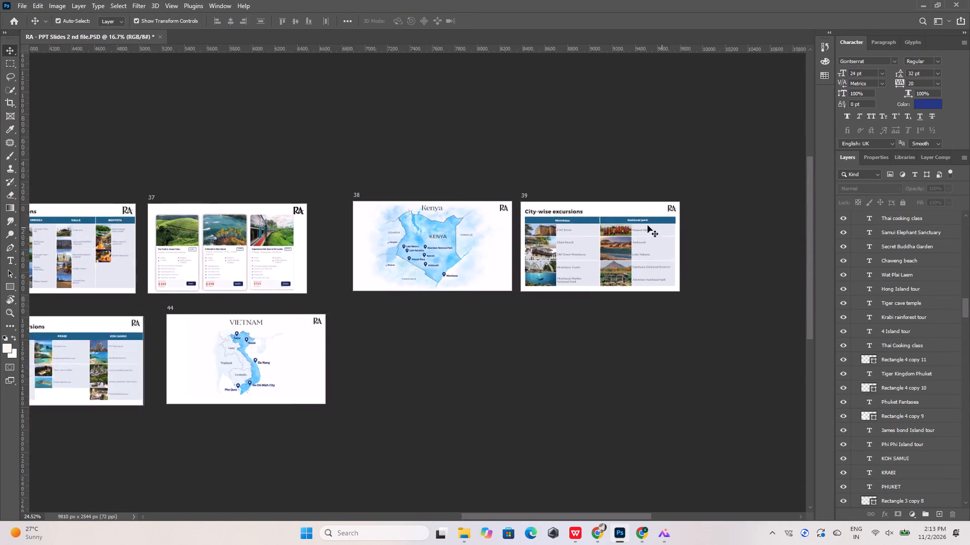
pyautogui.keyDown('alt'); pyautogui.scroll(5, 648, 226); pyautogui.keyUp('alt')
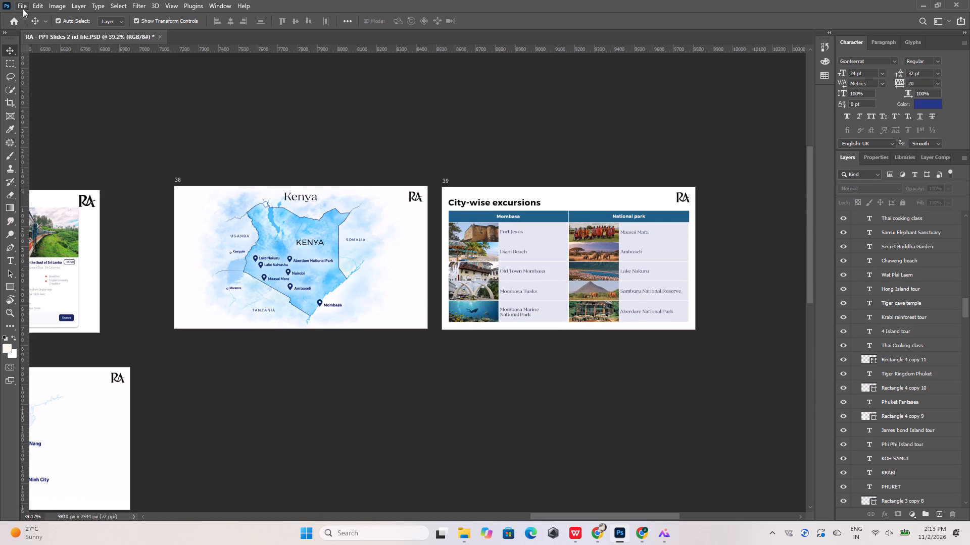
# Export artboards 33 to 47 again as 1280 x 720 px JPGs at 100% quality into the IM44 folder.
pyautogui.click(23, 9)
pyautogui.click(63, 149)
pyautogui.click(166, 164)
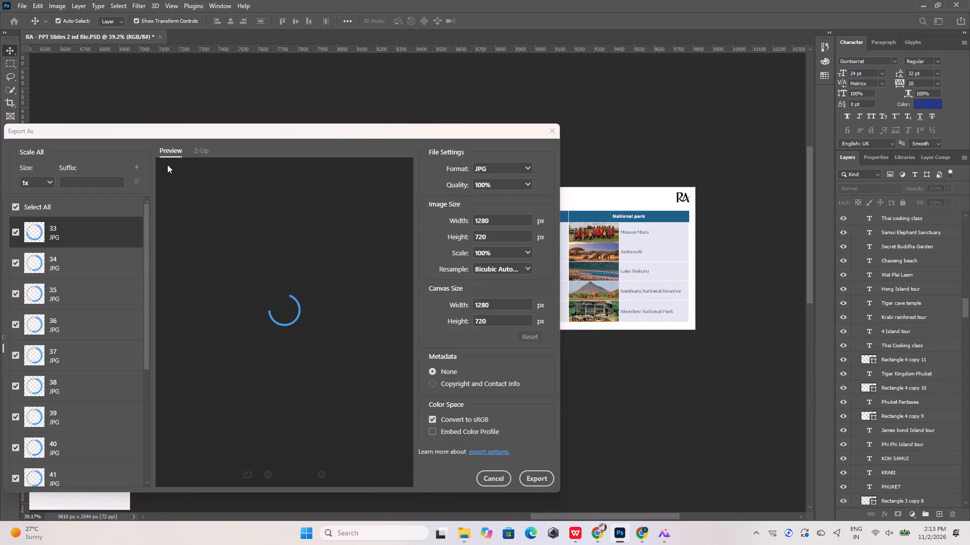
pyautogui.click(543, 478)
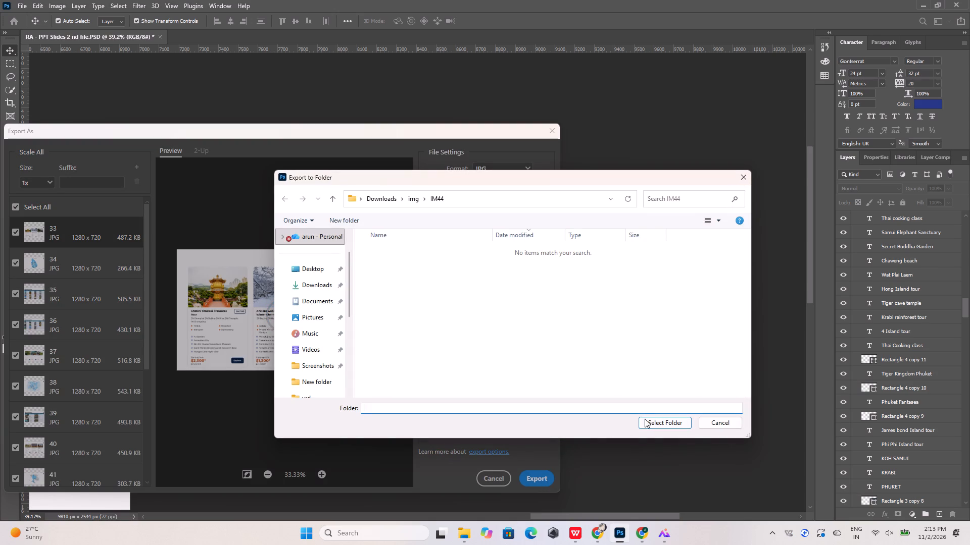
pyautogui.click(649, 420)
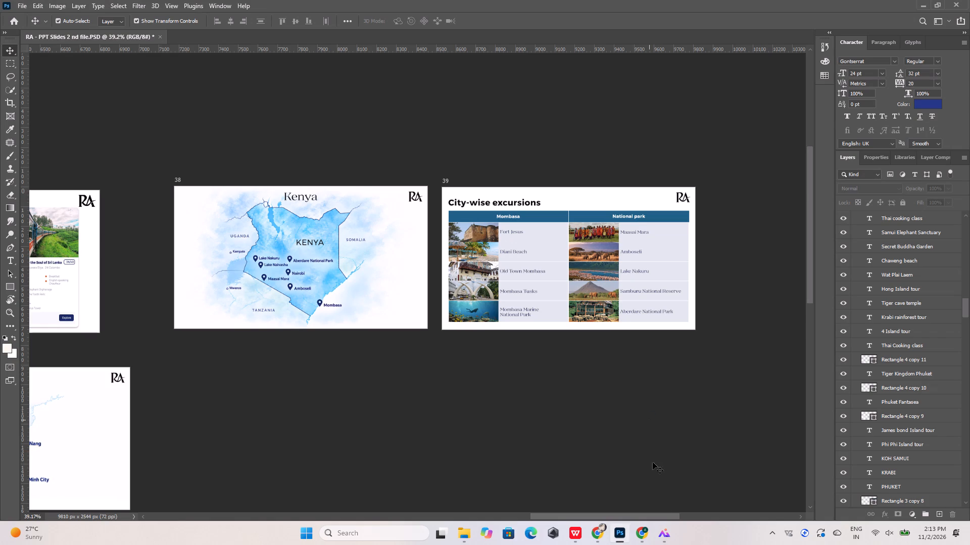
pyautogui.click(704, 445)
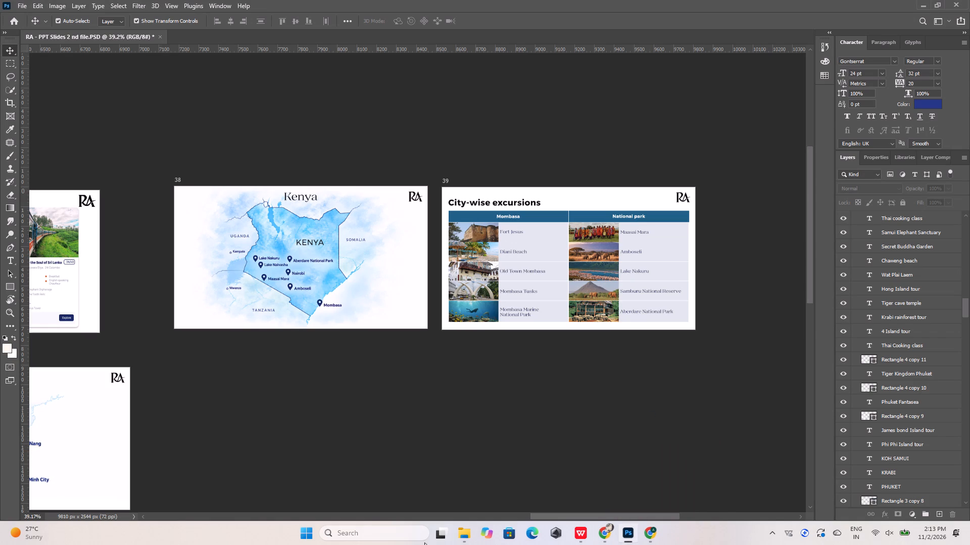
# Switch to the IM44 folder in File Explorer, open exported slide 47 in WPS Photos and review the whole set of slides.
pyautogui.click(486, 490)
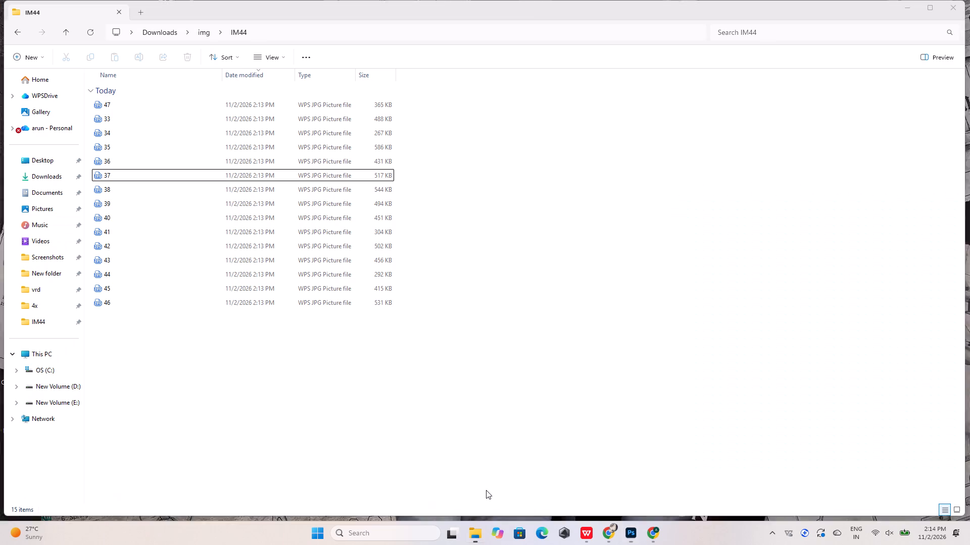
pyautogui.doubleClick(190, 106)
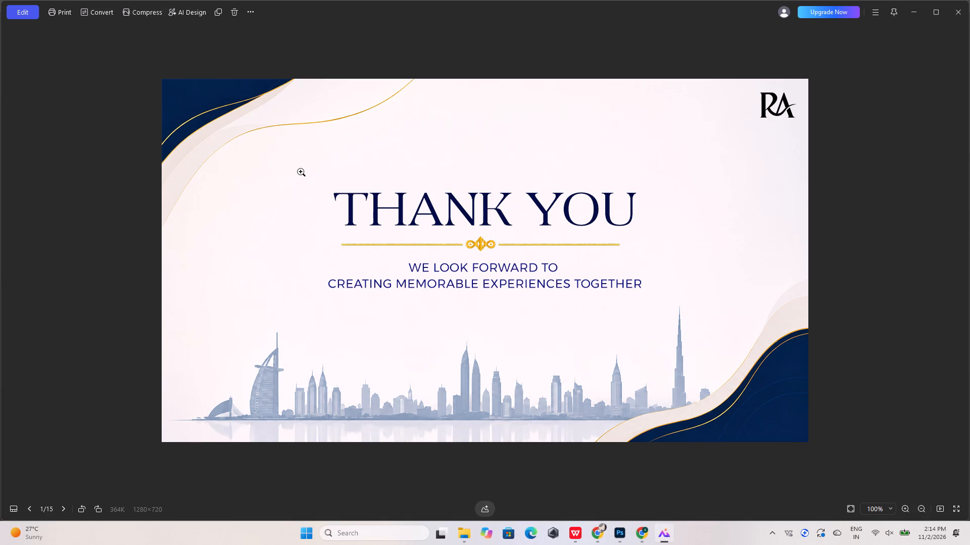
pyautogui.press('Right')
pyautogui.press('Right')
pyautogui.press('Right')
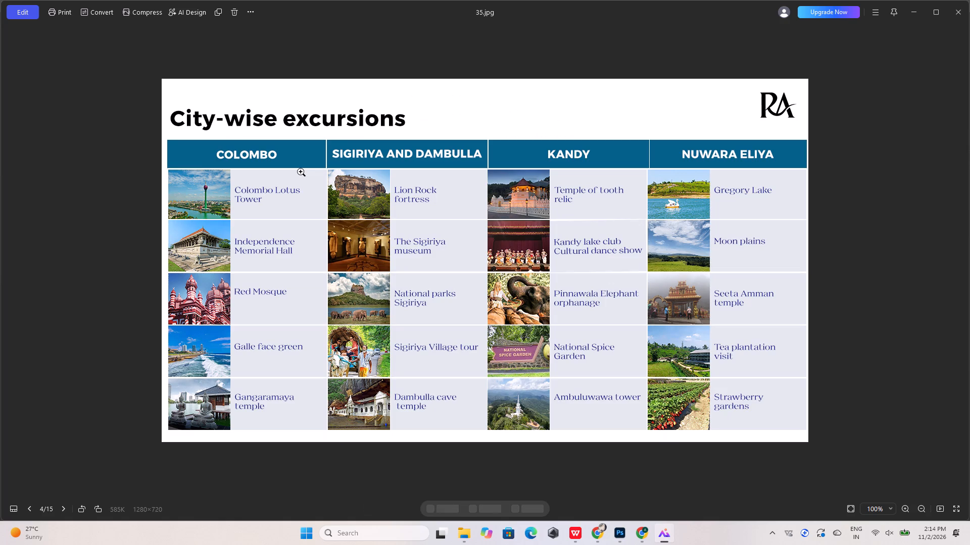
pyautogui.press('Right')
pyautogui.press('Right')
pyautogui.press('Right')
pyautogui.press('Right')
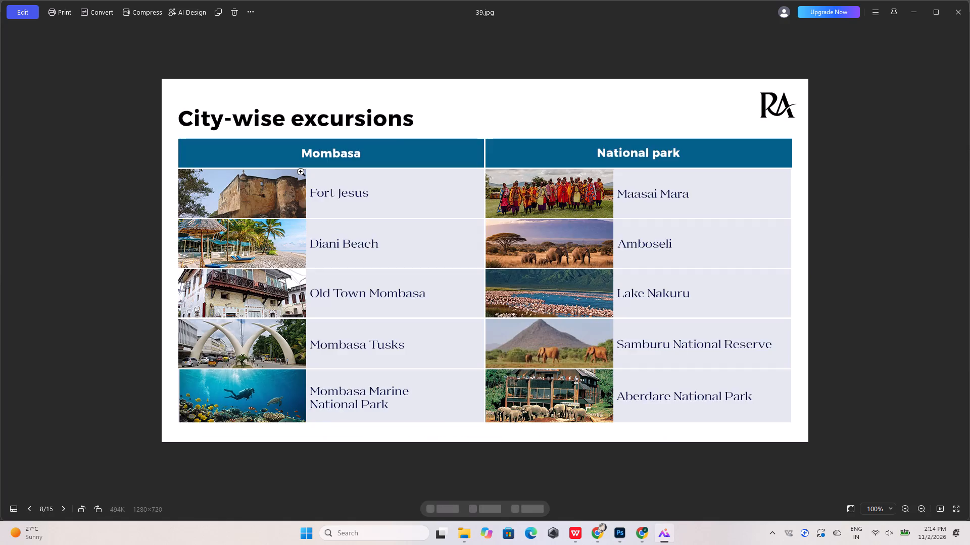
pyautogui.press('Right')
pyautogui.press('Right')
pyautogui.press('Left')
pyautogui.press('Left')
pyautogui.press('Left')
pyautogui.press('Right')
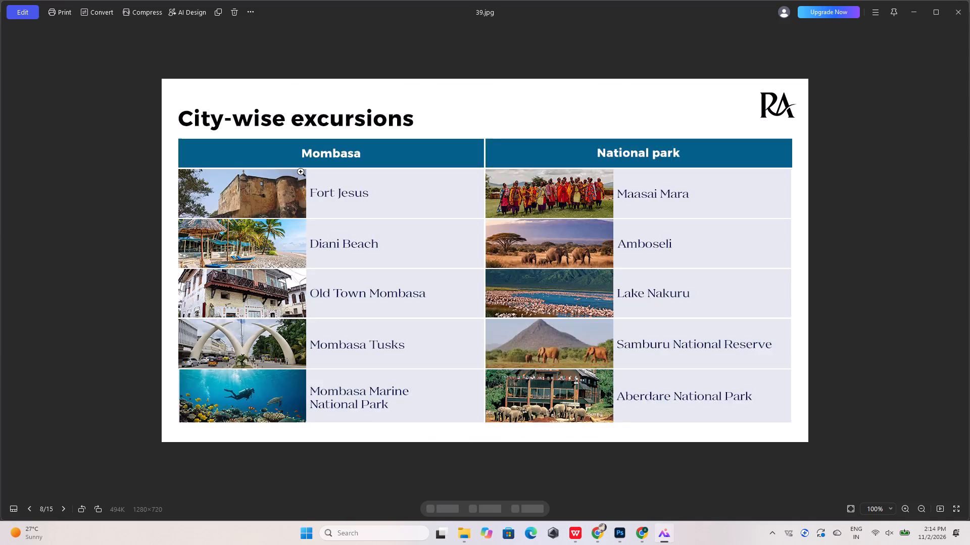
pyautogui.press('Right')
pyautogui.press('Right')
pyautogui.press('Right')
pyautogui.press('Right')
pyautogui.press('Right')
pyautogui.press('Right')
pyautogui.press('Right')
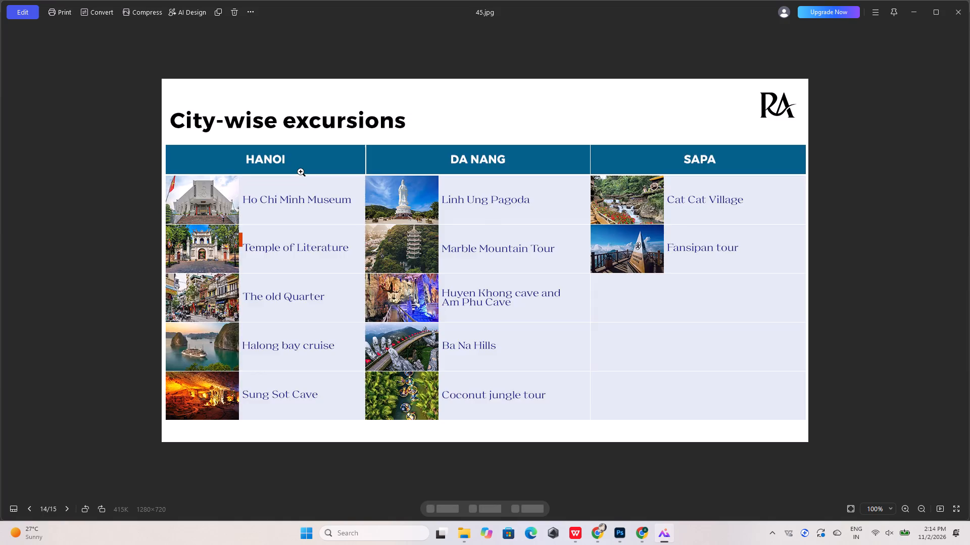
pyautogui.press('Right')
pyautogui.press('Right')
pyautogui.press('Right')
pyautogui.press('Right')
pyautogui.press('Right')
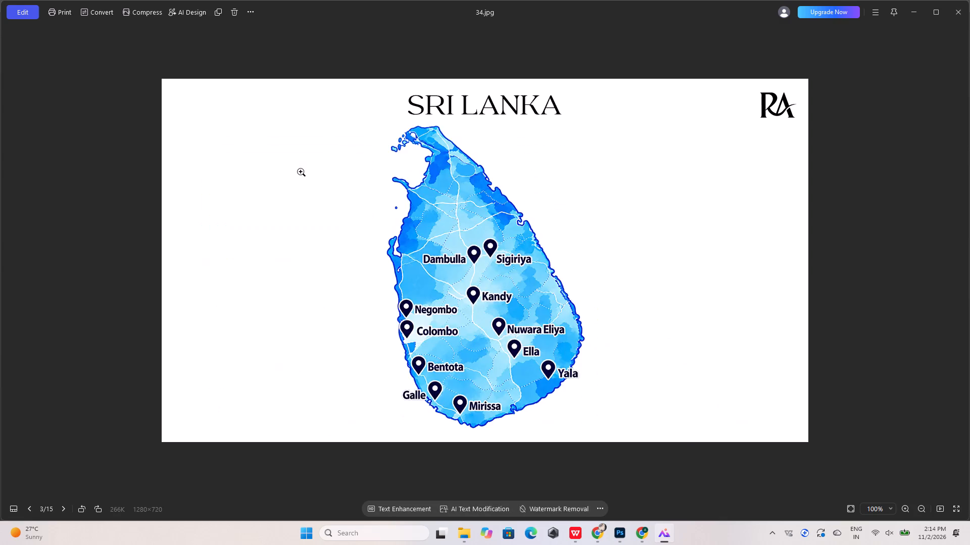
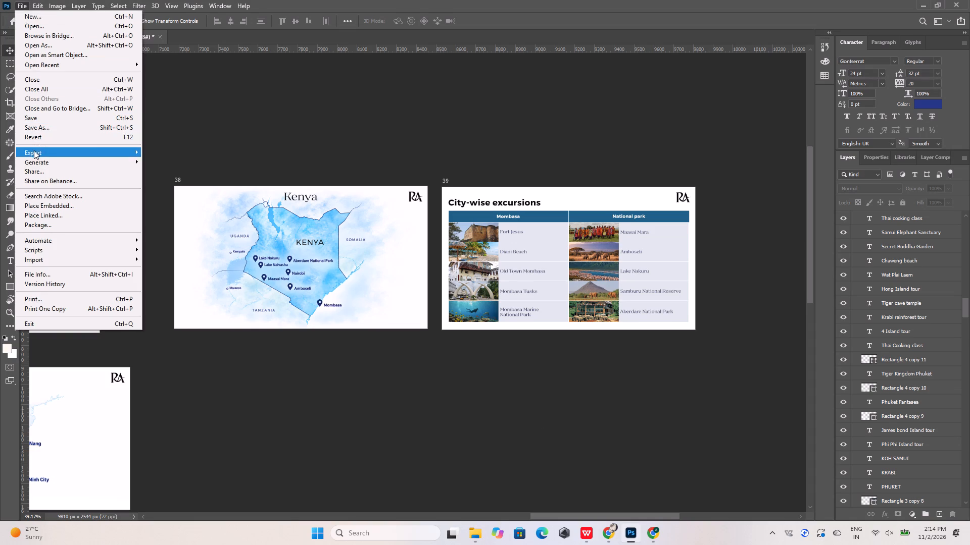
# Save the presentation on the computer as a layered PSD, replacing RA - PPT Slides 2 nd file in the Downloads folder.
pyautogui.click(39, 128)
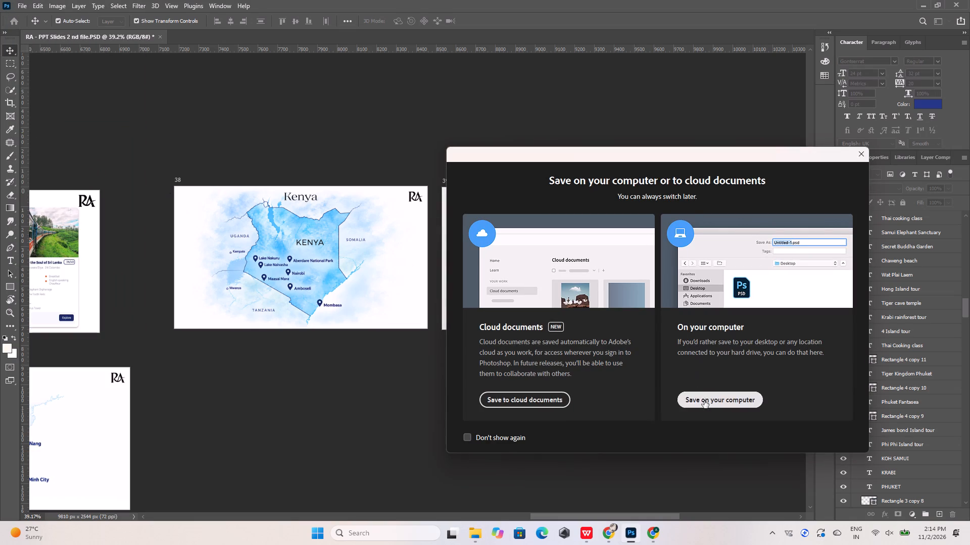
pyautogui.click(704, 401)
pyautogui.click(398, 276)
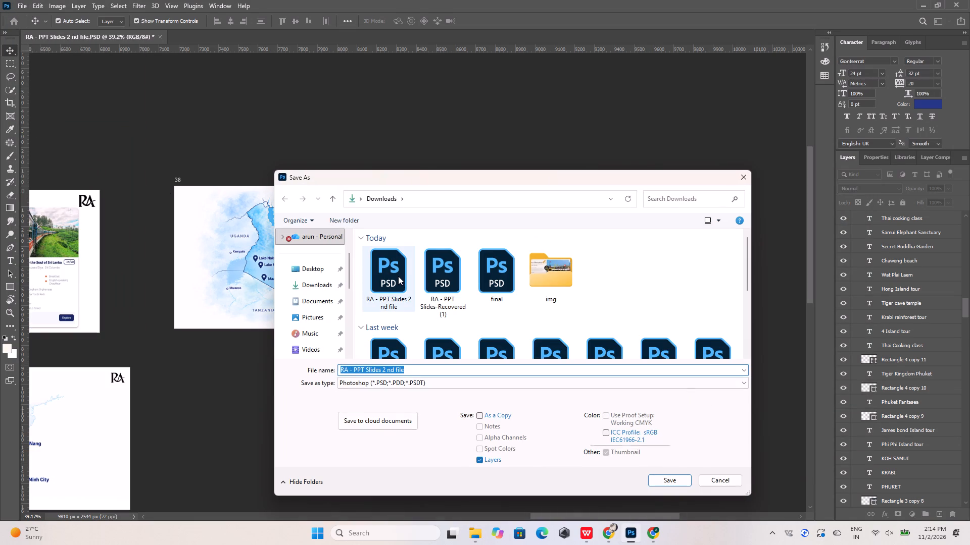
pyautogui.click(666, 477)
pyautogui.click(511, 260)
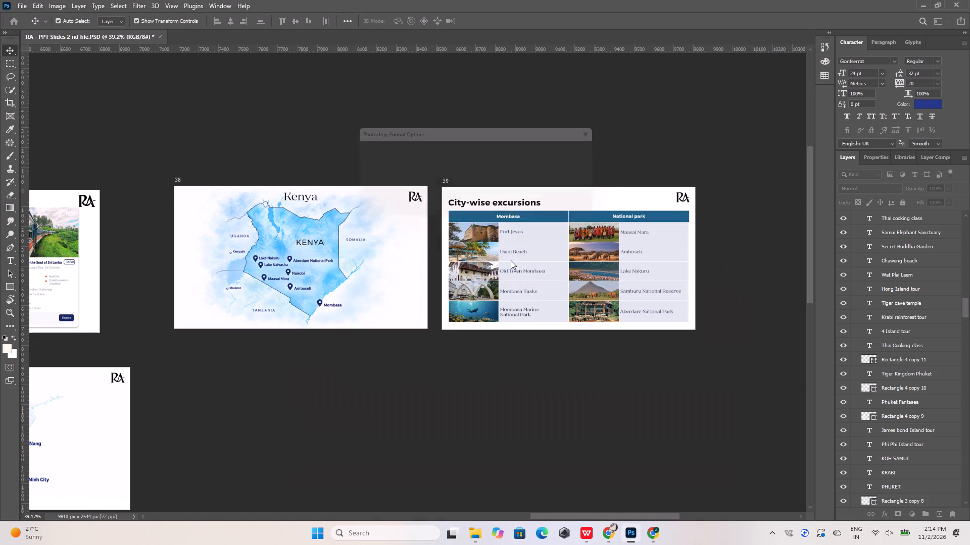
pyautogui.click(598, 145)
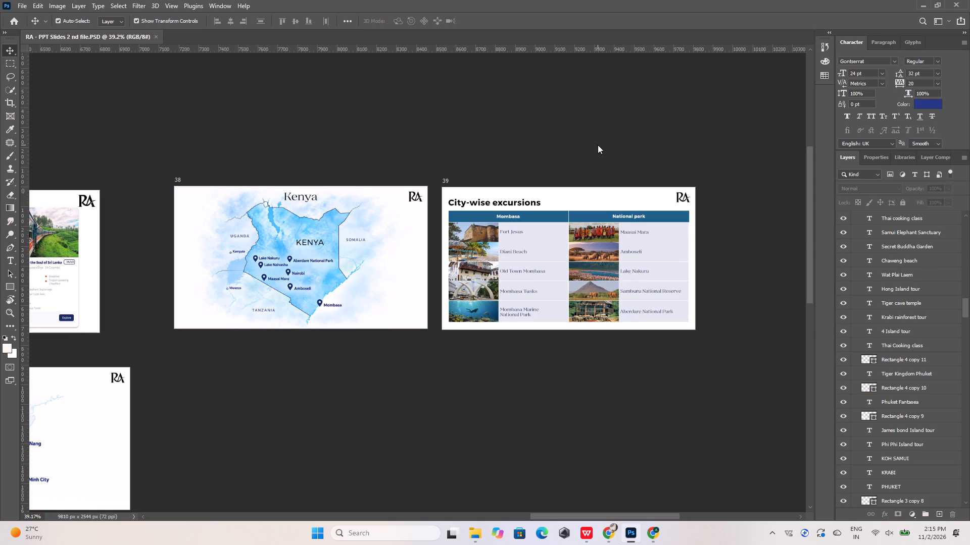
# Open RA - PPT Slides-Recovered (1) from the Downloads folder, keeping its layers editable and updating its text layers.
pyautogui.click(479, 531)
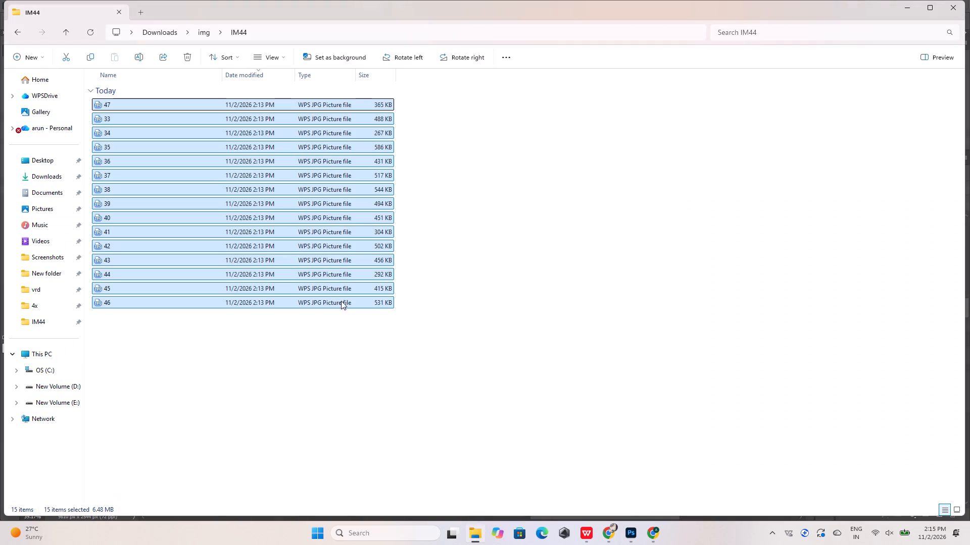
pyautogui.click(16, 30)
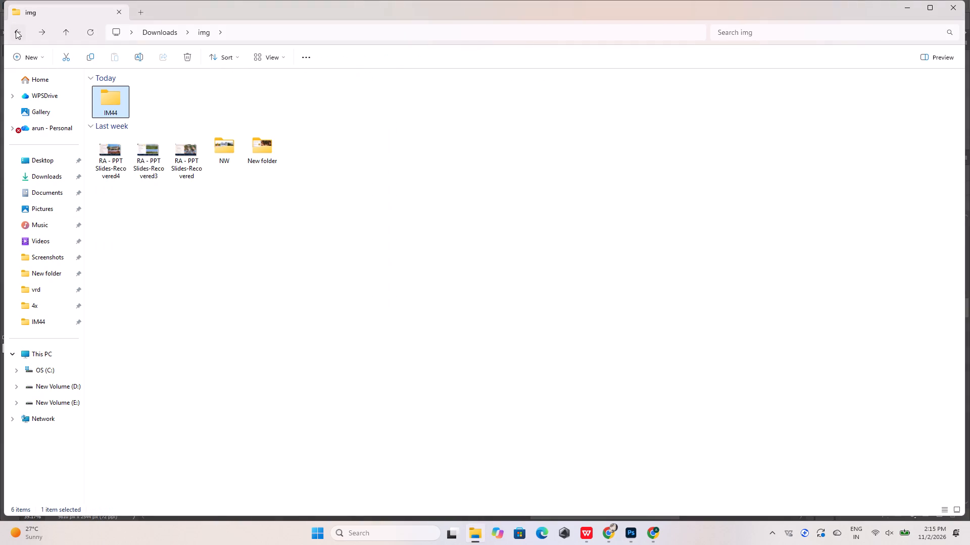
pyautogui.click(43, 173)
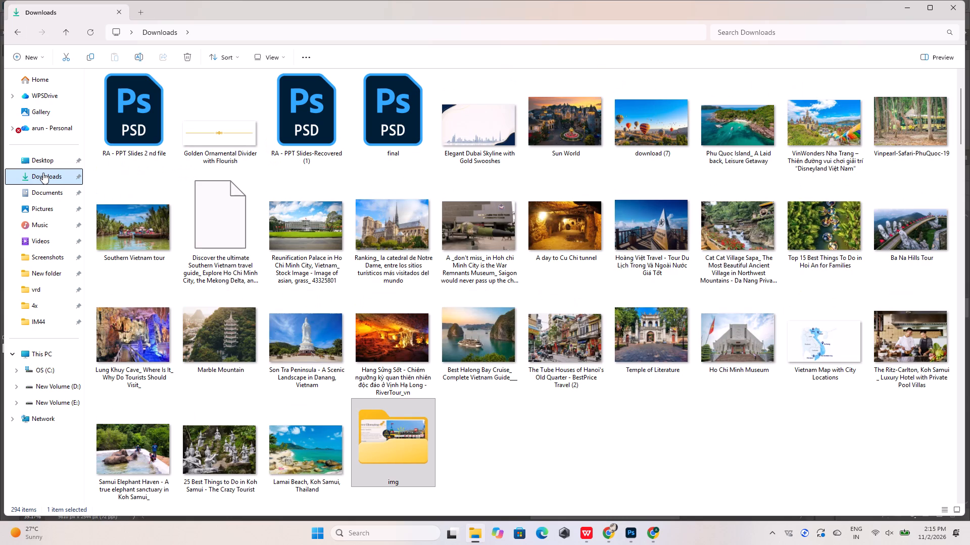
pyautogui.doubleClick(305, 122)
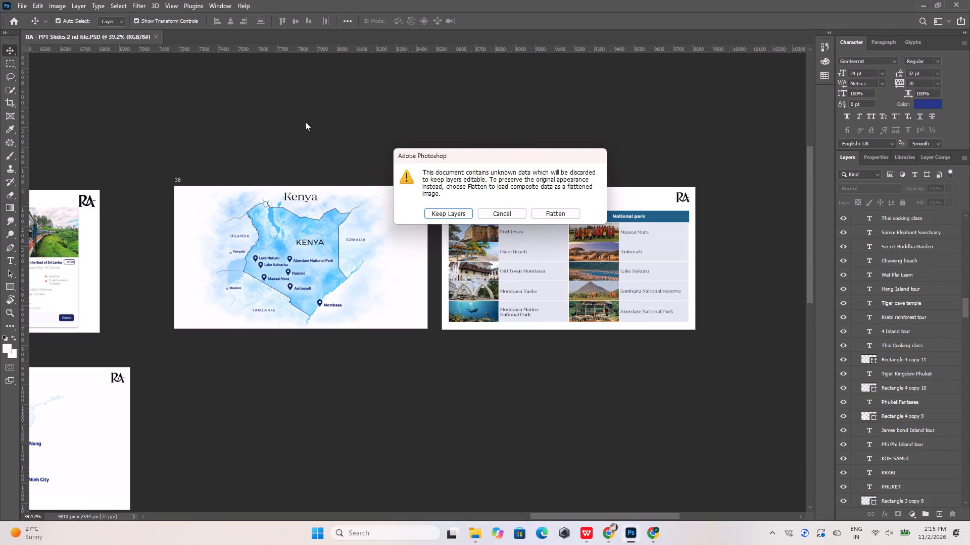
pyautogui.click(454, 216)
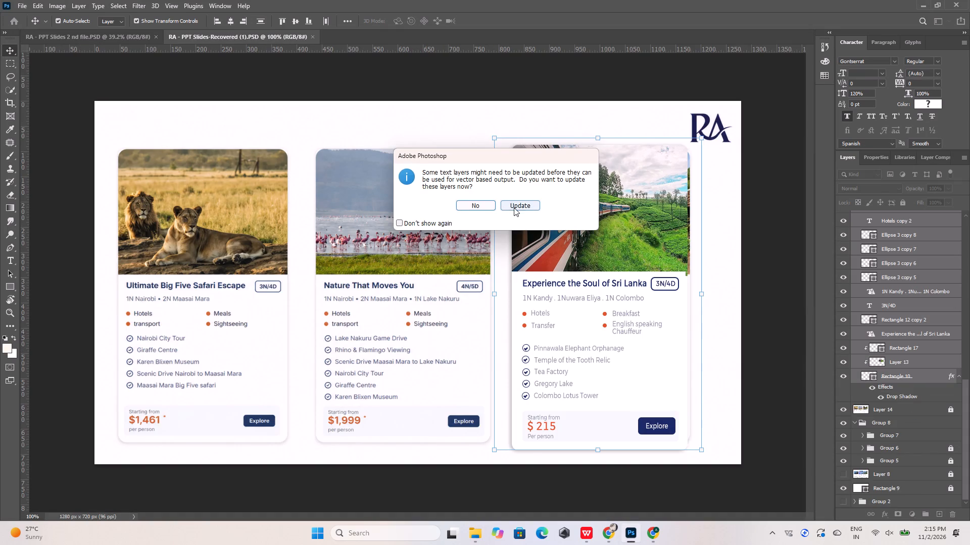
pyautogui.click(515, 207)
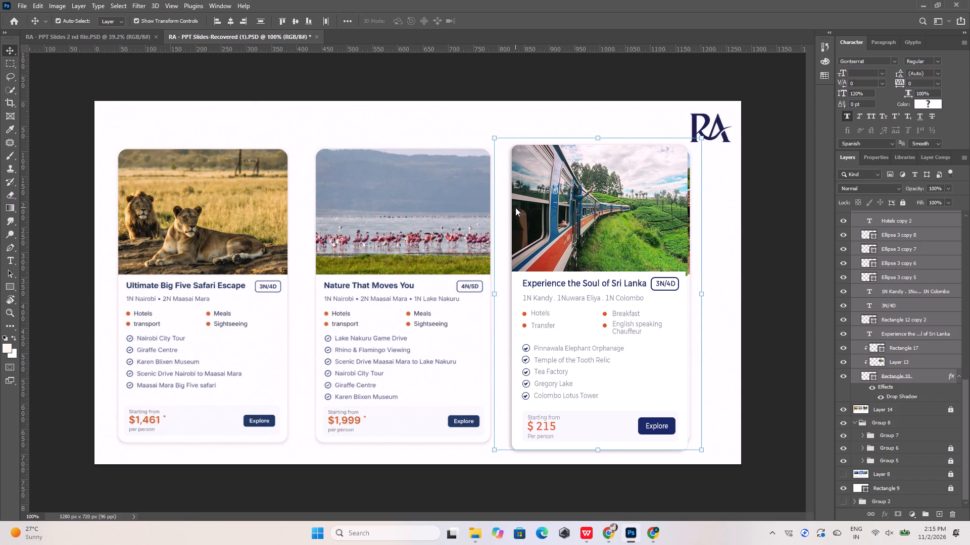
# Examine the layer groups of the package card slides by toggling their visibility, and close the document without saving.
pyautogui.scroll(20, 853, 340)
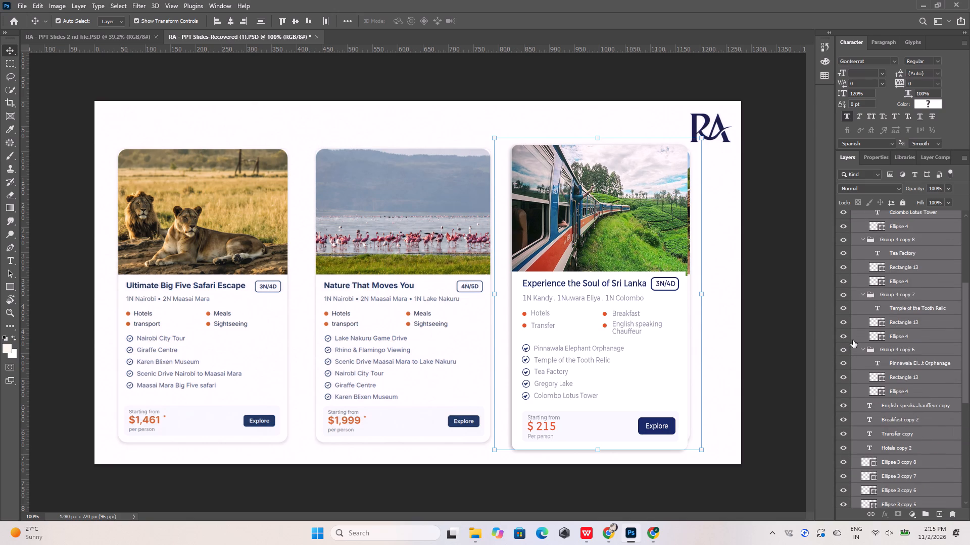
pyautogui.scroll(16, 853, 340)
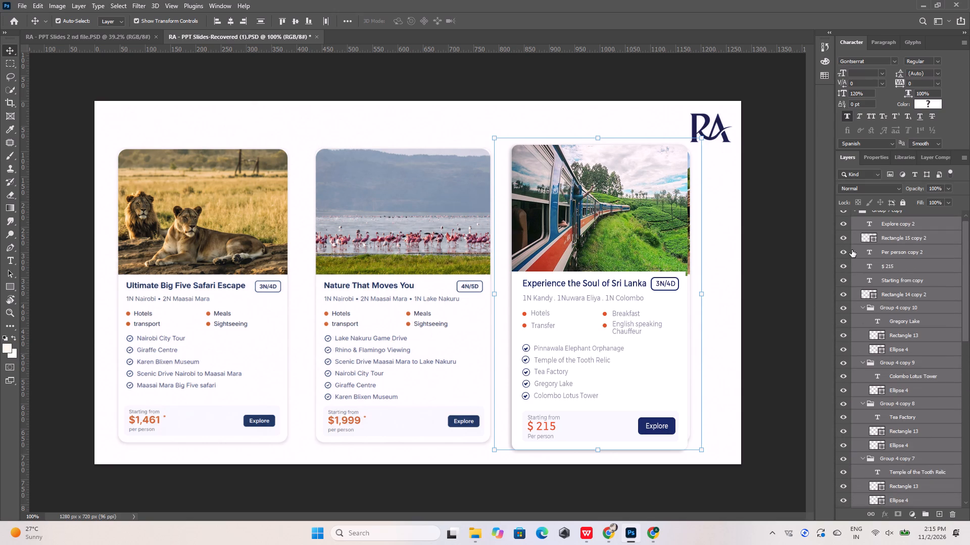
pyautogui.click(855, 216)
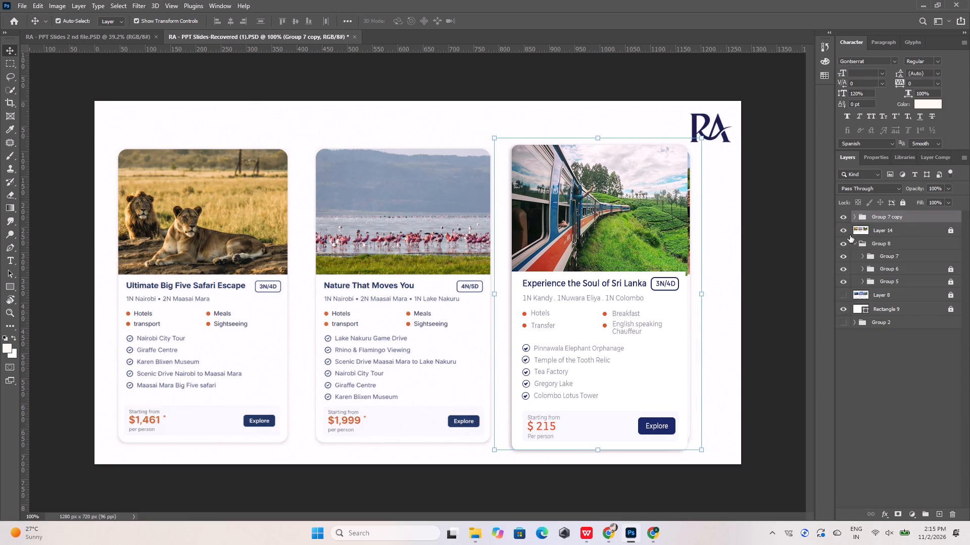
pyautogui.click(829, 243)
pyautogui.click(865, 243)
pyautogui.click(843, 217)
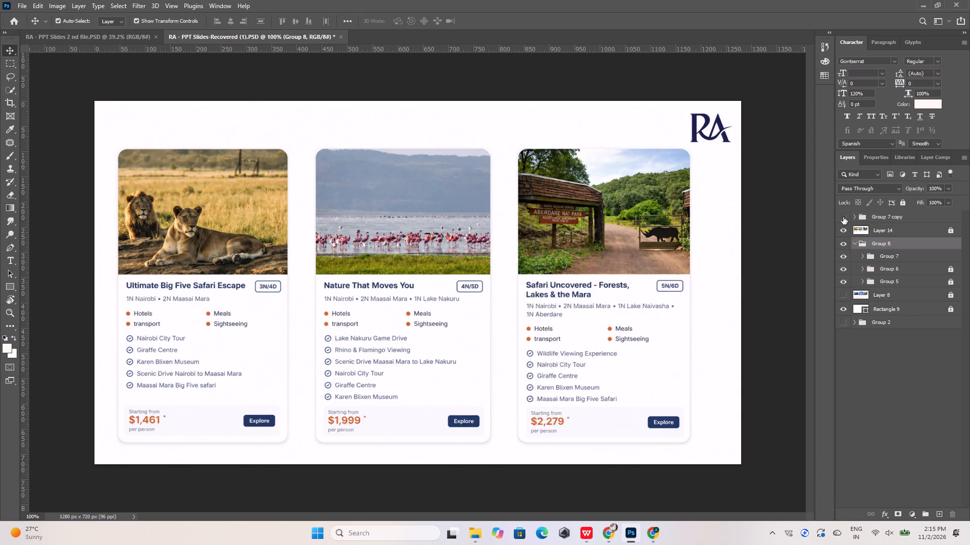
pyautogui.click(843, 217)
pyautogui.click(843, 217)
pyautogui.click(843, 232)
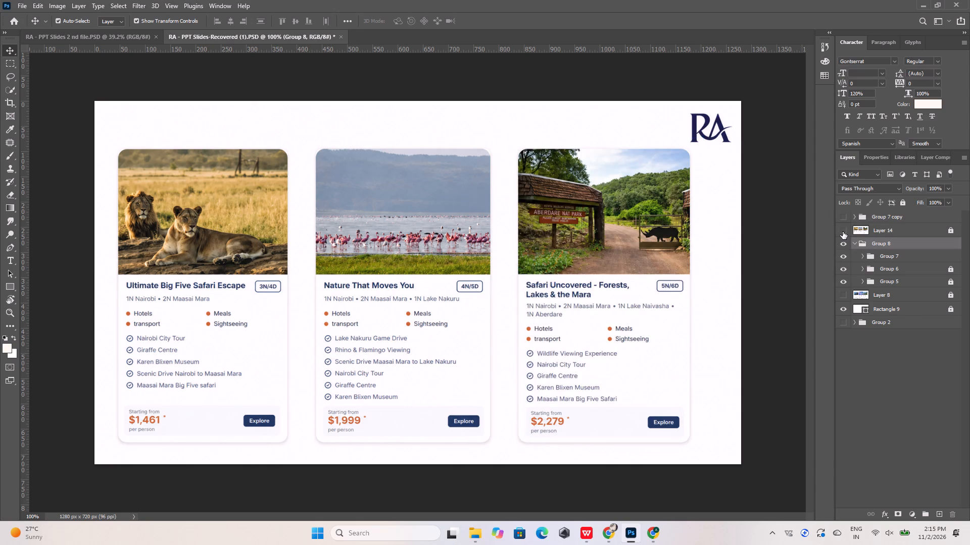
pyautogui.click(843, 243)
pyautogui.click(843, 243)
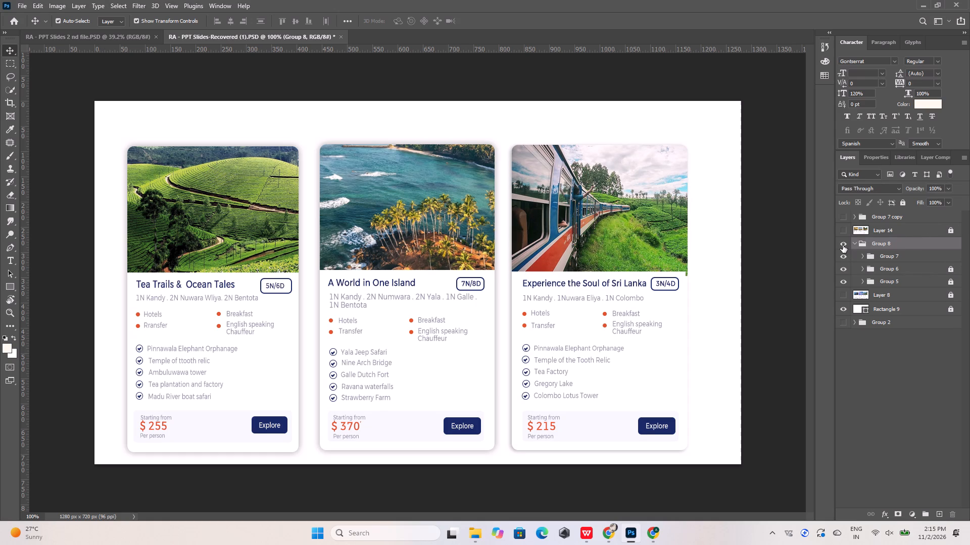
pyautogui.click(843, 245)
pyautogui.click(843, 245)
pyautogui.click(843, 260)
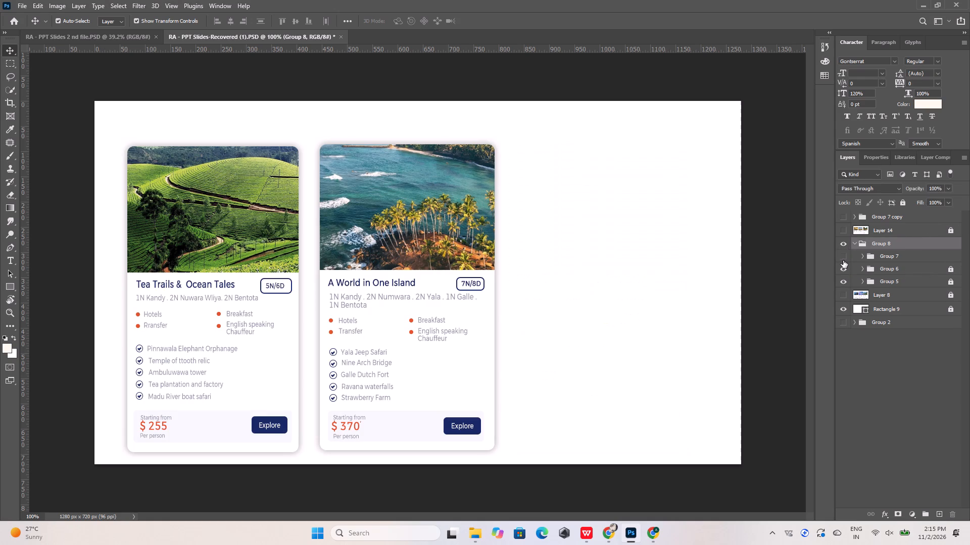
pyautogui.click(843, 260)
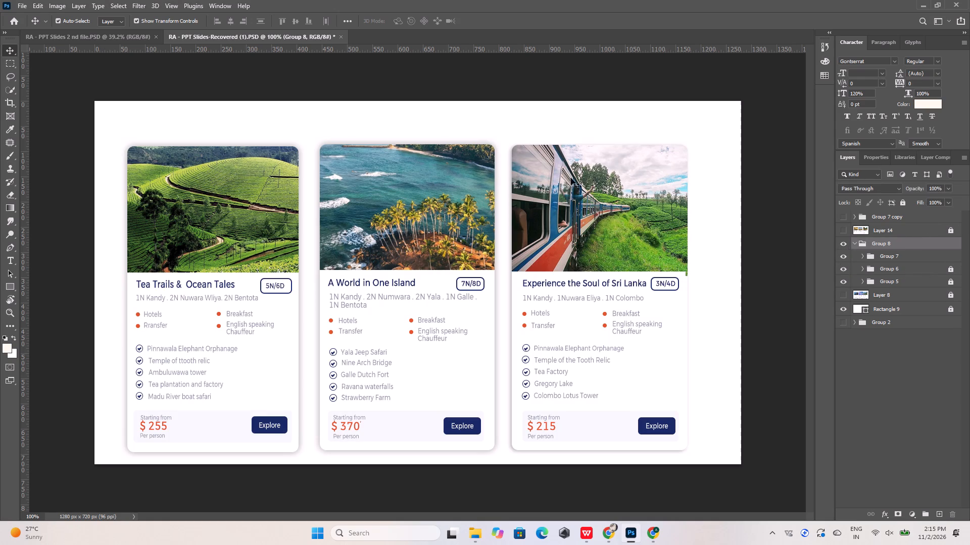
pyautogui.click(339, 37)
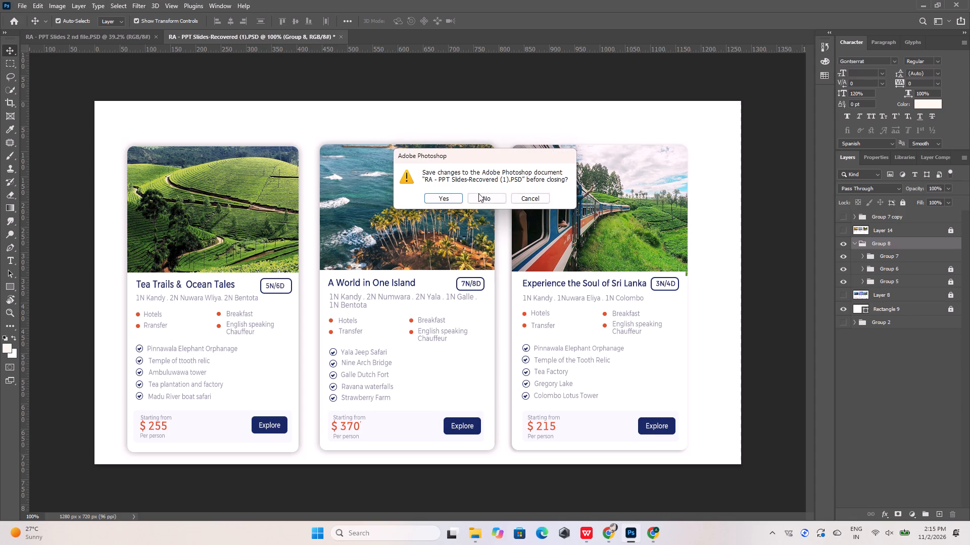
pyautogui.click(479, 195)
# Find the RA - PPT Slides-Recovered PSD in the Downloads folder and open it in Photoshop.
pyautogui.click(478, 537)
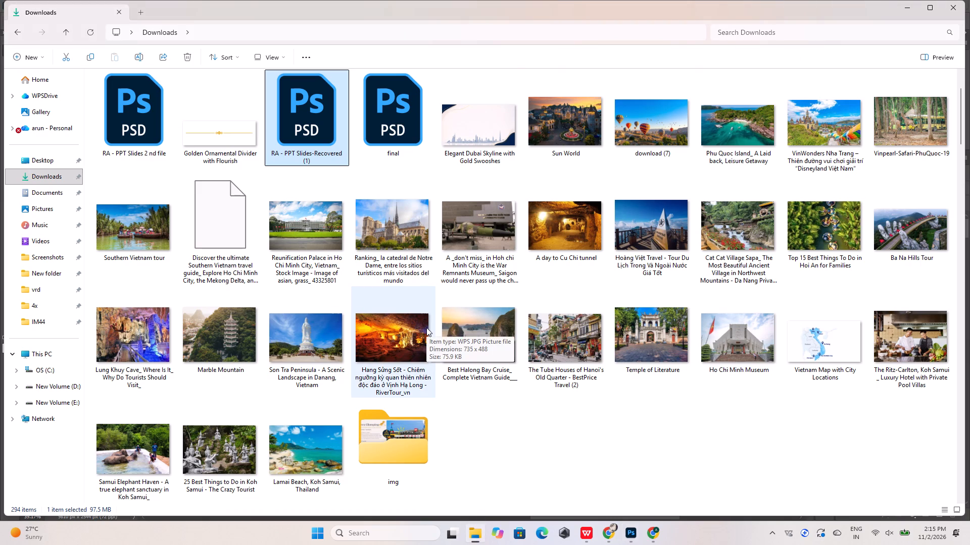
pyautogui.scroll(-3, 426, 328)
pyautogui.scroll(4, 426, 328)
pyautogui.scroll(-8, 426, 328)
pyautogui.scroll(3, 426, 328)
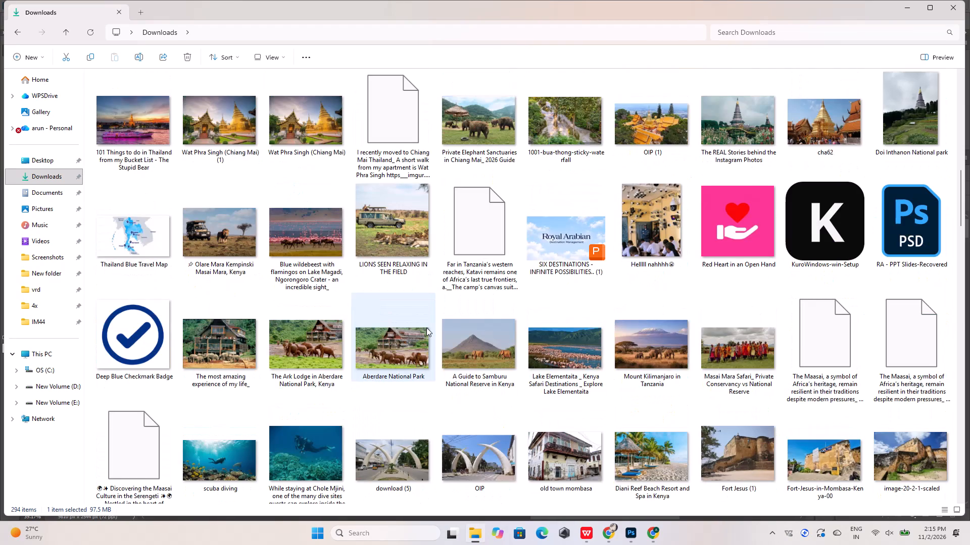
pyautogui.doubleClick(919, 229)
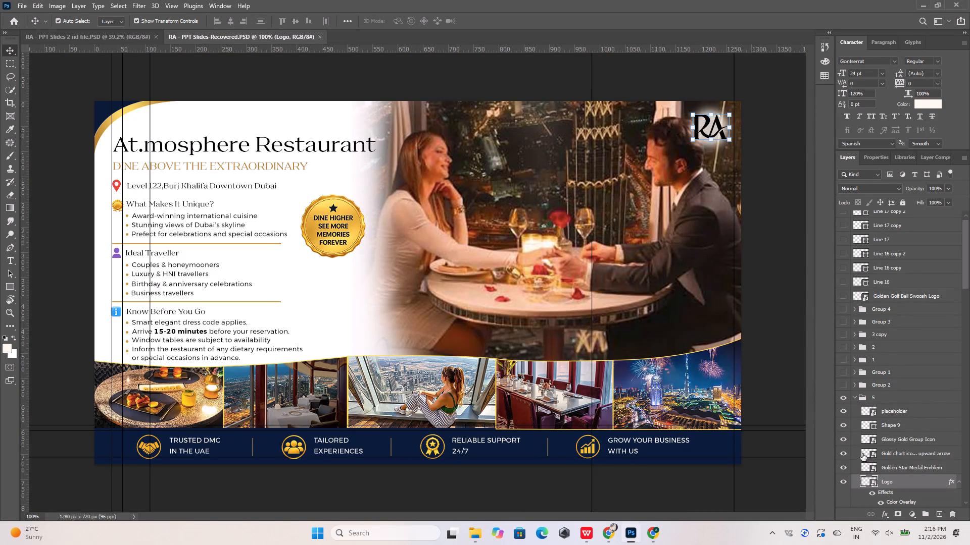
# Copy the whole At.mosphere Restaurant slide group and paste it in place into RA - PPT Slides 2 nd file.
pyautogui.scroll(8, 863, 456)
pyautogui.click(852, 405)
pyautogui.click(852, 405)
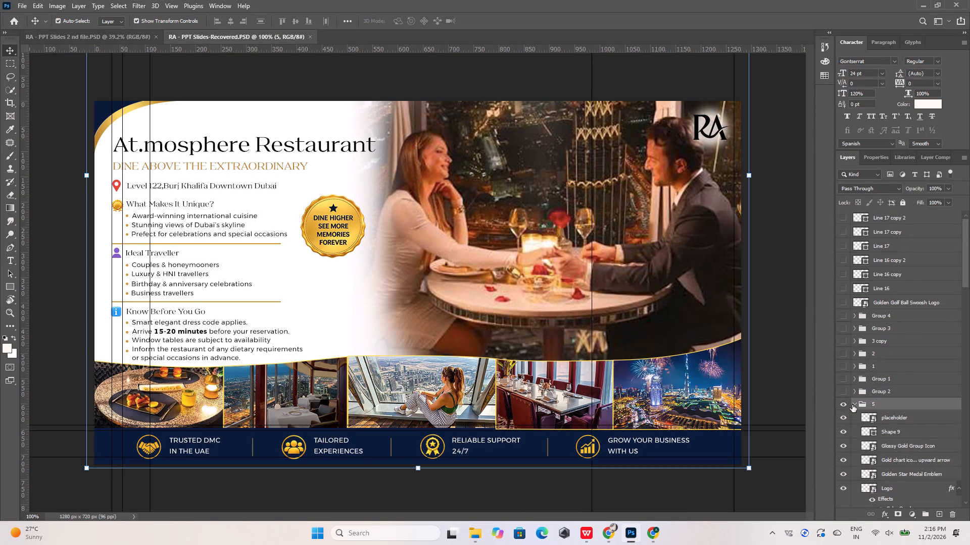
pyautogui.click(855, 405)
pyautogui.click(844, 406)
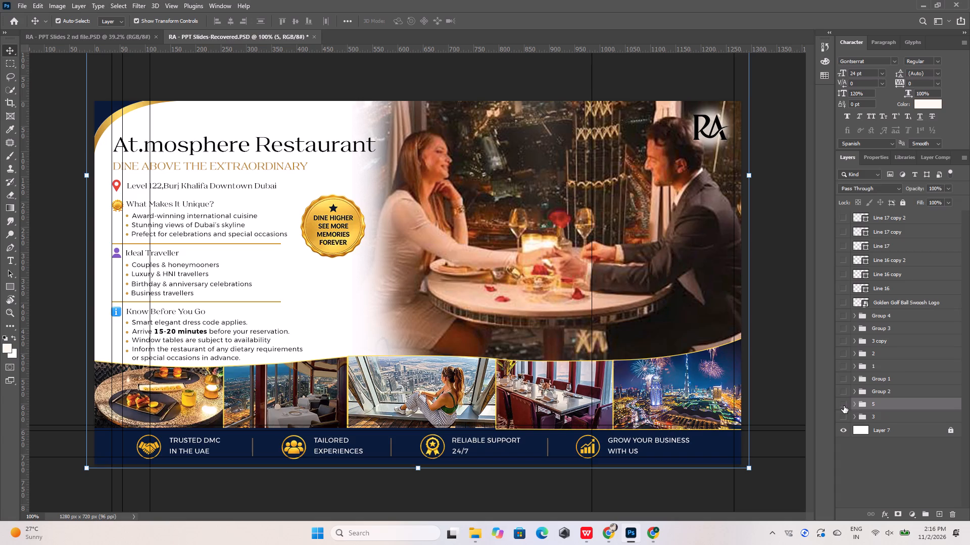
pyautogui.click(844, 406)
pyautogui.hotkey('ctrl', 'c')
pyautogui.click(131, 38)
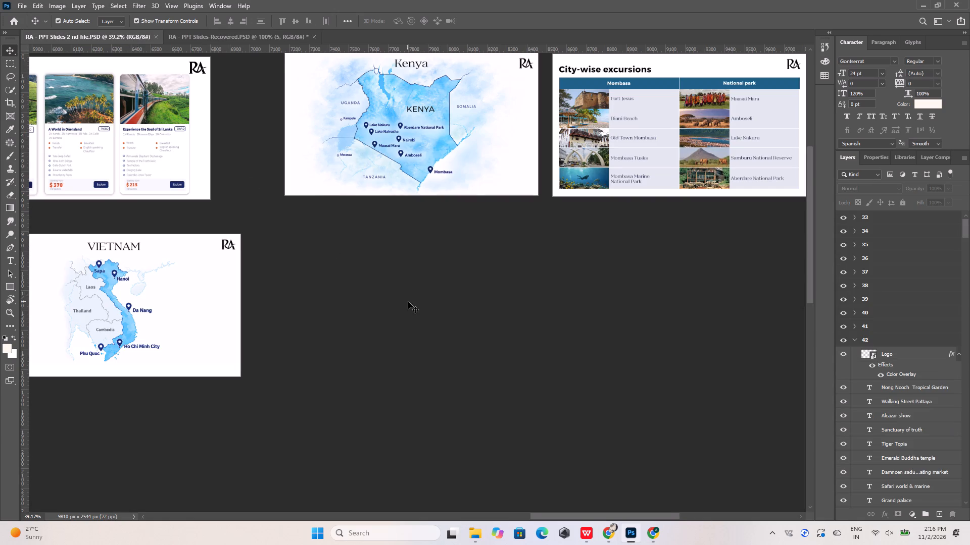
pyautogui.keyDown('alt'); pyautogui.scroll(-10, 410, 302); pyautogui.keyUp('alt')
pyautogui.click(410, 302)
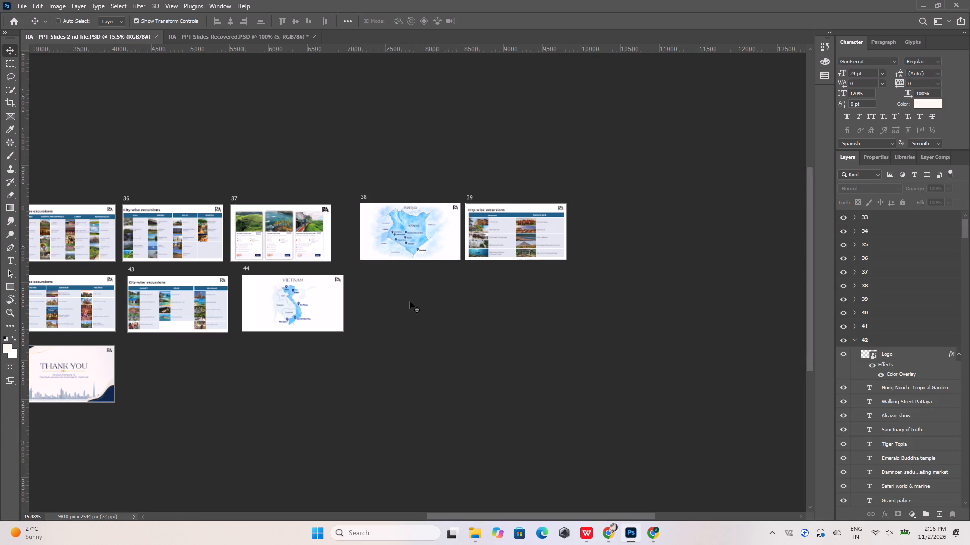
pyautogui.hotkey('ctrl', 'shift', 'v')
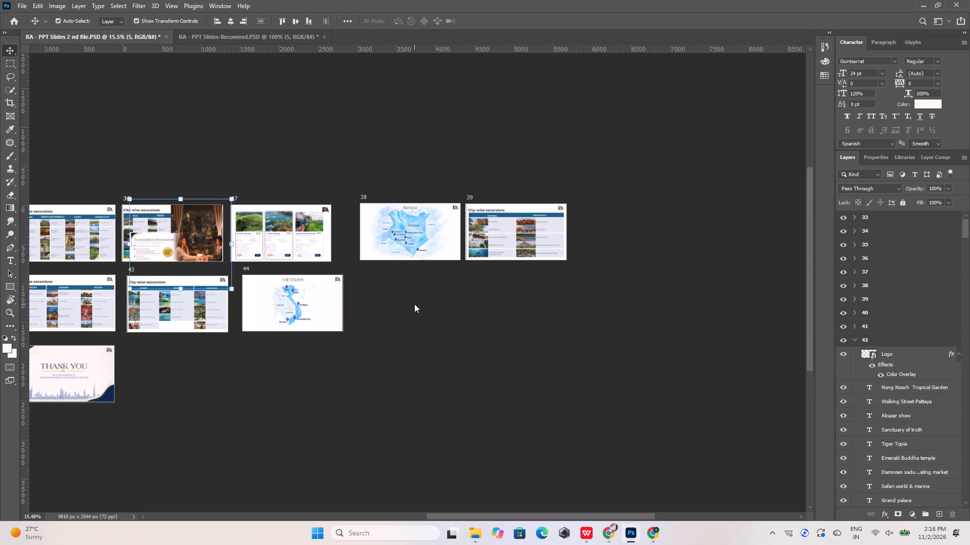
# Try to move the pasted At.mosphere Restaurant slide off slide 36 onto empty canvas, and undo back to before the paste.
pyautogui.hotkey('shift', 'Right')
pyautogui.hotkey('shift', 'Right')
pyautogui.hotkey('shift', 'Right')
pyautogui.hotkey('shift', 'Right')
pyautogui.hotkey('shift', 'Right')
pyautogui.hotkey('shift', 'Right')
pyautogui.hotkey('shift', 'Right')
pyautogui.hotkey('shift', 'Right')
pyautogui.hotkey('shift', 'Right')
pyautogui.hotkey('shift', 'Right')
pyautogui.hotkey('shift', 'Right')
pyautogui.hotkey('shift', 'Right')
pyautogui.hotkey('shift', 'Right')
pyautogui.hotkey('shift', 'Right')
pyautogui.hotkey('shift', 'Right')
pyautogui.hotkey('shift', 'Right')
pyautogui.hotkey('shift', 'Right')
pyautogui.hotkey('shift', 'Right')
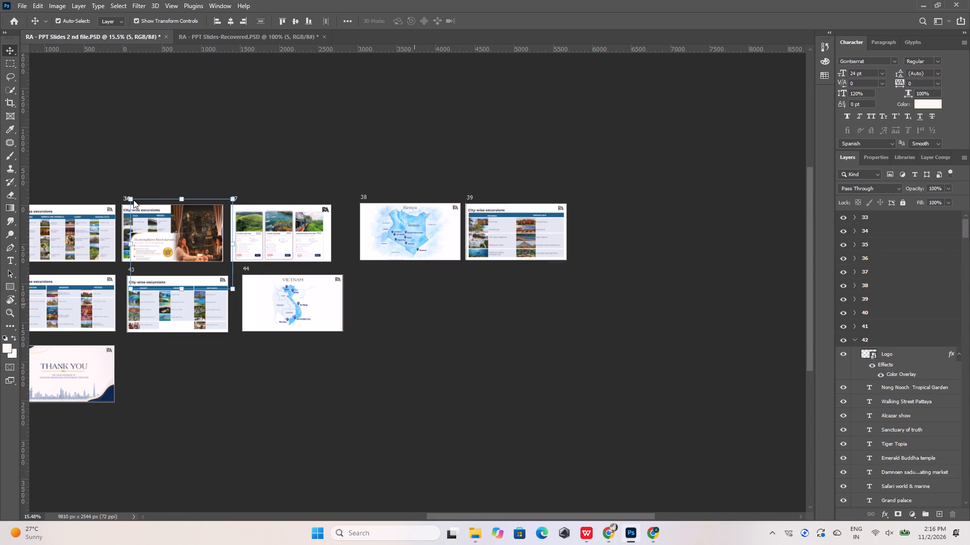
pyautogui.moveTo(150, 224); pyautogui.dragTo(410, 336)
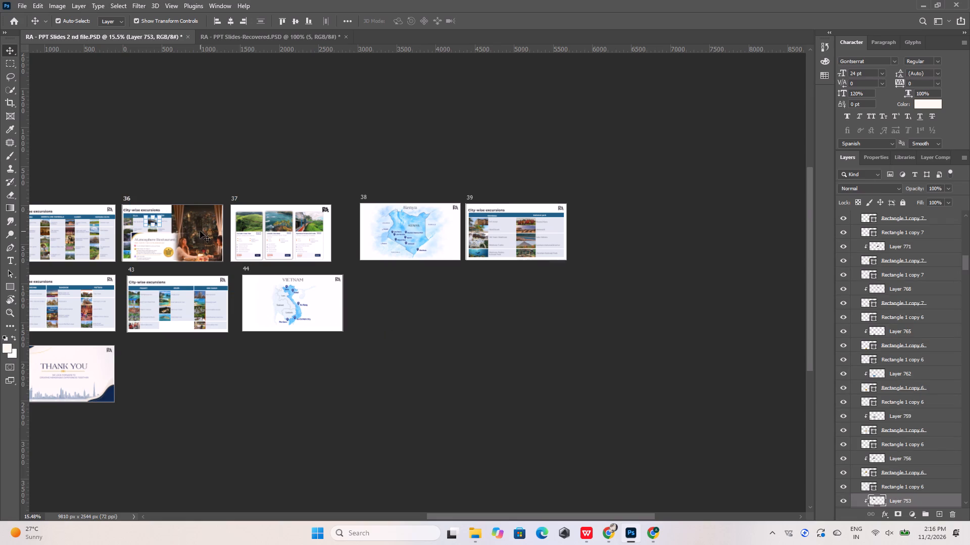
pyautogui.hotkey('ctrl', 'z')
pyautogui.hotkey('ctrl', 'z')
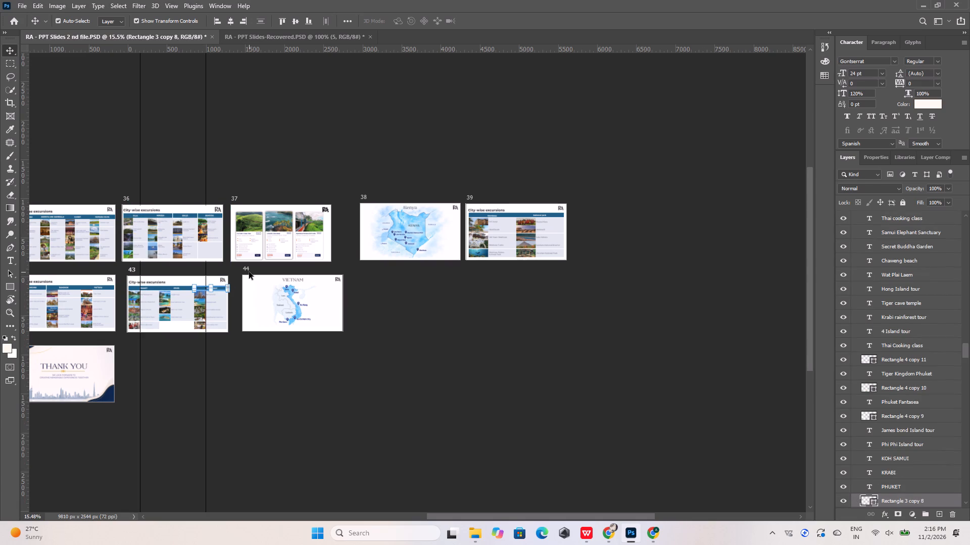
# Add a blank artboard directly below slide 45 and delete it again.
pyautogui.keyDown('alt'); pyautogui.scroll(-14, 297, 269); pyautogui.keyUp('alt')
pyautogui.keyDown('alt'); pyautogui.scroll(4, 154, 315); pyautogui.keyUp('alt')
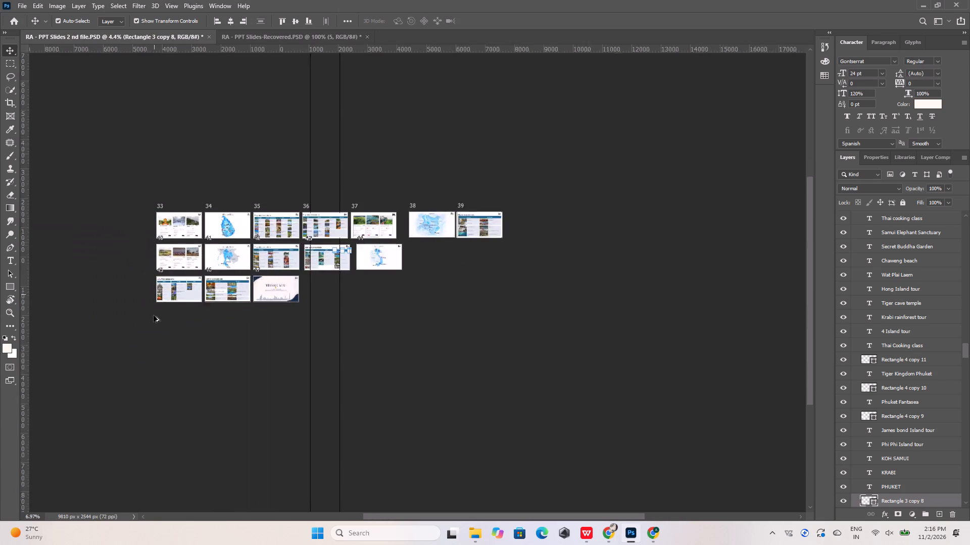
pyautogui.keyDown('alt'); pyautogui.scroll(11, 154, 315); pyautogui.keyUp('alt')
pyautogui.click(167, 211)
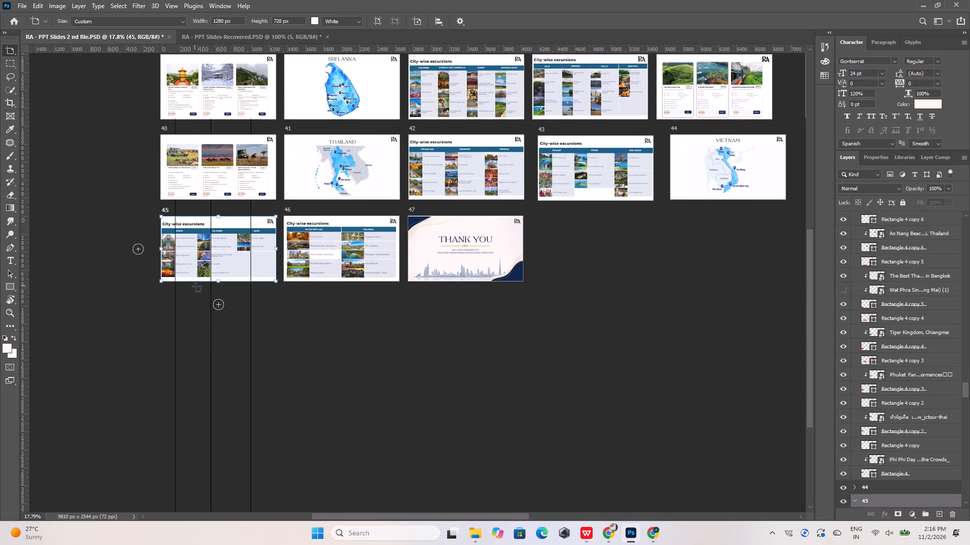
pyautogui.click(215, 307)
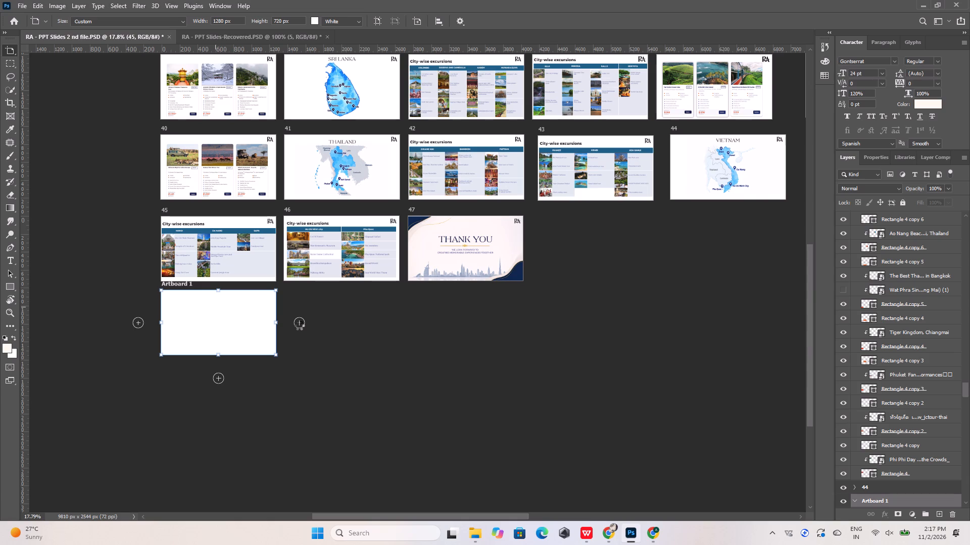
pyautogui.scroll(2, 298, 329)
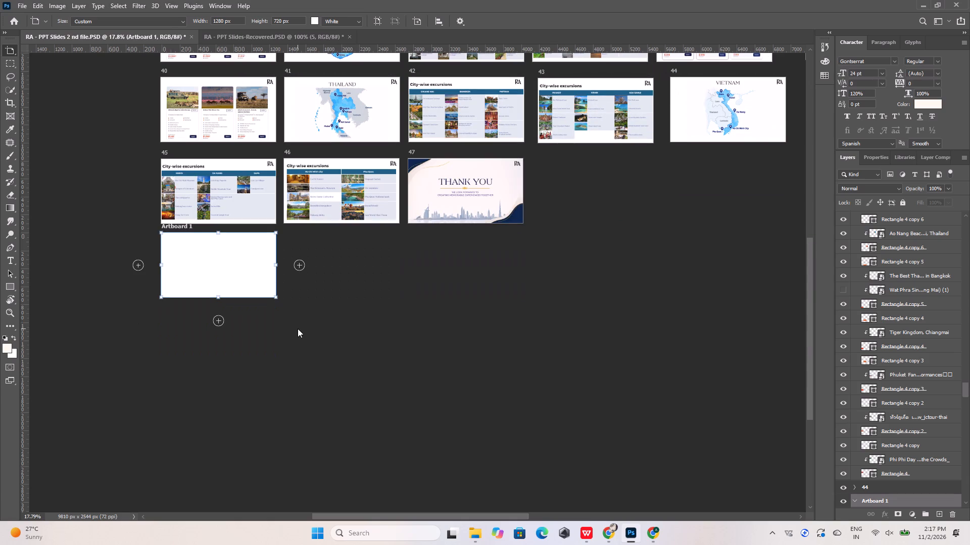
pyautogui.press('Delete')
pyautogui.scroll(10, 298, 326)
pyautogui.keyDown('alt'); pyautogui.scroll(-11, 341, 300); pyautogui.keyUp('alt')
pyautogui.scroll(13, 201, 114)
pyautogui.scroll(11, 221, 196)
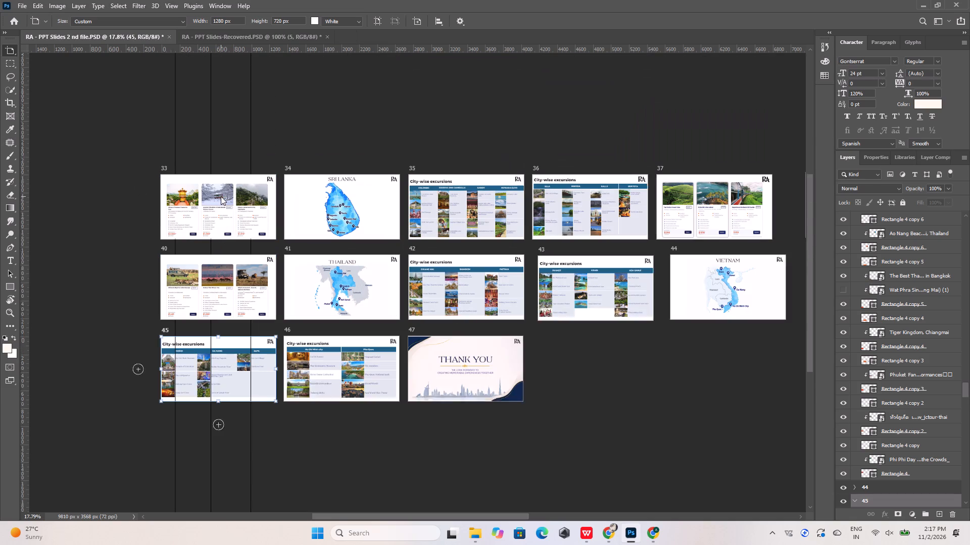
# Add a row of seven blank white 1280 × 720 px artboards above the row of slides 33 to 39.
pyautogui.scroll(15, 221, 196)
pyautogui.click(164, 296)
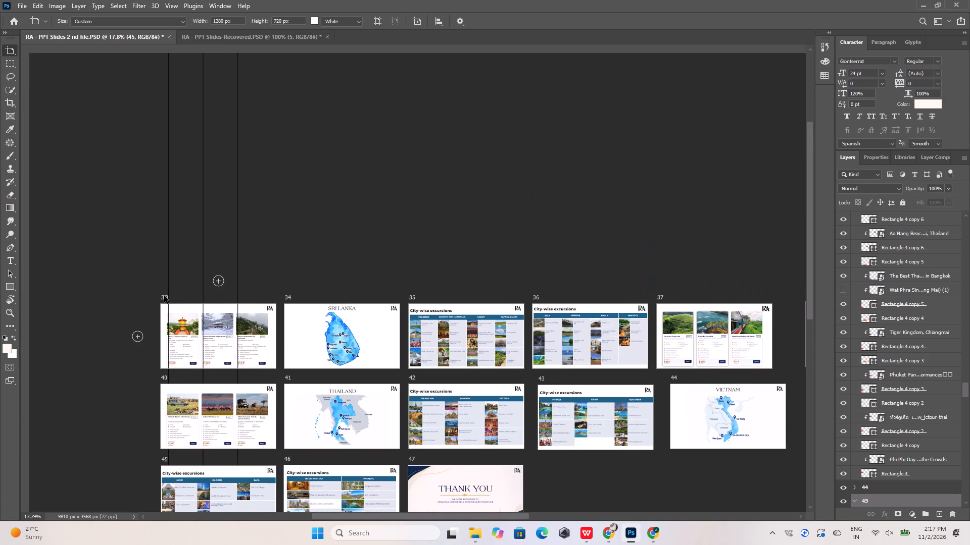
pyautogui.click(220, 284)
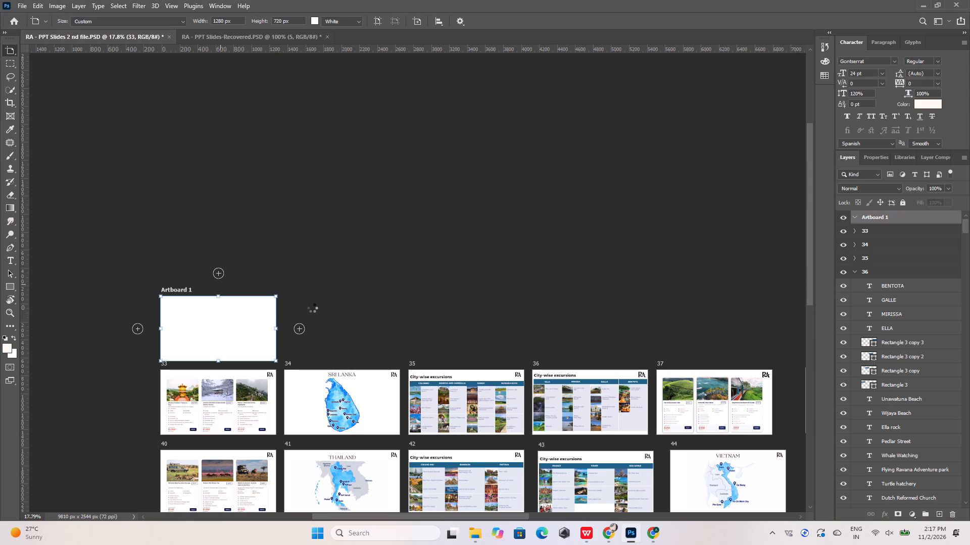
pyautogui.click(301, 333)
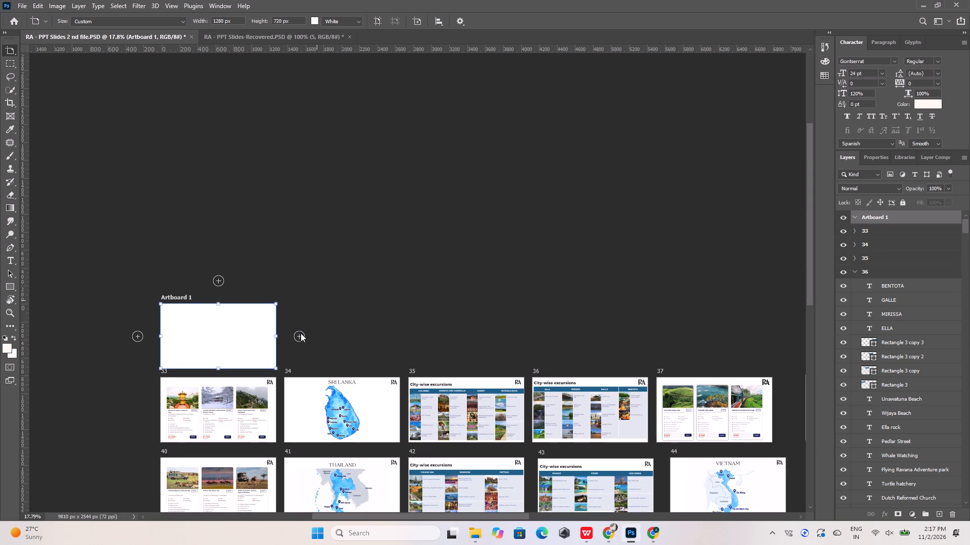
pyautogui.click(306, 335)
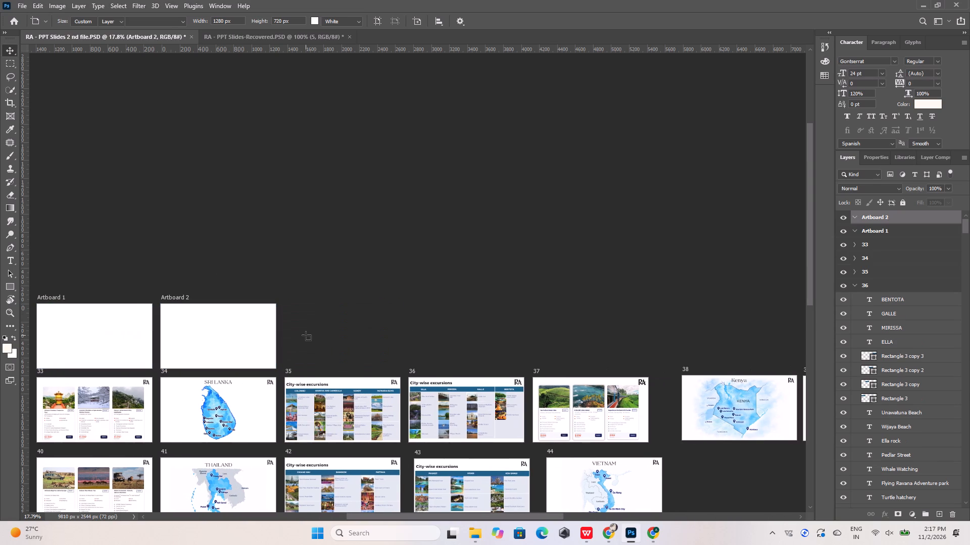
pyautogui.rightClick(186, 304)
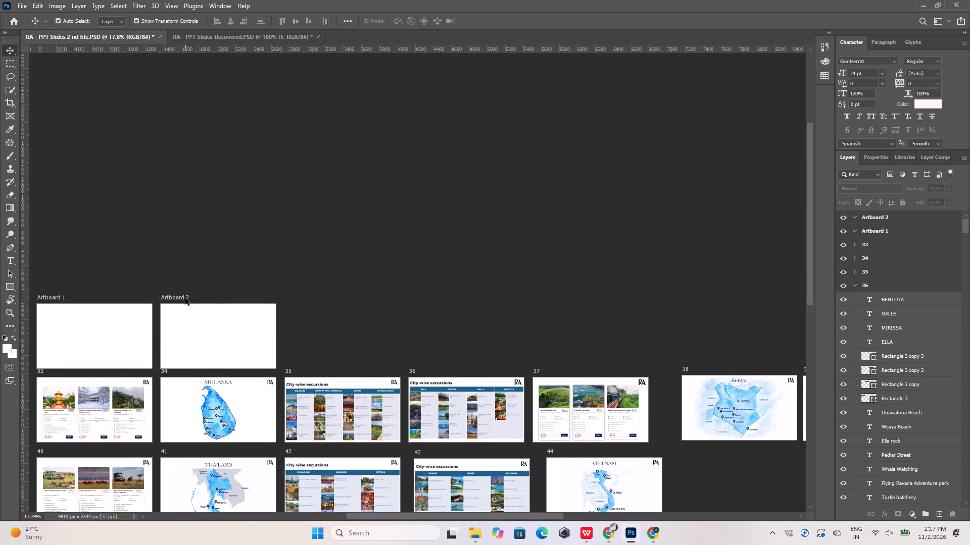
pyautogui.click(185, 298)
pyautogui.click(299, 336)
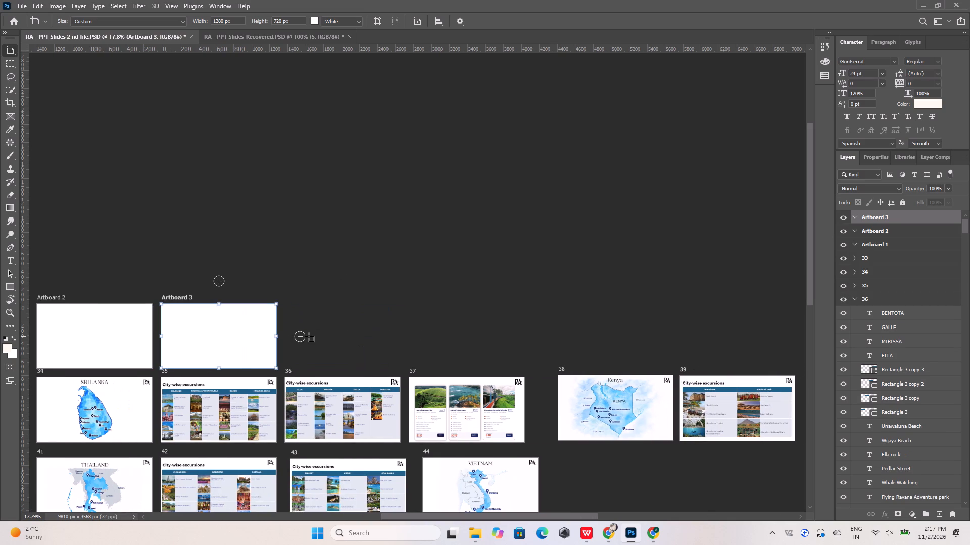
pyautogui.click(301, 339)
pyautogui.click(301, 337)
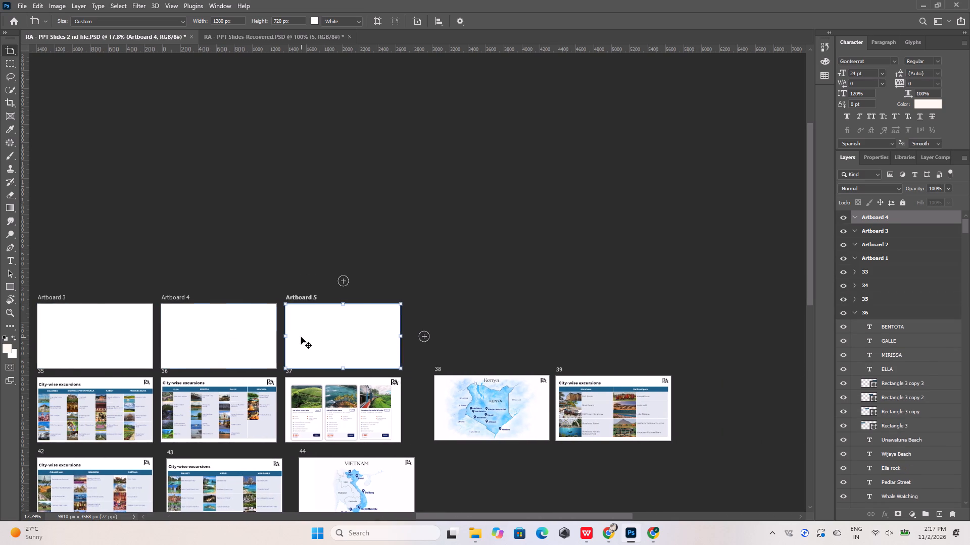
pyautogui.click(304, 337)
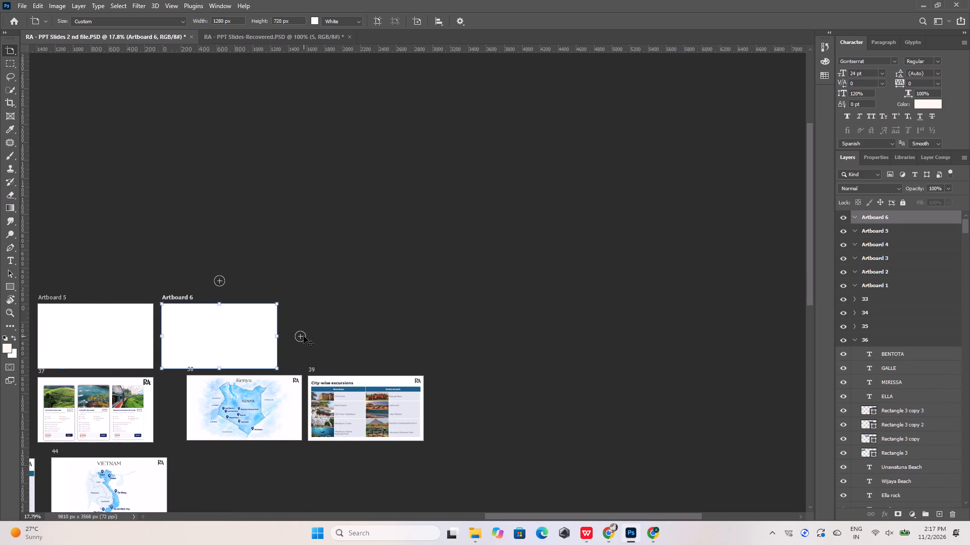
pyautogui.click(304, 336)
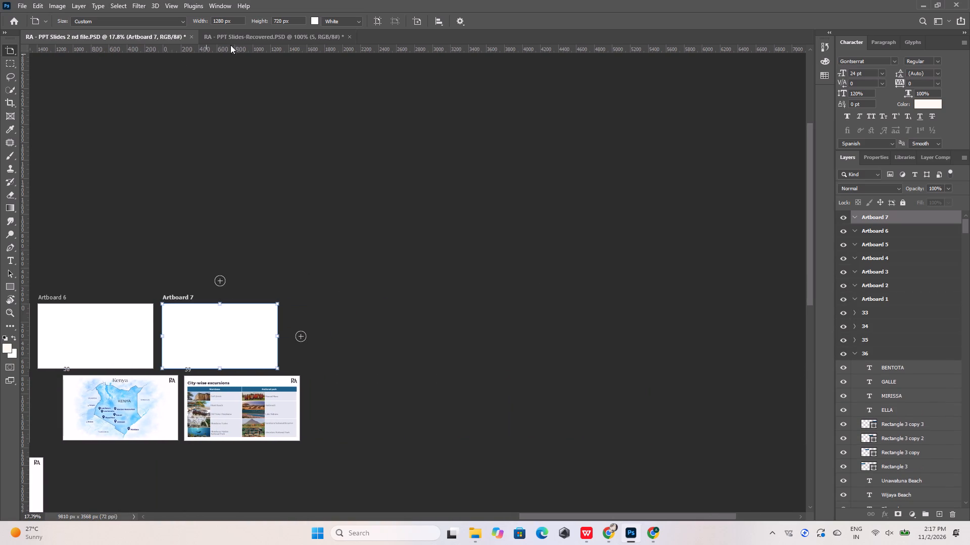
# Clear all vertical and horizontal guides from the At.mosphere Restaurant slide in RA - PPT Slides-Recovered.
pyautogui.click(238, 36)
pyautogui.press('v')
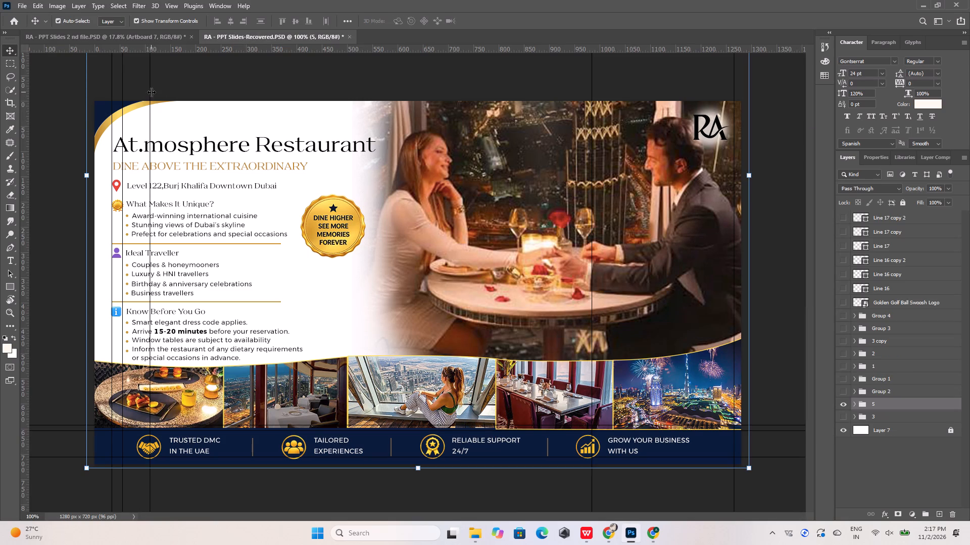
pyautogui.moveTo(151, 91); pyautogui.dragTo(0, 100)
pyautogui.moveTo(123, 81); pyautogui.dragTo(9, 96)
pyautogui.moveTo(113, 81); pyautogui.dragTo(7, 109)
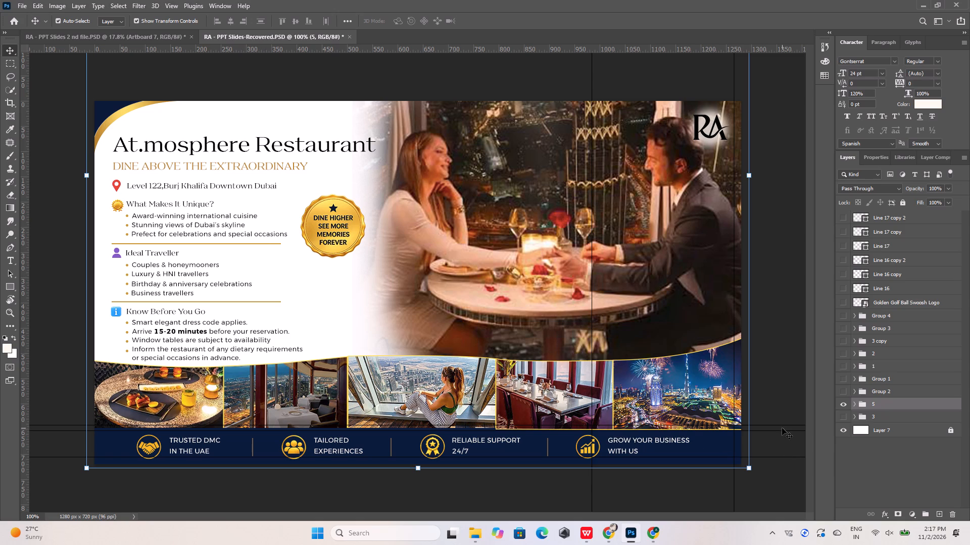
pyautogui.moveTo(782, 425); pyautogui.dragTo(806, 15)
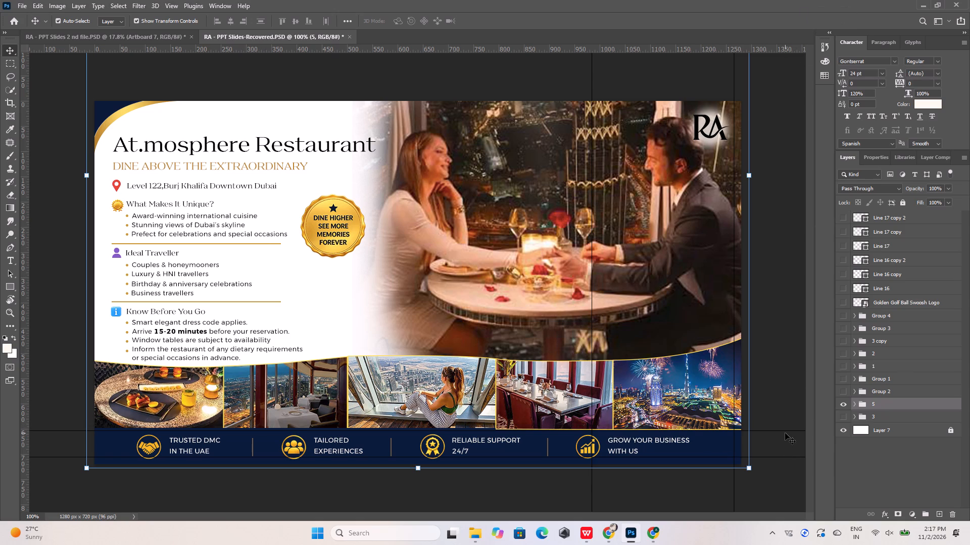
pyautogui.moveTo(785, 431); pyautogui.dragTo(768, 0)
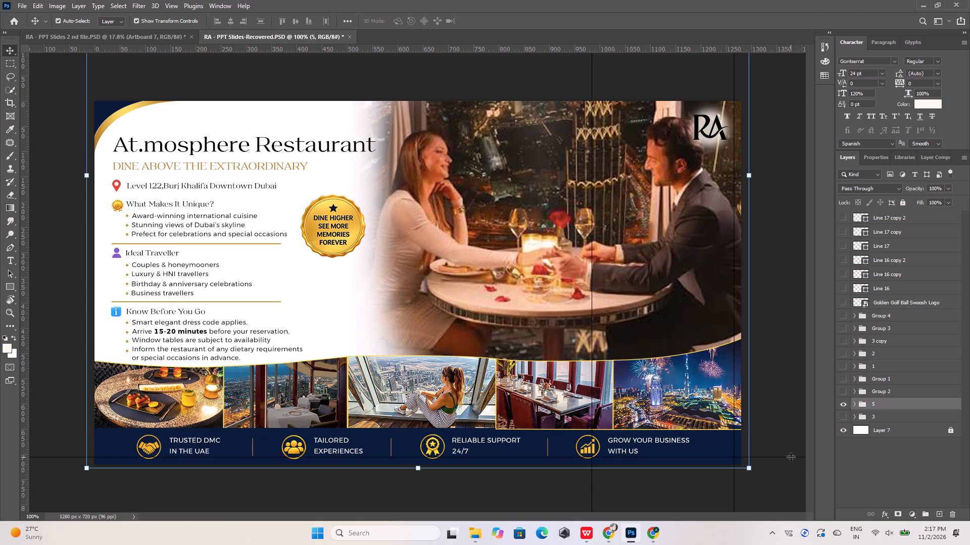
pyautogui.moveTo(791, 457); pyautogui.dragTo(758, 0)
pyautogui.moveTo(733, 485); pyautogui.dragTo(0, 539)
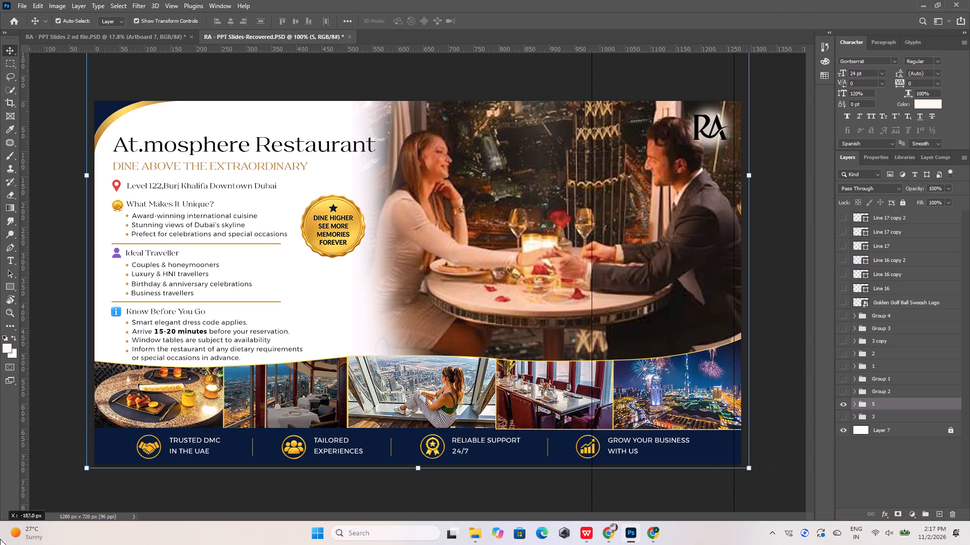
pyautogui.moveTo(0, 539); pyautogui.dragTo(0, 540)
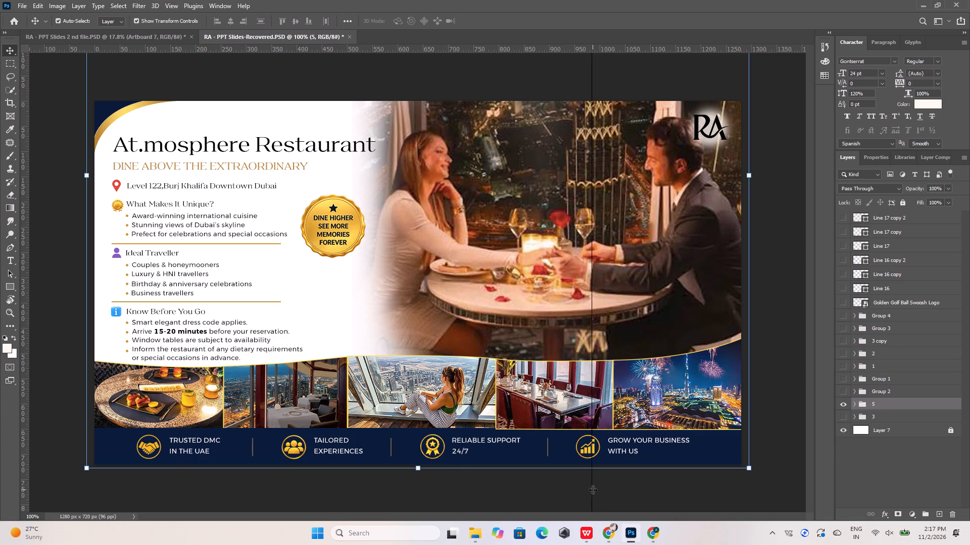
pyautogui.moveTo(593, 489); pyautogui.dragTo(0, 414)
# Copy all the layers of the At.mosphere Restaurant slide and paste them in place onto Artboard 1 in RA - PPT Slides 2 nd file.
pyautogui.moveTo(57, 84); pyautogui.dragTo(205, 284)
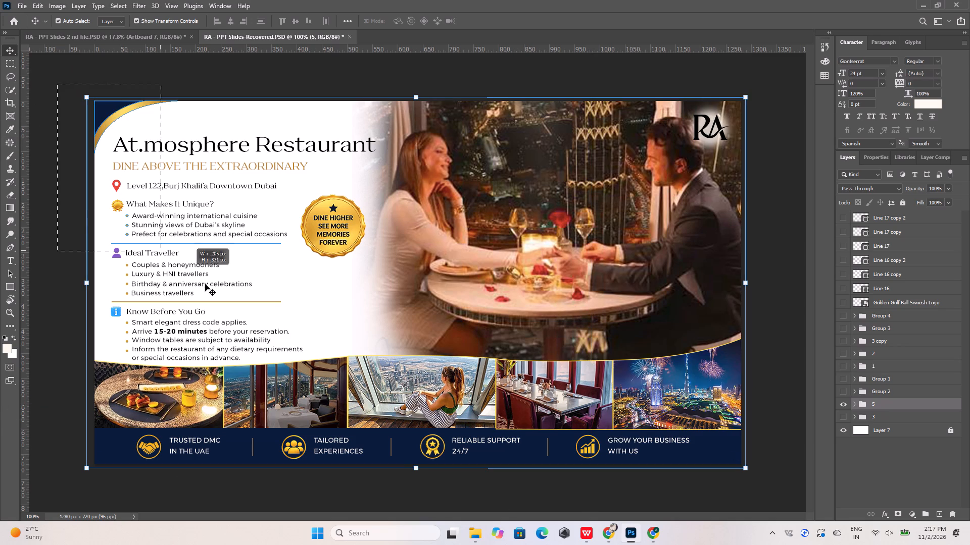
pyautogui.moveTo(205, 284); pyautogui.dragTo(760, 473)
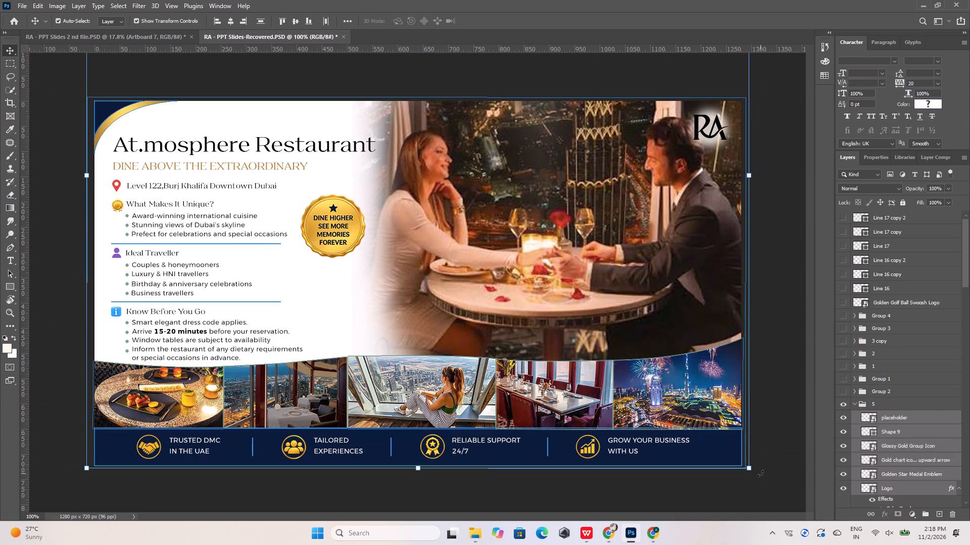
pyautogui.hotkey('ctrl', 'c')
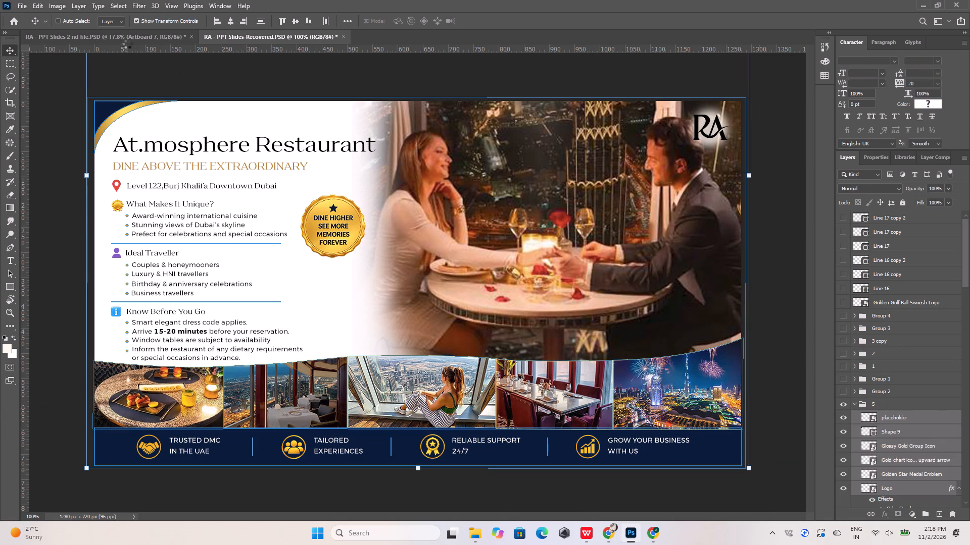
pyautogui.click(130, 37)
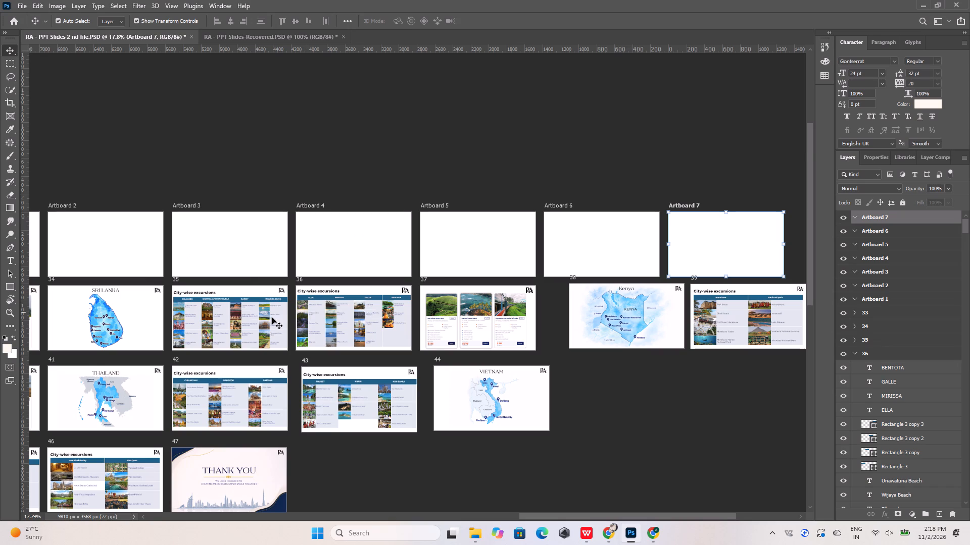
pyautogui.keyDown('alt'); pyautogui.scroll(-10, 426, 323); pyautogui.keyUp('alt')
pyautogui.keyDown('alt'); pyautogui.scroll(15, 213, 282); pyautogui.keyUp('alt')
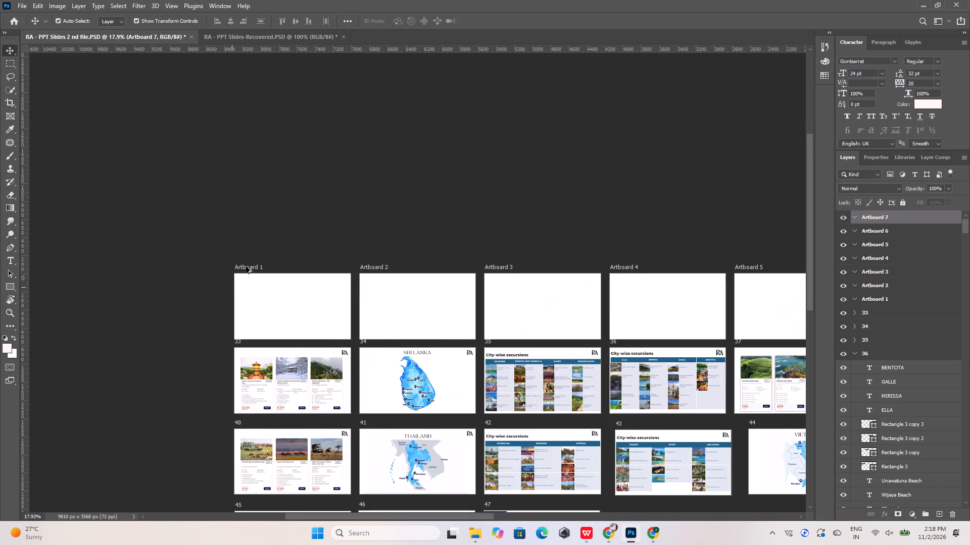
pyautogui.click(246, 266)
pyautogui.click(252, 322)
pyautogui.hotkey('ctrl', 'shift', 'v')
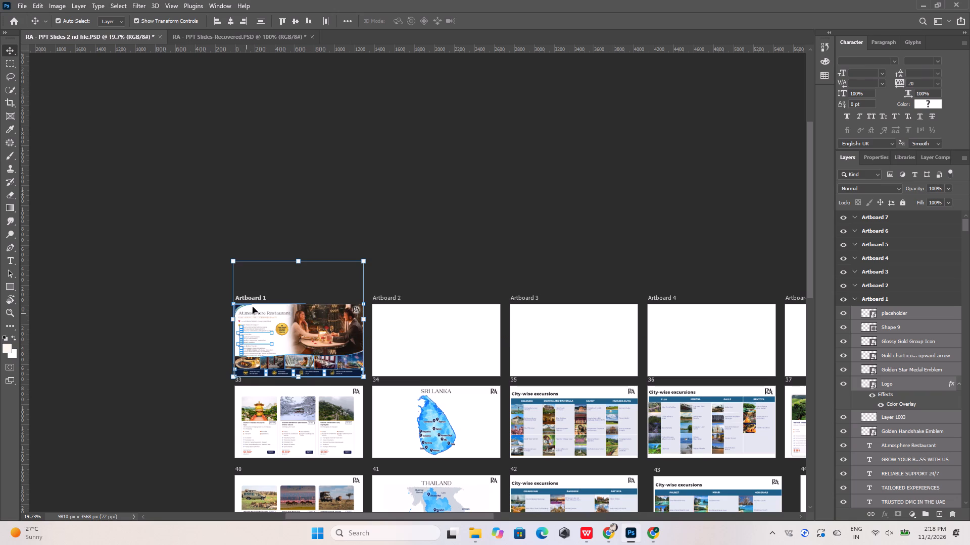
# Collapse Artboard 1's layer list and make Artboard 2 the active artboard in RA - PPT Slides 2 nd file.
pyautogui.click(856, 299)
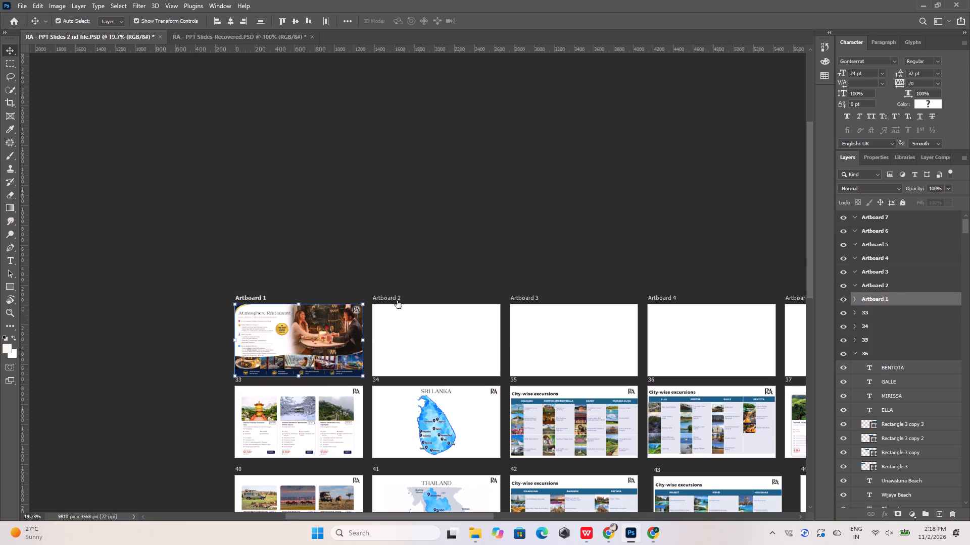
pyautogui.click(396, 298)
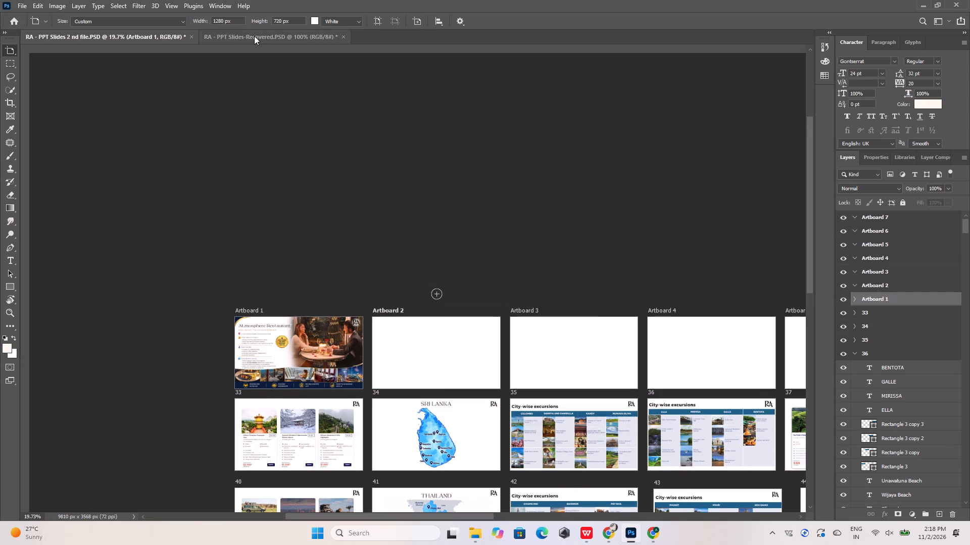
# In RA - PPT Slides-Recovered, collapse and hide group 5, keep group 3 hidden, and show Group 2 with the T-rex Glamping slide.
pyautogui.click(254, 36)
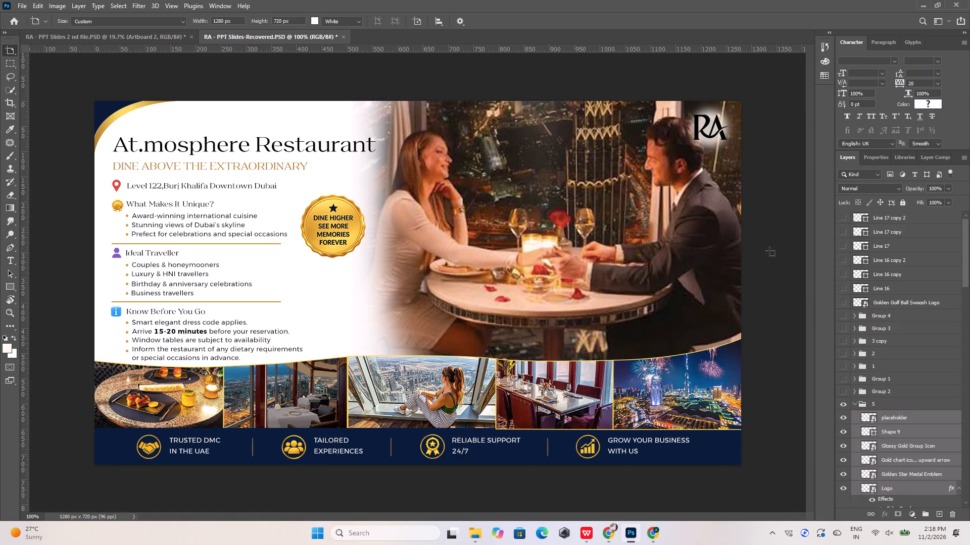
pyautogui.click(854, 404)
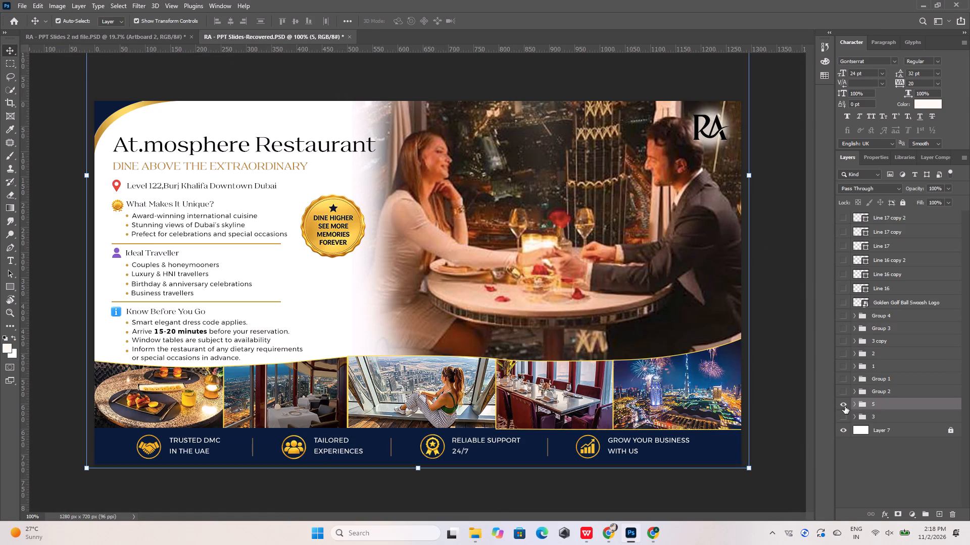
pyautogui.click(845, 406)
pyautogui.click(844, 418)
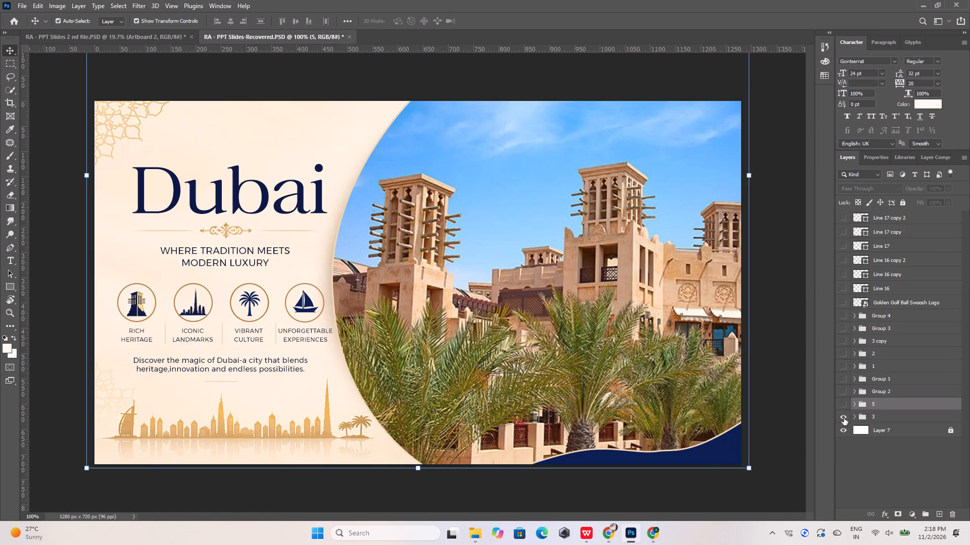
pyautogui.click(844, 418)
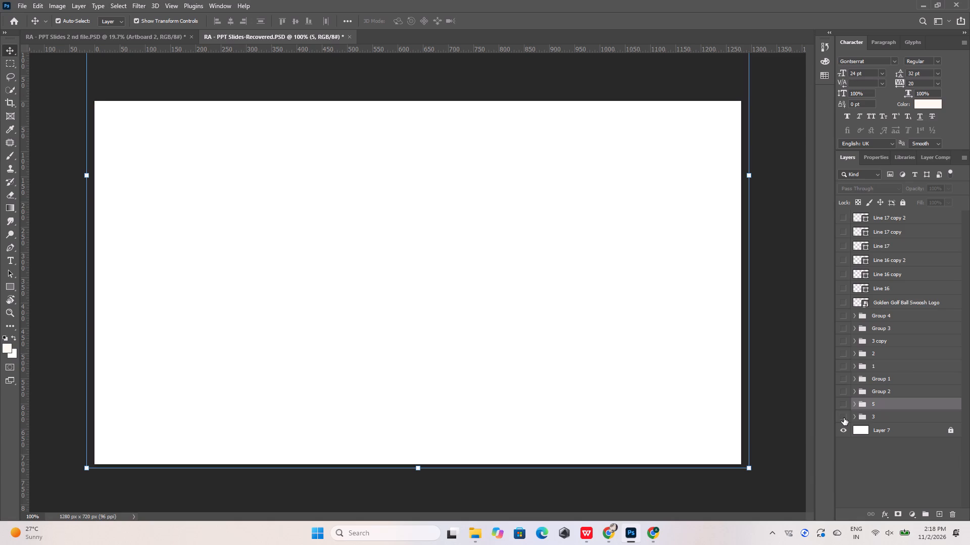
pyautogui.click(844, 392)
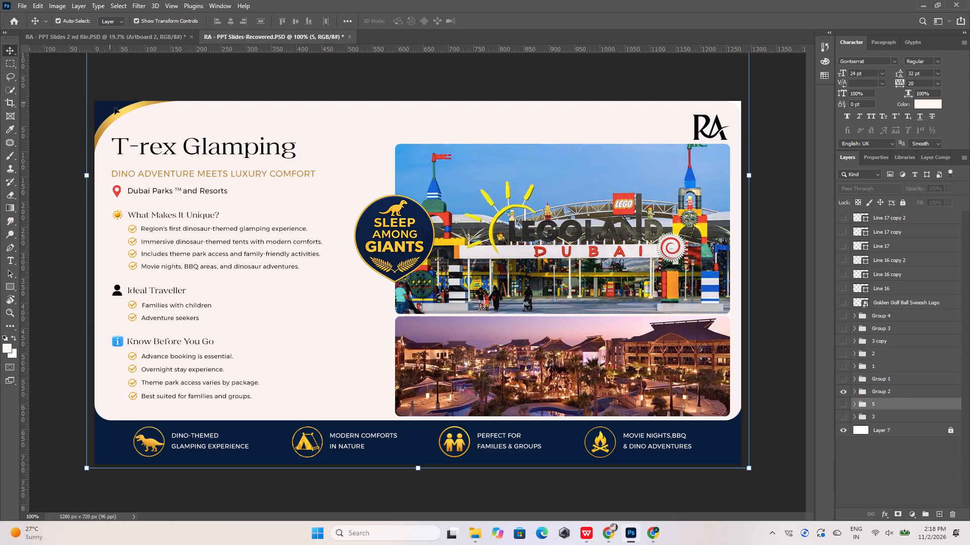
# Narrow the Legoland photo's rounded rectangle from its outer side to about 87% width, keeping its height.
pyautogui.keyDown('alt'); pyautogui.scroll(-6, 282, 177); pyautogui.keyUp('alt')
pyautogui.click(688, 213)
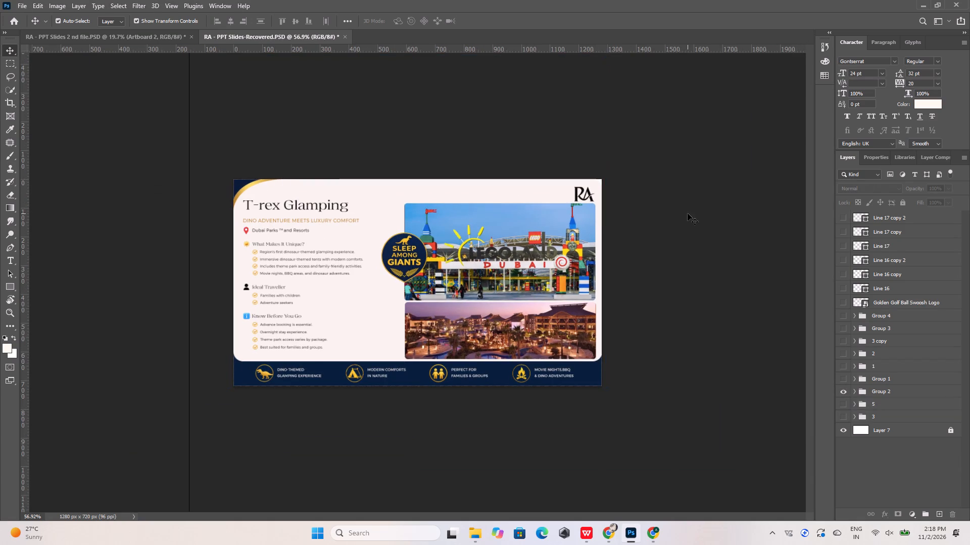
pyautogui.keyDown('alt'); pyautogui.scroll(6, 595, 219); pyautogui.keyUp('alt')
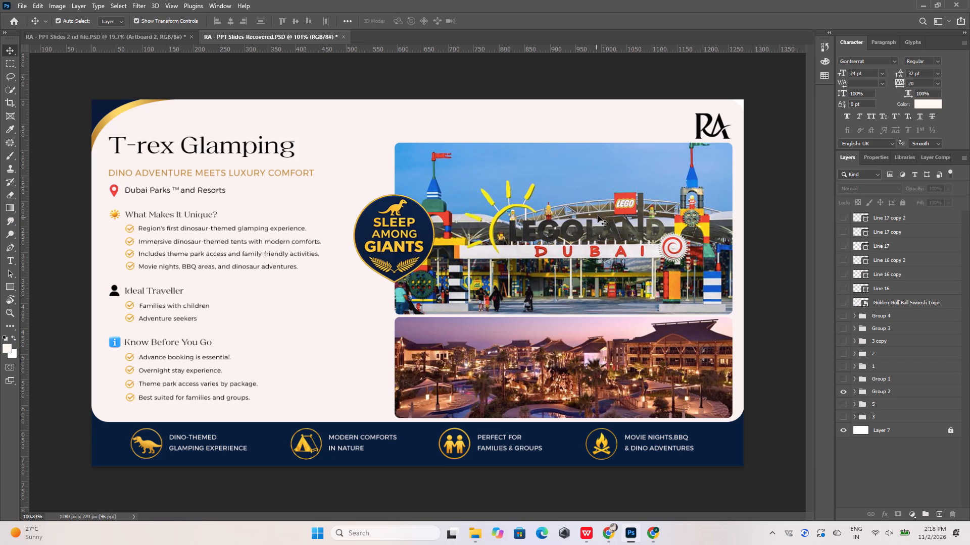
pyautogui.click(591, 182)
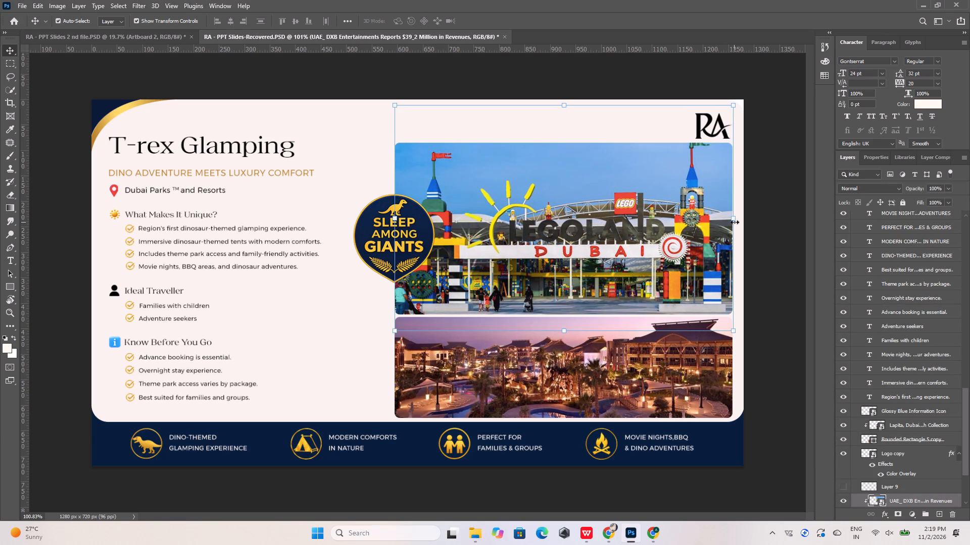
pyautogui.scroll(-9, 848, 414)
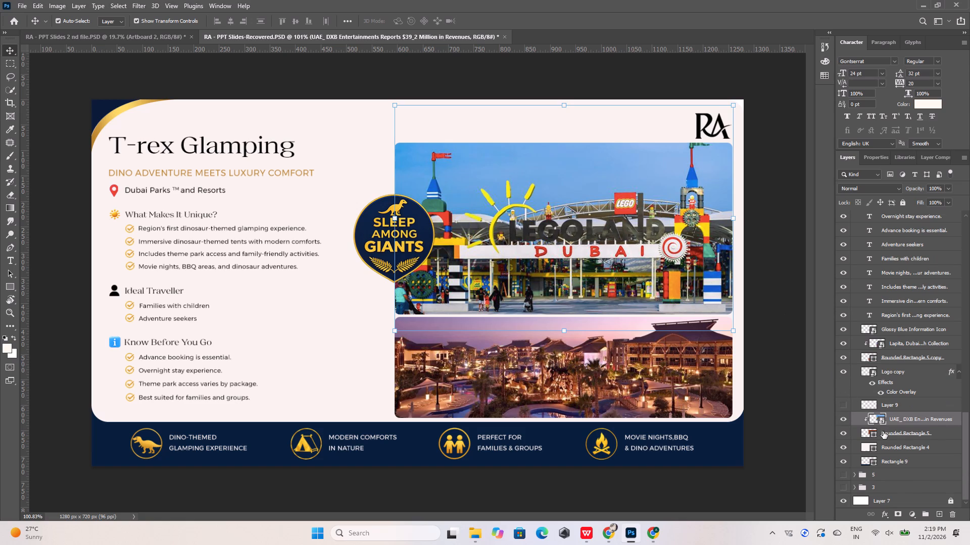
pyautogui.click(883, 431)
pyautogui.moveTo(733, 230); pyautogui.dragTo(679, 235)
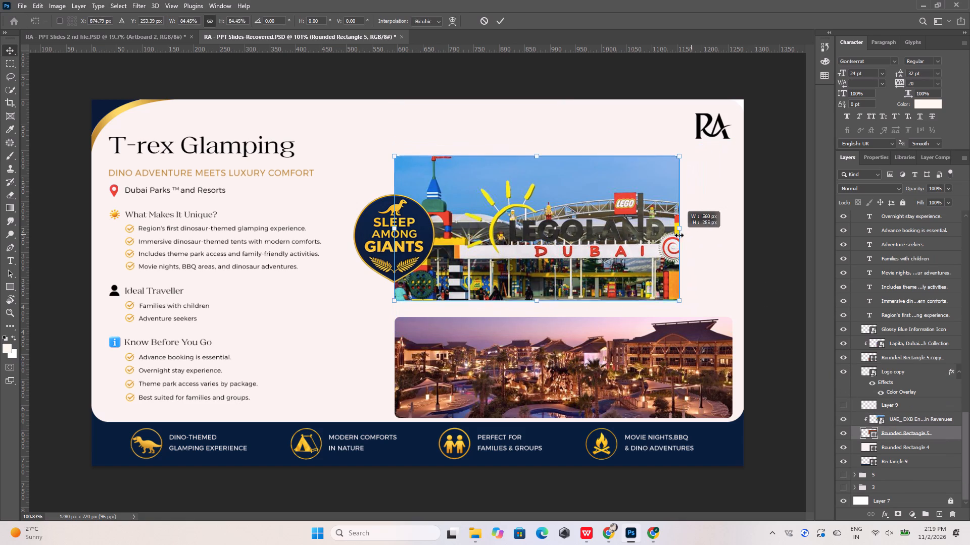
pyautogui.moveTo(679, 235); pyautogui.dragTo(666, 237)
pyautogui.hotkey('ctrl', 'z')
pyautogui.keyDown('shift'); pyautogui.moveTo(734, 229); pyautogui.dragTo(731, 229); pyautogui.keyUp('shift')
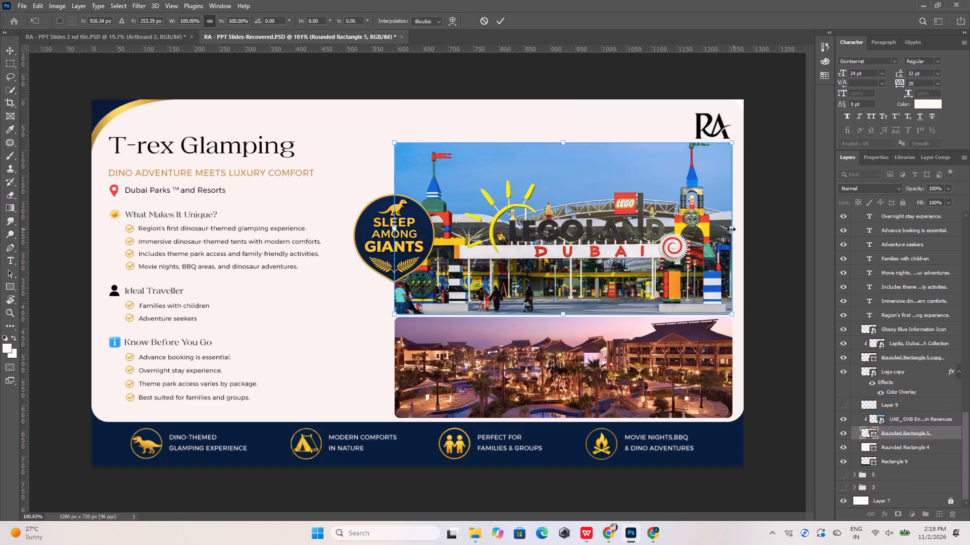
pyautogui.keyDown('shift'); pyautogui.moveTo(731, 229); pyautogui.dragTo(688, 234); pyautogui.keyUp('shift')
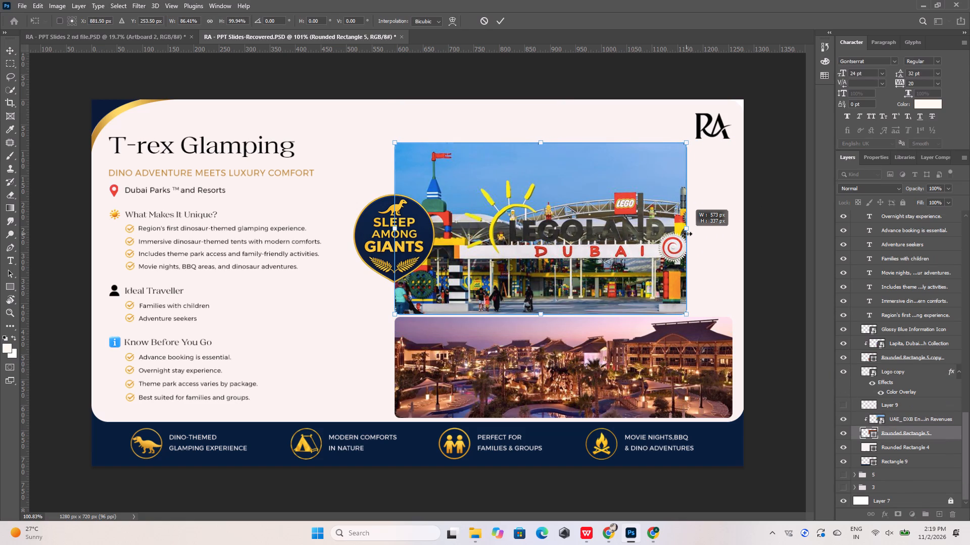
pyautogui.keyDown('shift'); pyautogui.moveTo(688, 234); pyautogui.dragTo(690, 234); pyautogui.keyUp('shift')
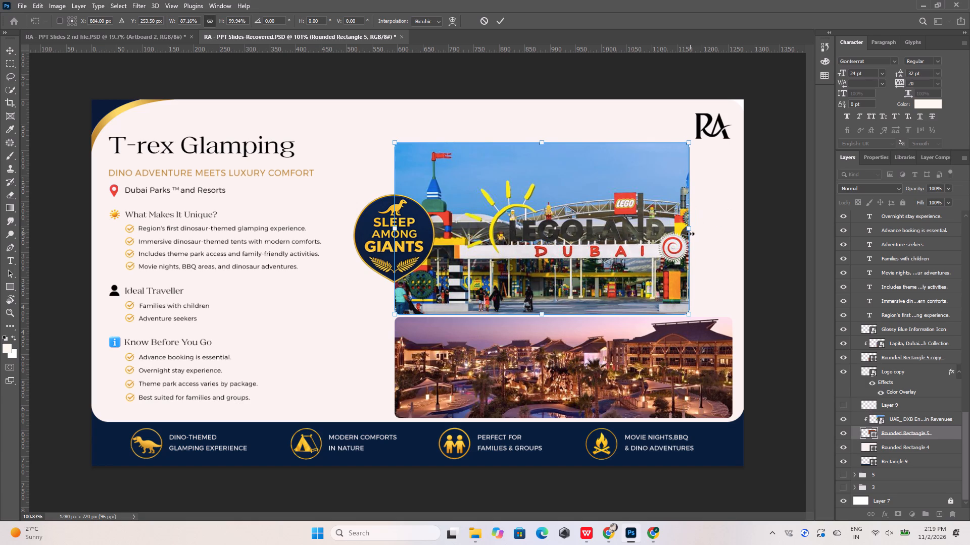
# Move the Legoland photo together with its rounded rectangle up by 10 px.
pyautogui.keyDown('shift'); pyautogui.click(908, 418); pyautogui.keyUp('shift')
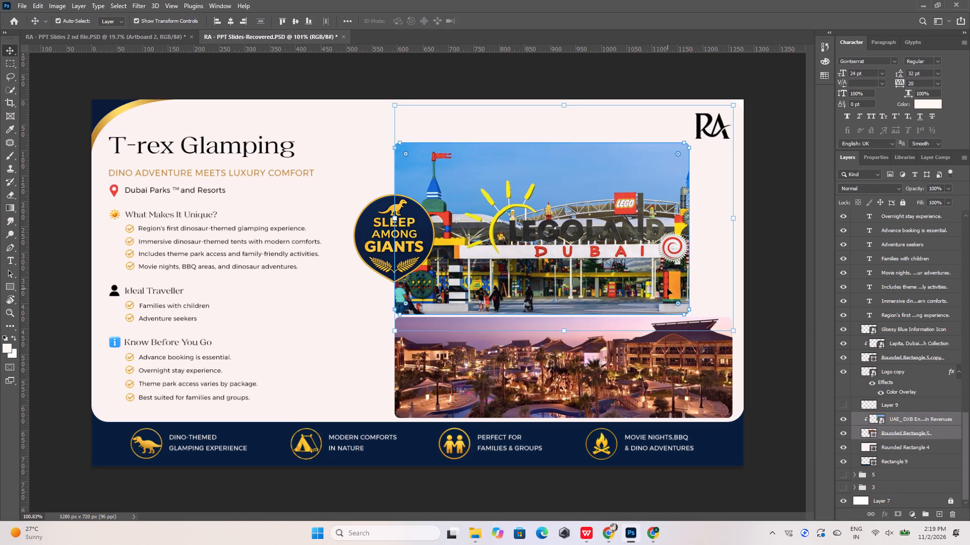
pyautogui.hotkey('shift', 'Up')
pyautogui.hotkey('shift', 'Up')
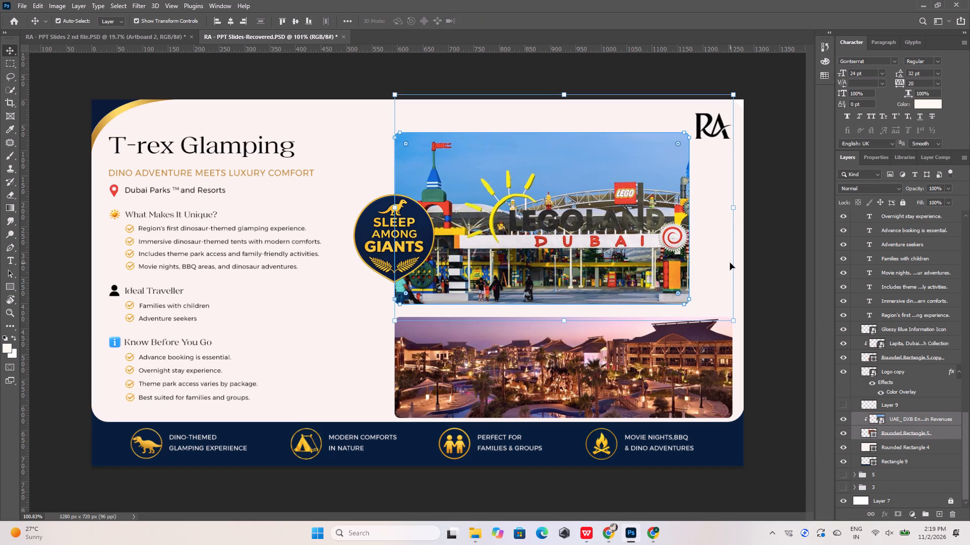
pyautogui.hotkey('shift', 'Up')
pyautogui.hotkey('shift', 'Down')
pyautogui.hotkey('shift', 'Down')
pyautogui.hotkey('shift', 'Down')
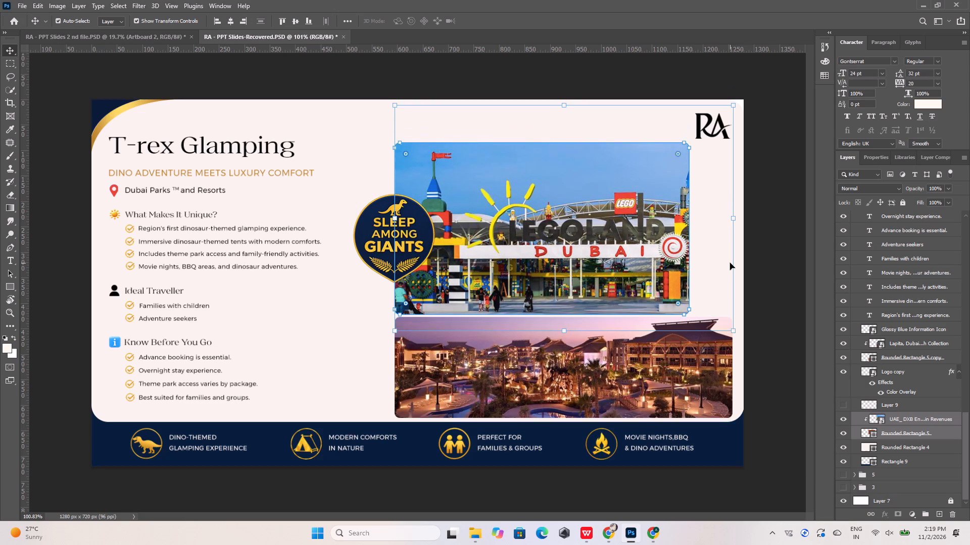
pyautogui.hotkey('shift', 'Up')
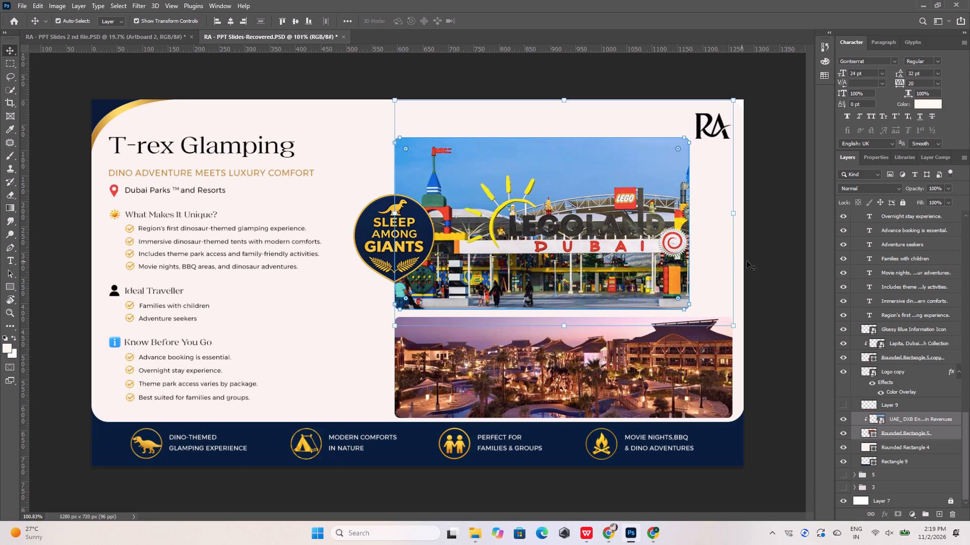
pyautogui.click(763, 258)
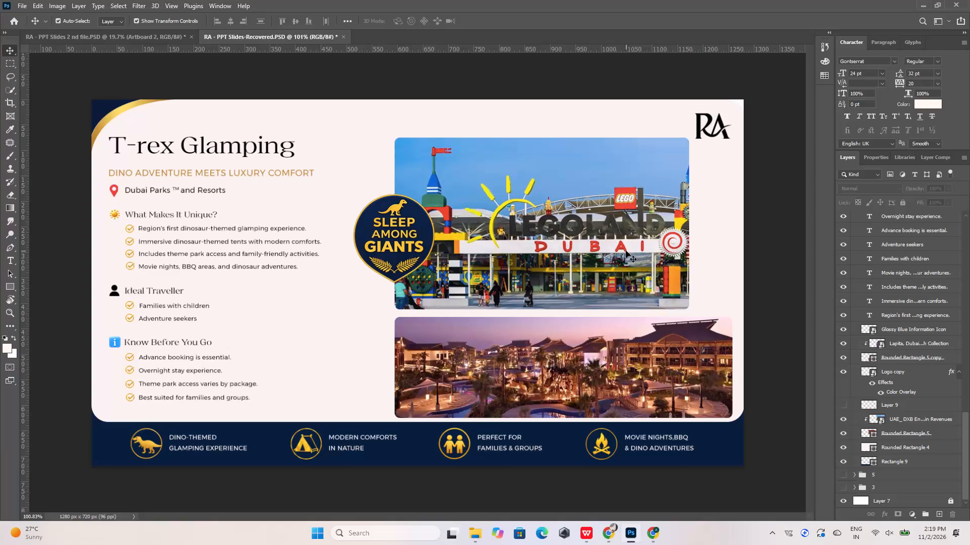
# Narrow the resort photo's rounded rectangle to about 87% width, in line with the Legoland photo's outer edge.
pyautogui.click(672, 375)
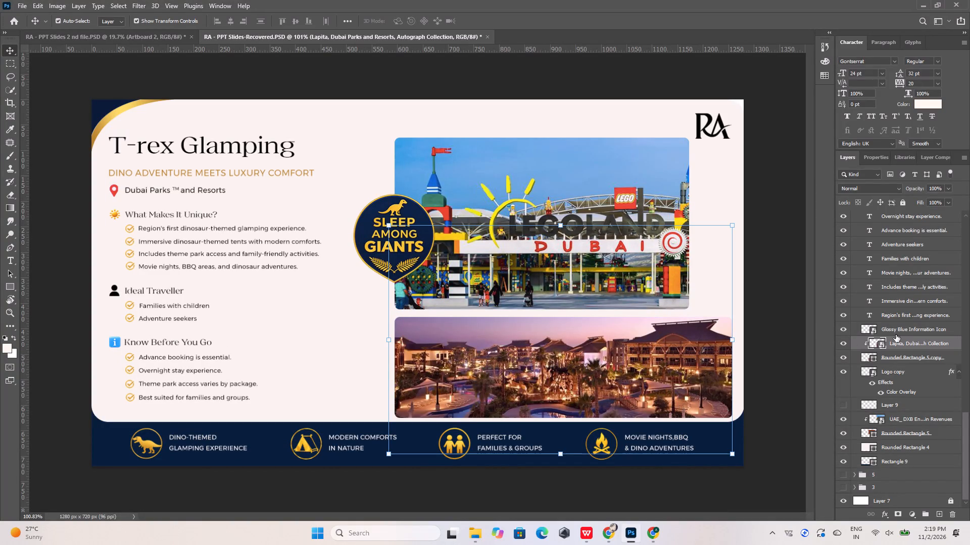
pyautogui.click(896, 356)
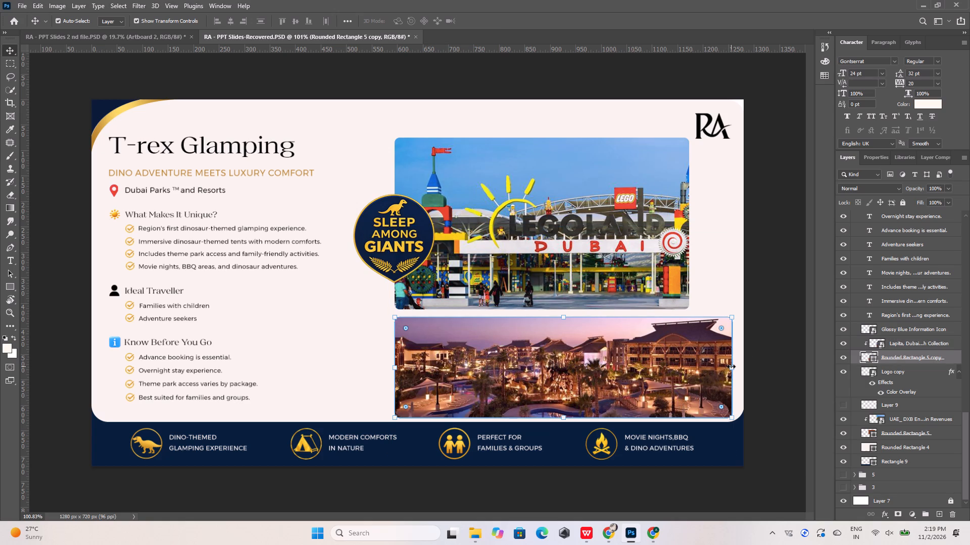
pyautogui.keyDown('shift'); pyautogui.moveTo(732, 366); pyautogui.dragTo(689, 365); pyautogui.keyUp('shift')
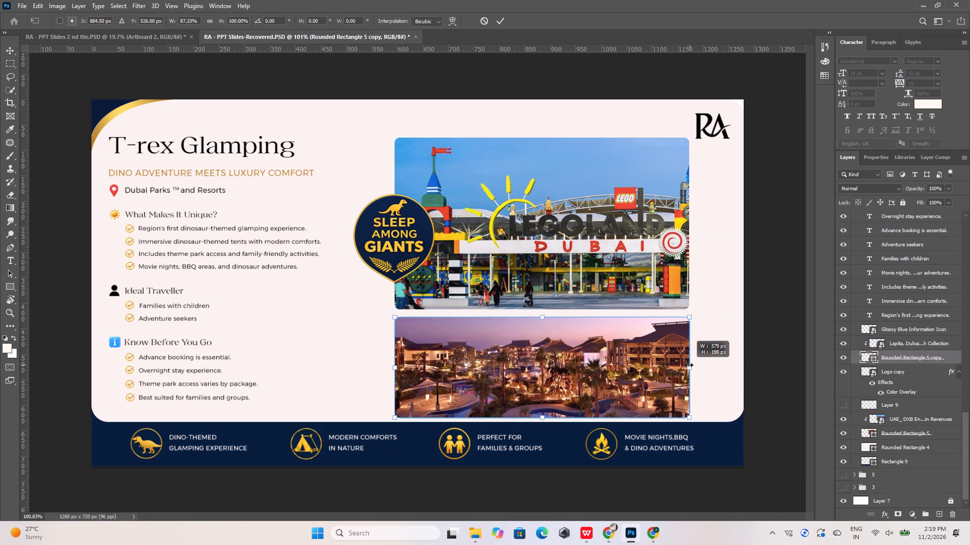
pyautogui.keyDown('shift'); pyautogui.moveTo(689, 365); pyautogui.dragTo(689, 363); pyautogui.keyUp('shift')
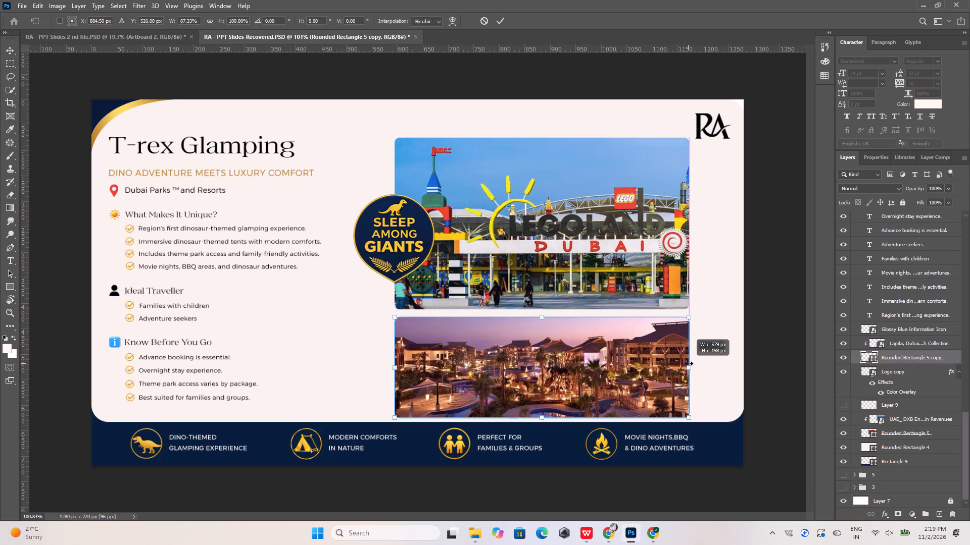
pyautogui.keyDown('shift'); pyautogui.moveTo(689, 363); pyautogui.dragTo(688, 362); pyautogui.keyUp('shift')
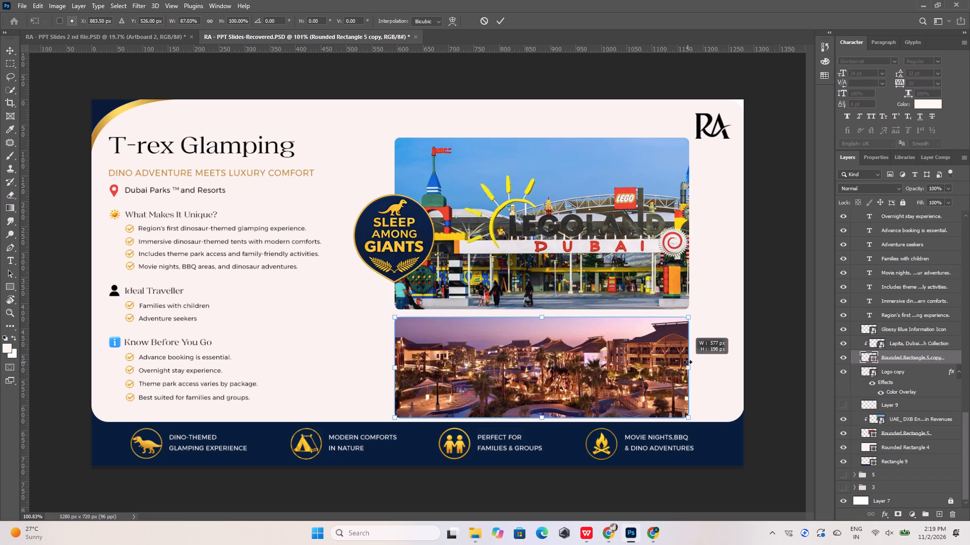
pyautogui.keyDown('shift'); pyautogui.moveTo(688, 362); pyautogui.dragTo(688, 361); pyautogui.keyUp('shift')
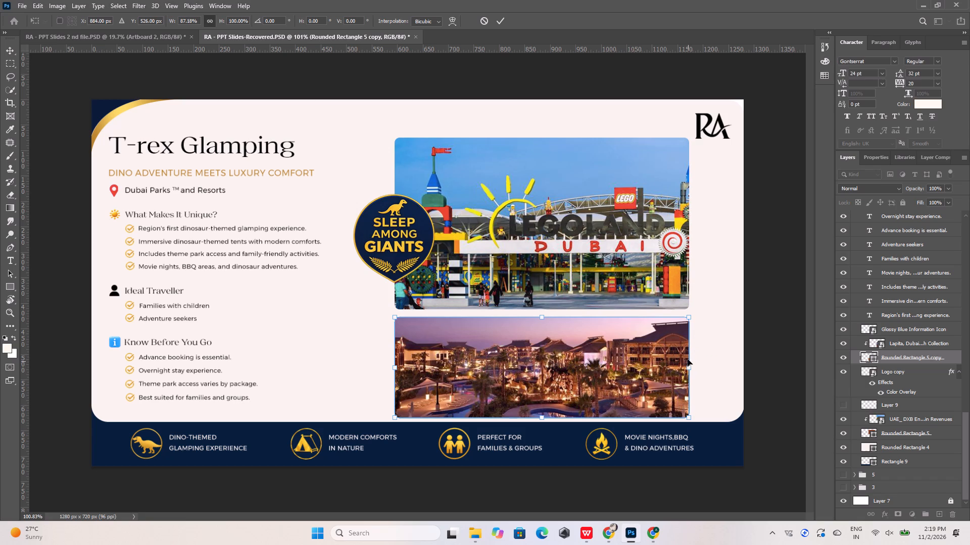
pyautogui.click(729, 325)
# Move the resort photo together with its rounded rectangle up by 10 px.
pyautogui.keyDown('shift'); pyautogui.click(897, 343); pyautogui.keyUp('shift')
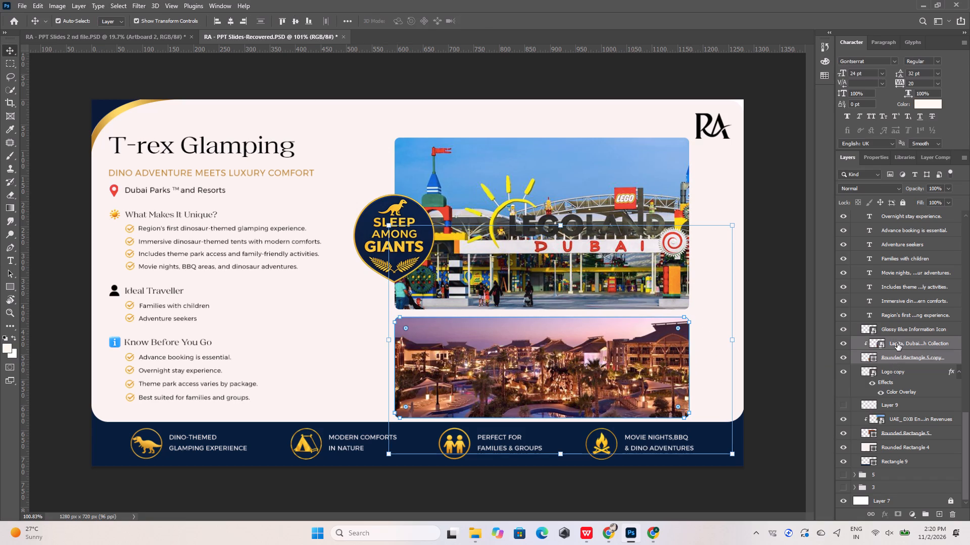
pyautogui.hotkey('shift', 'Up')
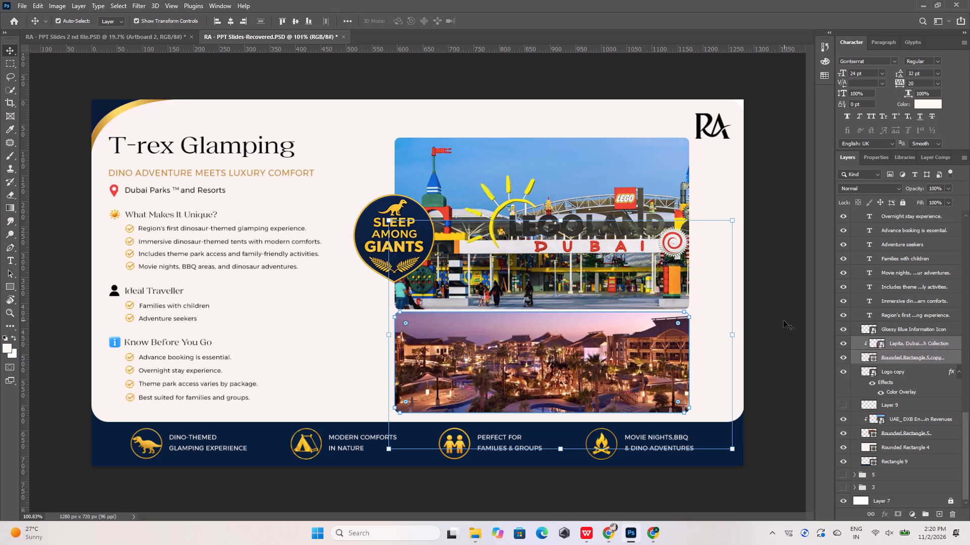
pyautogui.click(784, 320)
# Extend the resort photo's rounded rectangle downward to about 105.6% height and apply the transform.
pyautogui.click(885, 357)
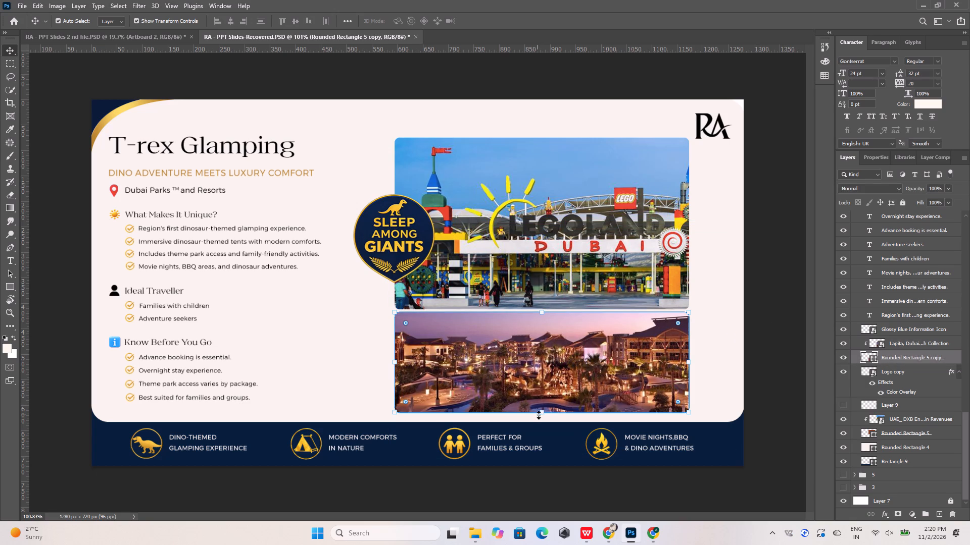
pyautogui.keyDown('shift'); pyautogui.moveTo(542, 414); pyautogui.dragTo(542, 419); pyautogui.keyUp('shift')
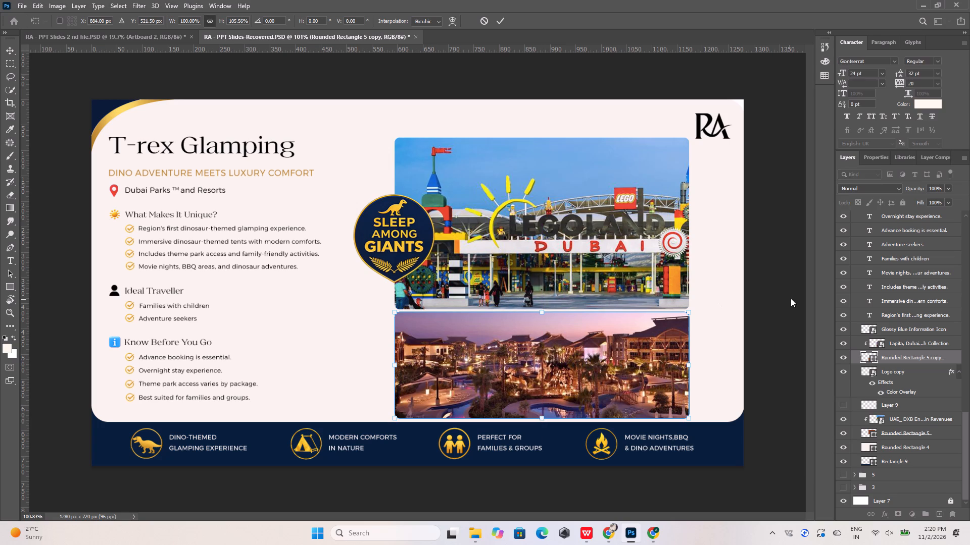
pyautogui.click(502, 18)
pyautogui.click(523, 75)
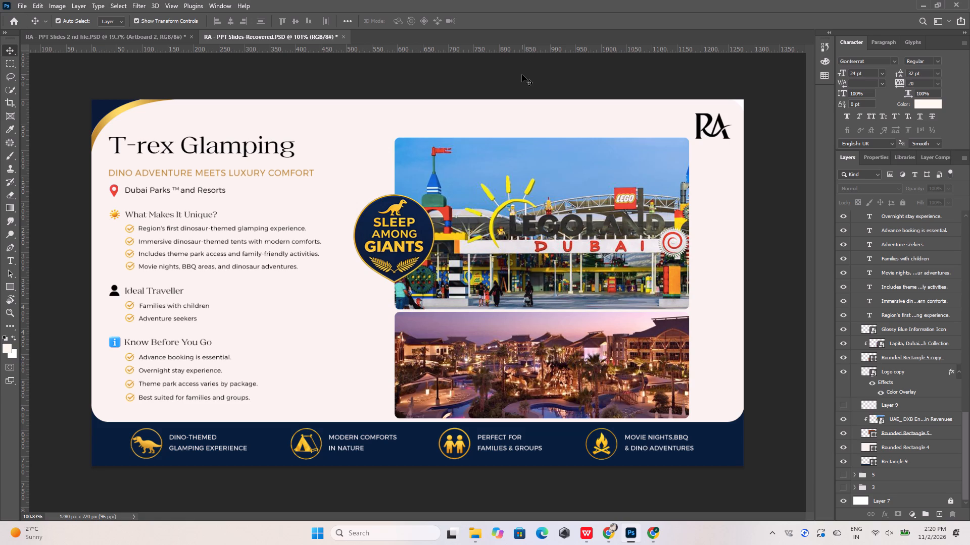
# Copy all the T-rex Glamping slide's elements and paste them in place on Artboard 2 of RA - PPT Slides 2 nd file.PSD.
pyautogui.moveTo(65, 74); pyautogui.dragTo(127, 205)
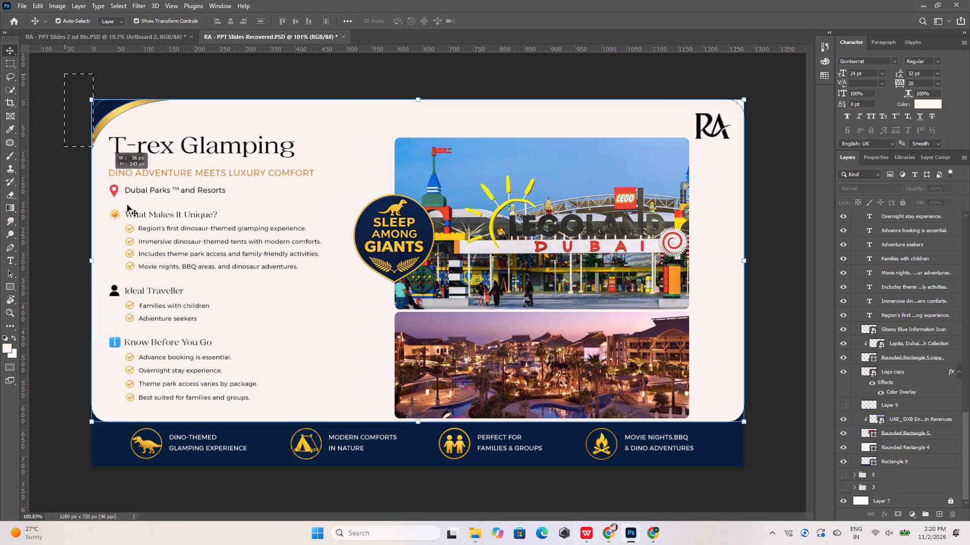
pyautogui.moveTo(127, 205); pyautogui.dragTo(759, 485)
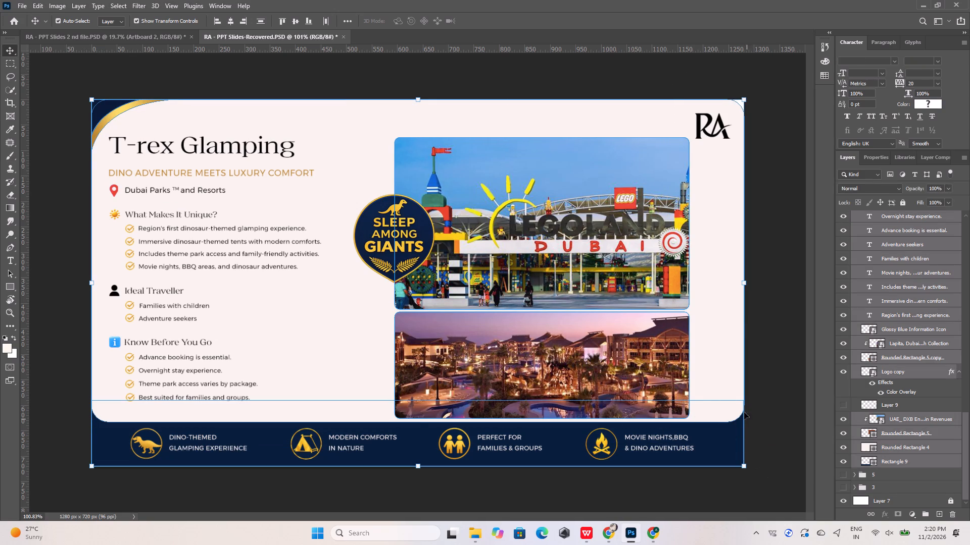
pyautogui.hotkey('ctrl', 'c')
pyautogui.click(134, 39)
pyautogui.click(215, 191)
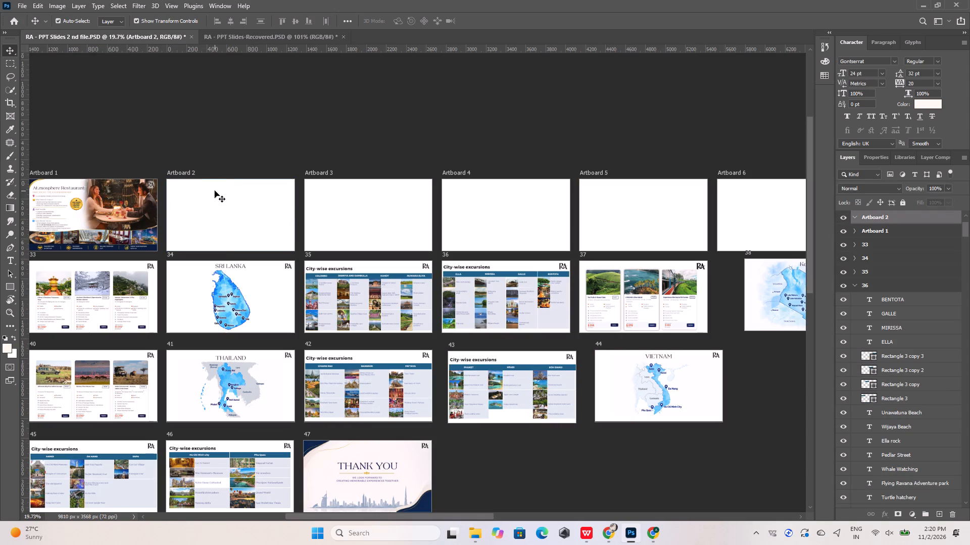
pyautogui.hotkey('ctrl', 'shift', 'v')
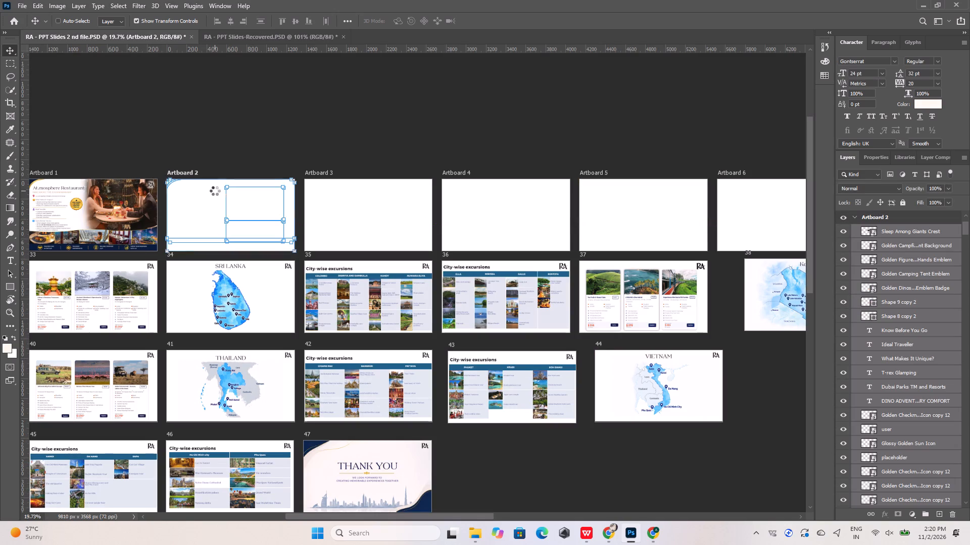
pyautogui.click(231, 151)
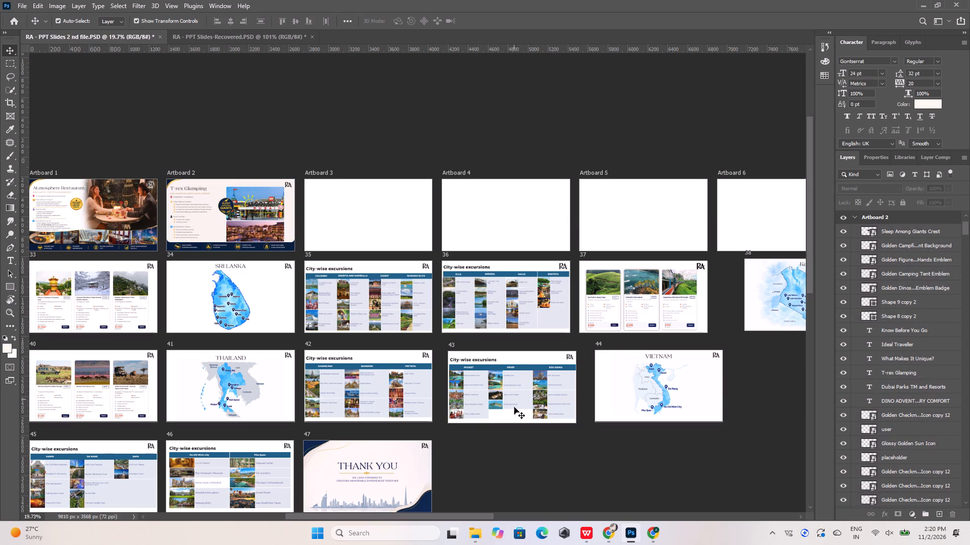
# In RA - PPT Slides-Recovered.PSD, collapse and hide Group 2 and show Group 1 with the Top Golf slide.
pyautogui.click(216, 36)
pyautogui.click(858, 323)
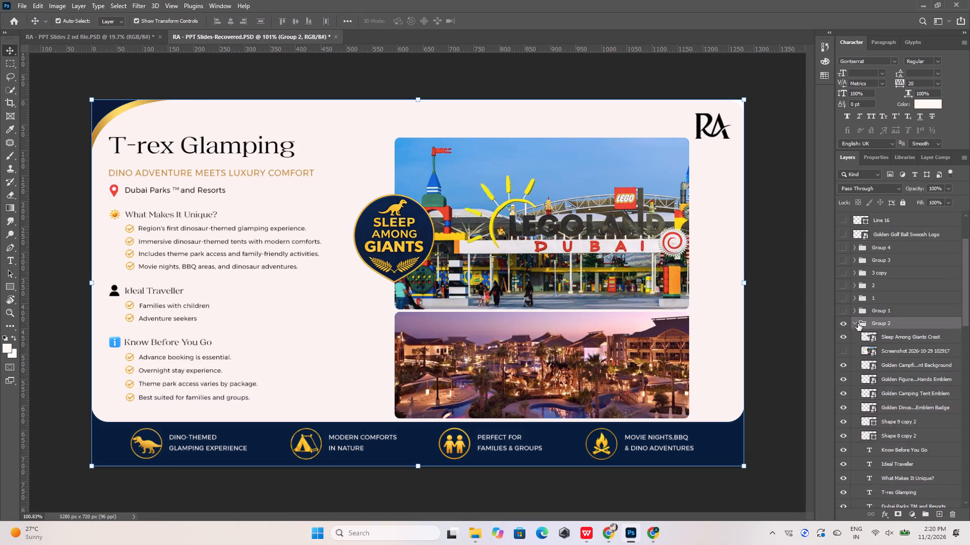
pyautogui.click(855, 323)
pyautogui.click(845, 392)
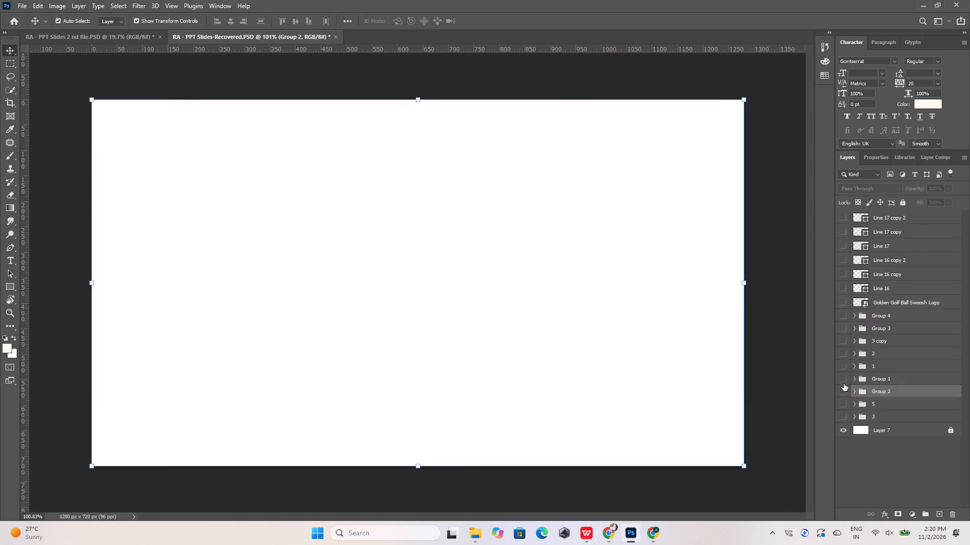
pyautogui.click(844, 379)
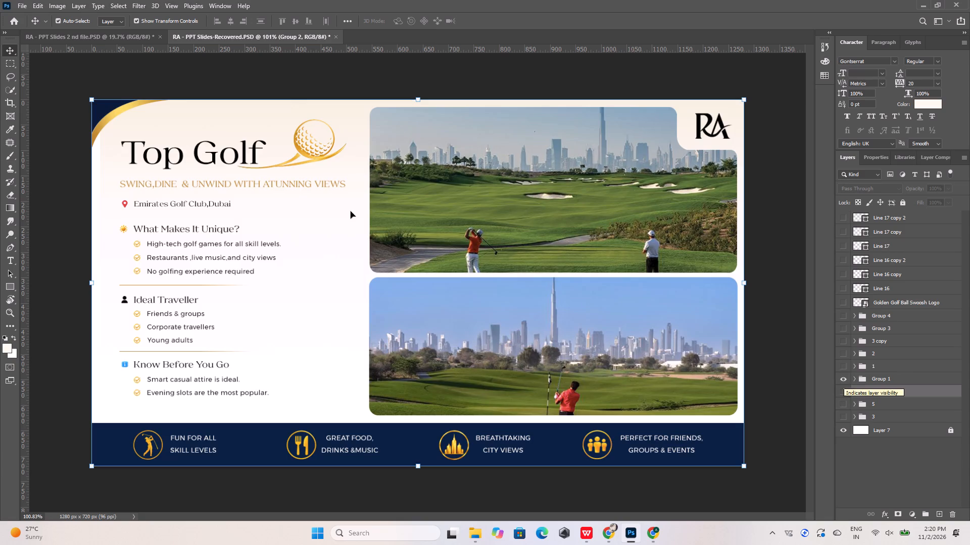
# Copy all the Top Golf slide's elements and paste them in place on Artboard 3 of RA - PPT Slides 2 nd file.PSD.
pyautogui.moveTo(75, 79); pyautogui.dragTo(778, 481)
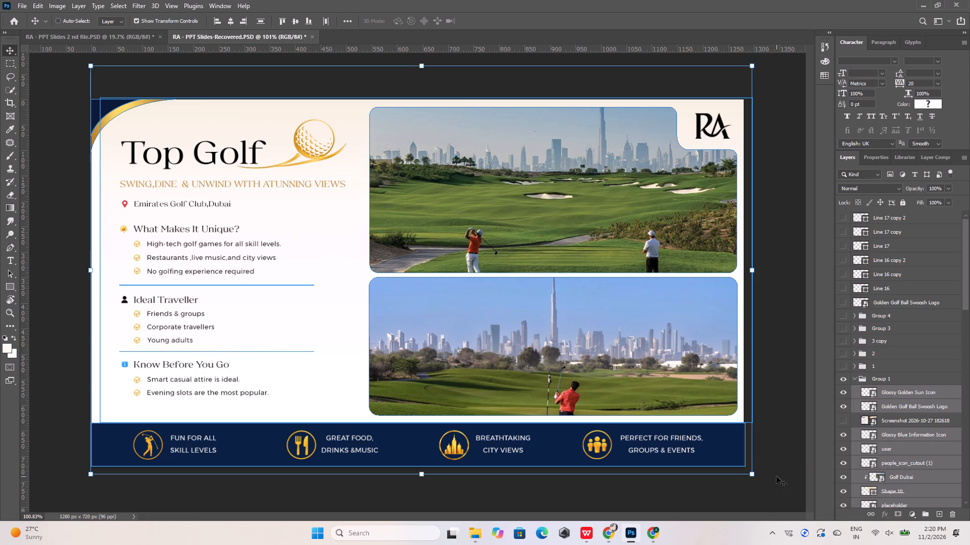
pyautogui.hotkey('ctrl', 'c')
pyautogui.click(98, 37)
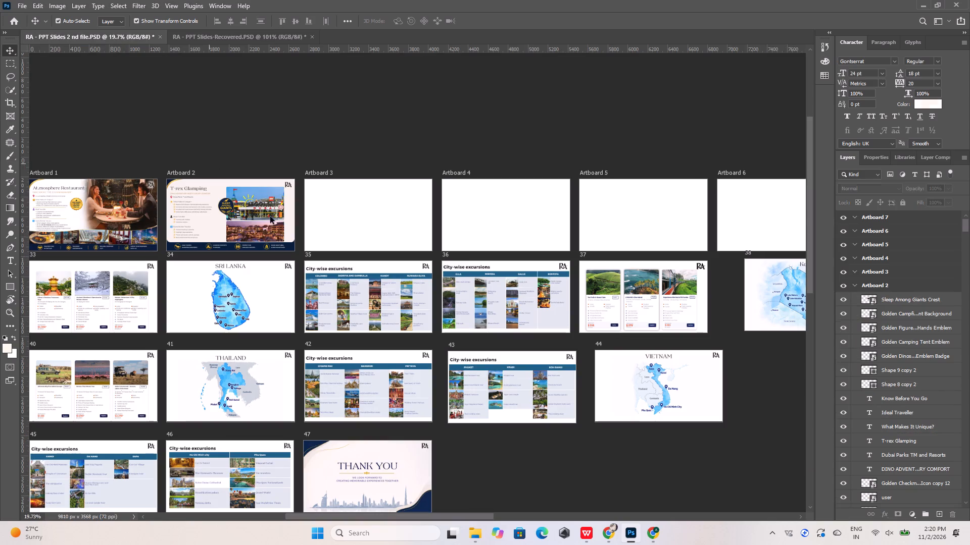
pyautogui.click(353, 217)
pyautogui.hotkey('ctrl', 'shift', 'v')
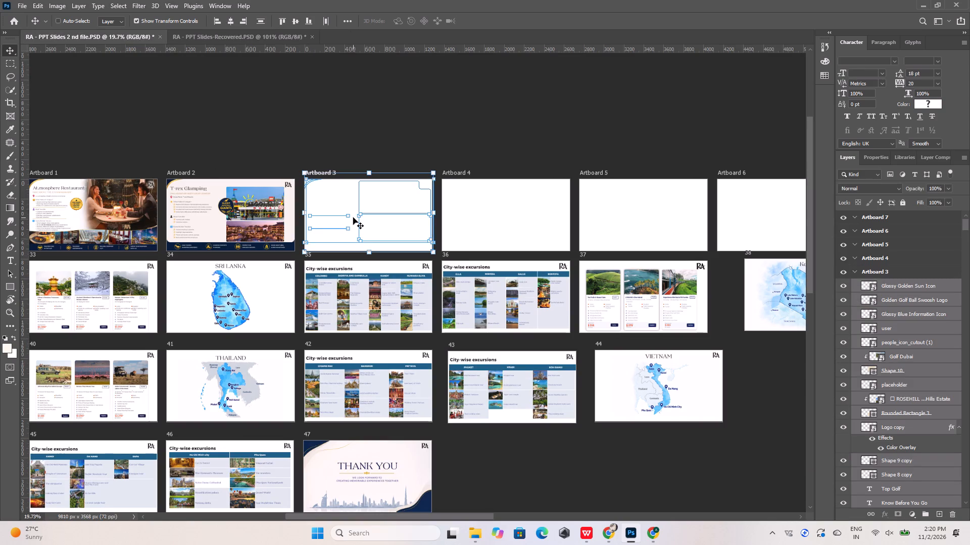
pyautogui.click(468, 211)
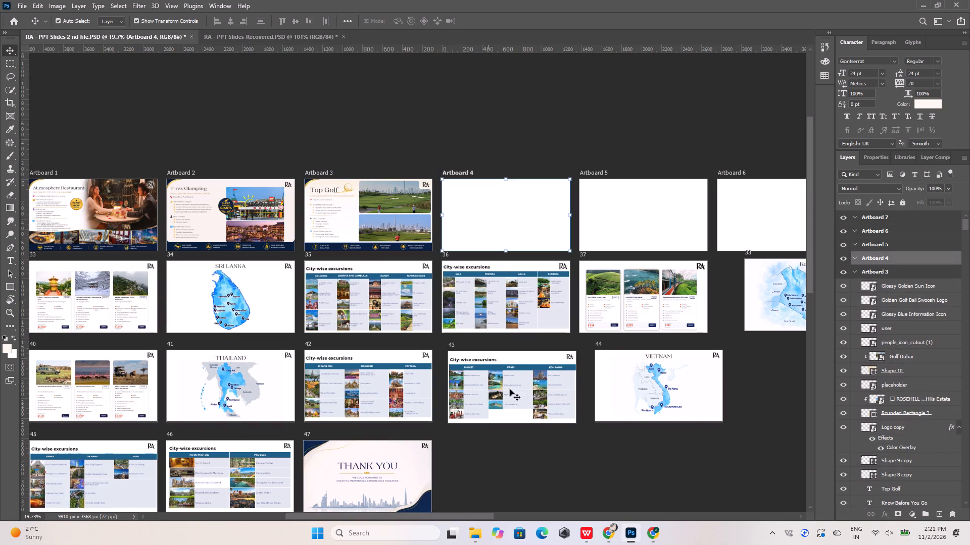
# In the recovered PSD, hide Group 1, check group 1, and leave only group 2 with the Today's Travellers Want More slide shown.
pyautogui.click(263, 33)
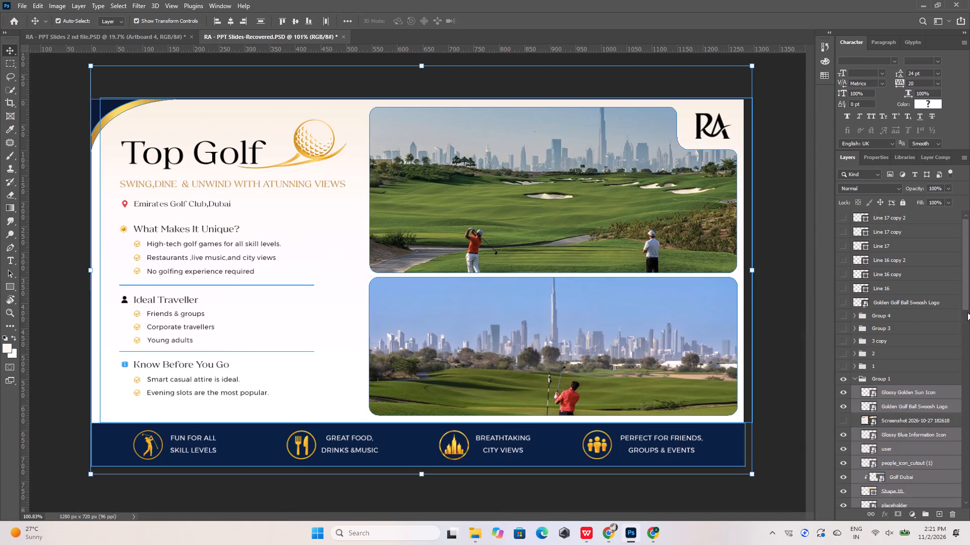
pyautogui.click(854, 379)
pyautogui.click(845, 379)
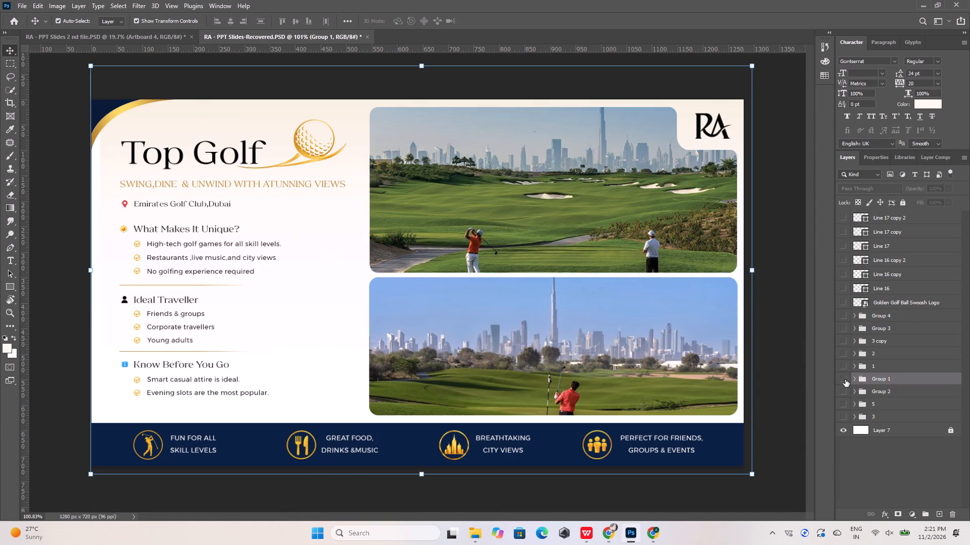
pyautogui.click(844, 367)
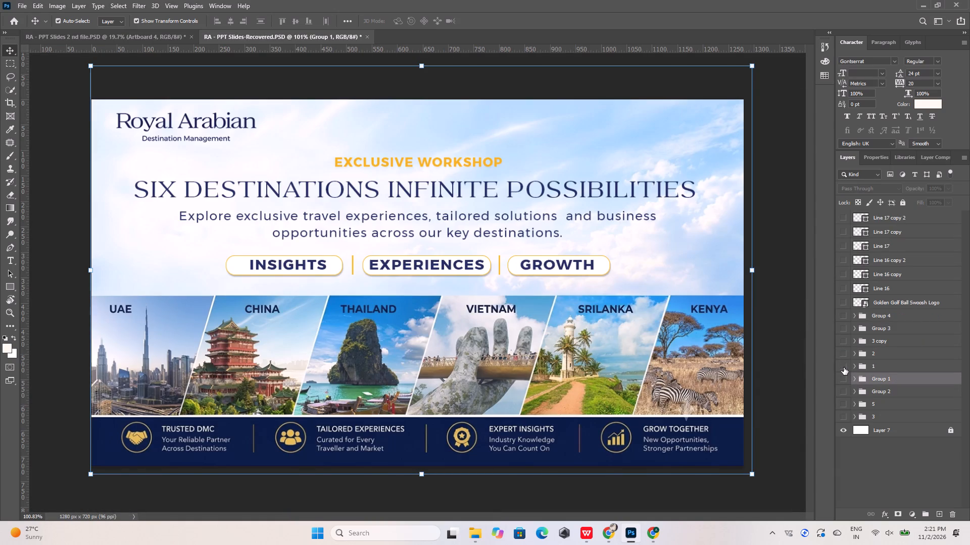
pyautogui.click(844, 367)
pyautogui.click(843, 355)
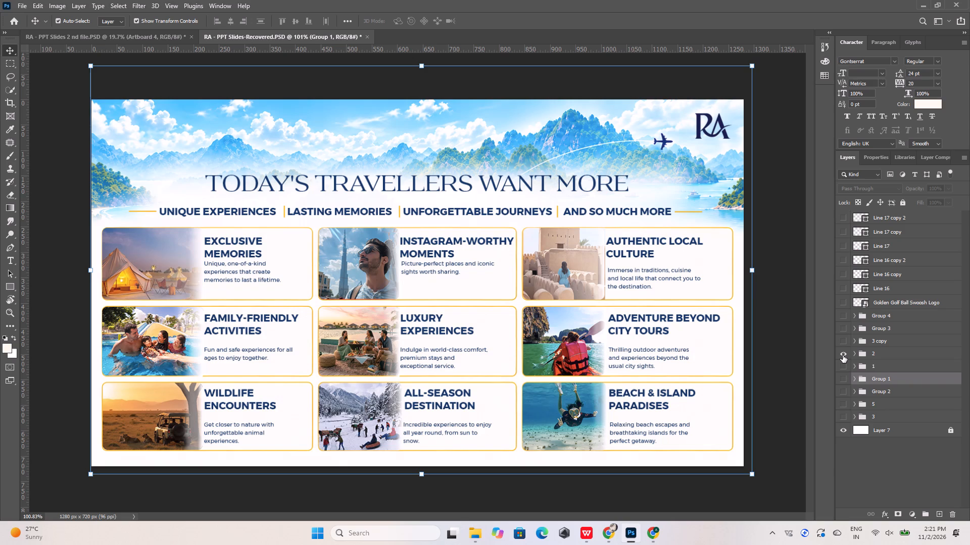
pyautogui.click(787, 327)
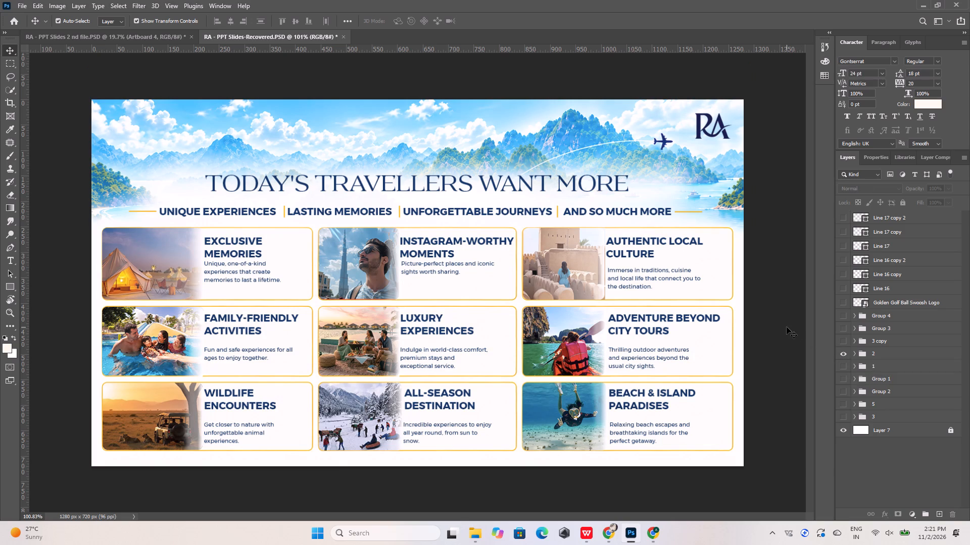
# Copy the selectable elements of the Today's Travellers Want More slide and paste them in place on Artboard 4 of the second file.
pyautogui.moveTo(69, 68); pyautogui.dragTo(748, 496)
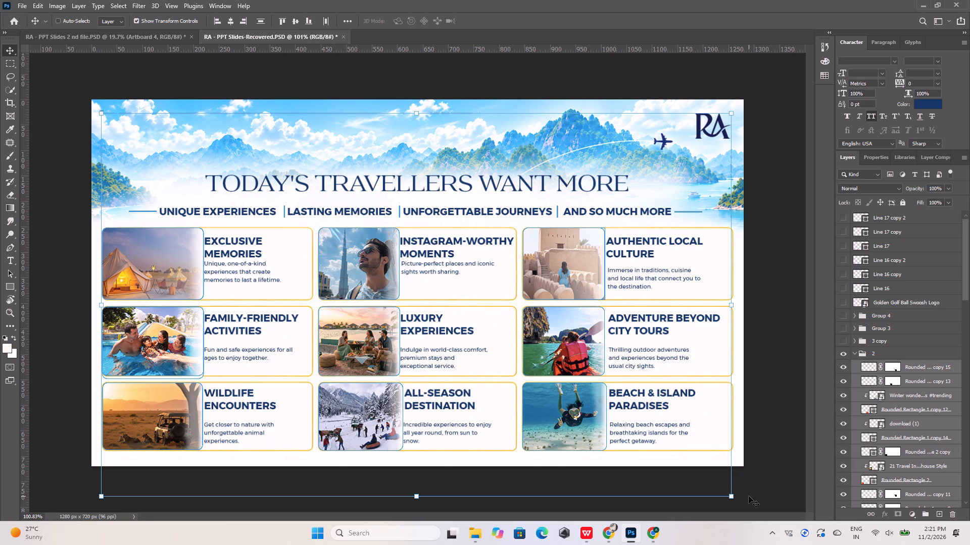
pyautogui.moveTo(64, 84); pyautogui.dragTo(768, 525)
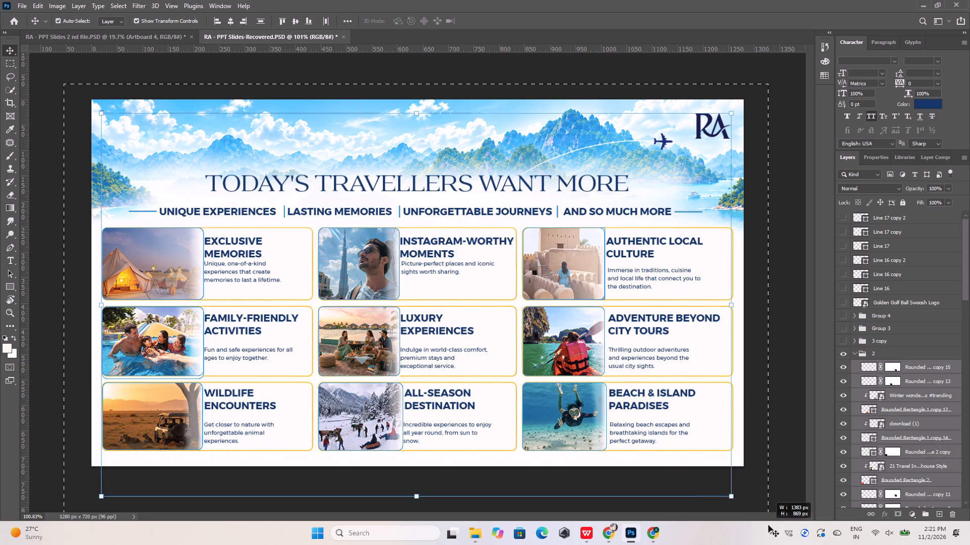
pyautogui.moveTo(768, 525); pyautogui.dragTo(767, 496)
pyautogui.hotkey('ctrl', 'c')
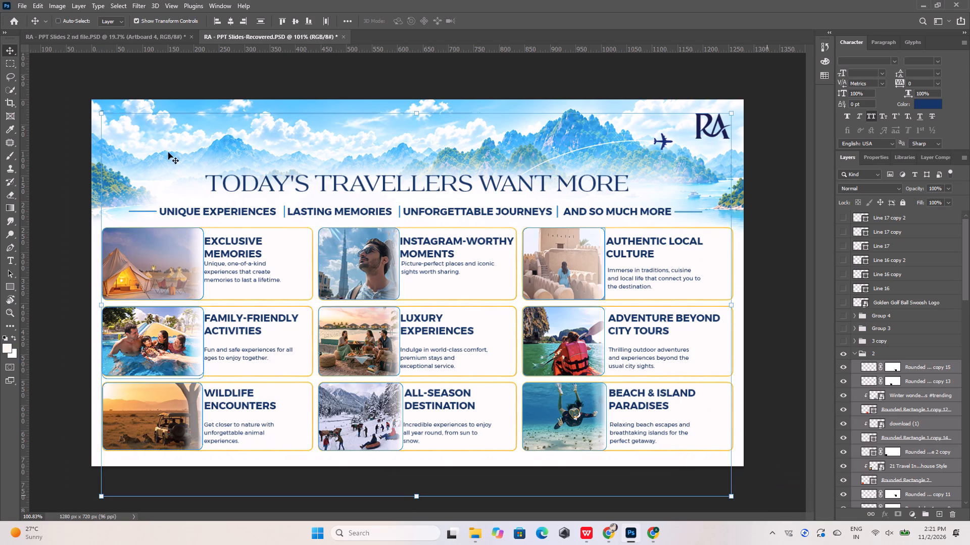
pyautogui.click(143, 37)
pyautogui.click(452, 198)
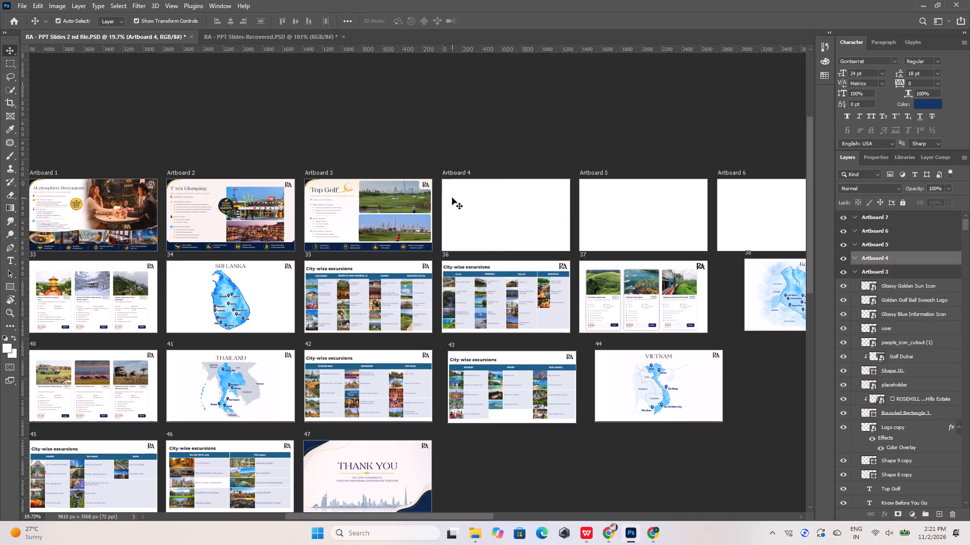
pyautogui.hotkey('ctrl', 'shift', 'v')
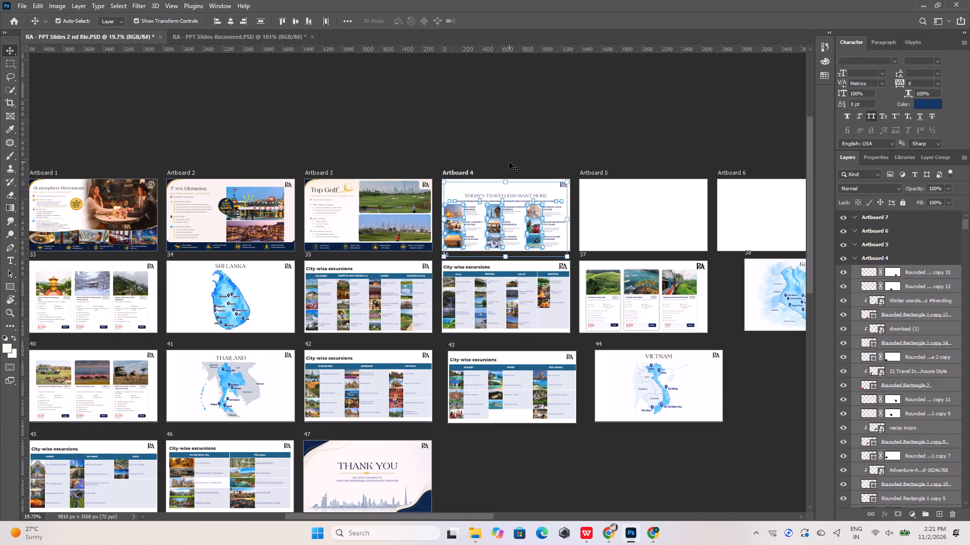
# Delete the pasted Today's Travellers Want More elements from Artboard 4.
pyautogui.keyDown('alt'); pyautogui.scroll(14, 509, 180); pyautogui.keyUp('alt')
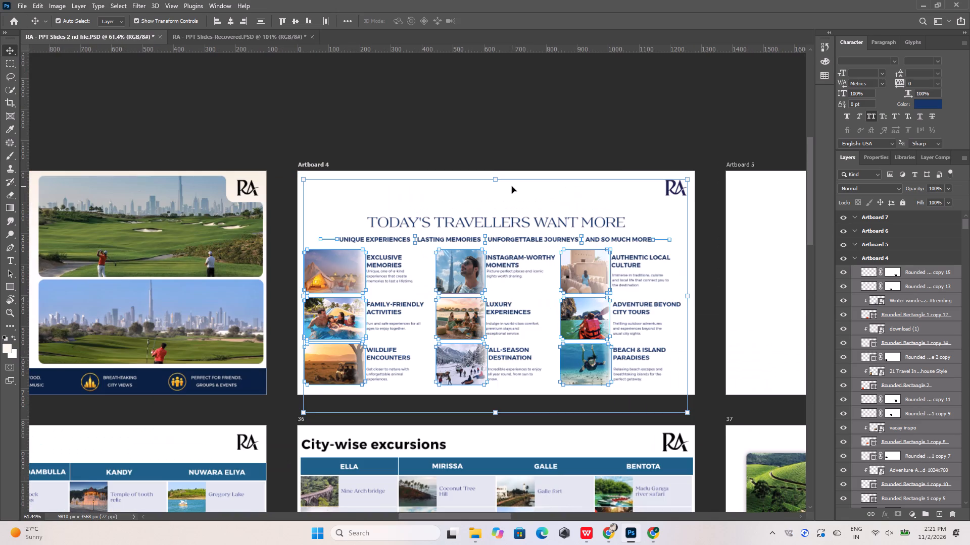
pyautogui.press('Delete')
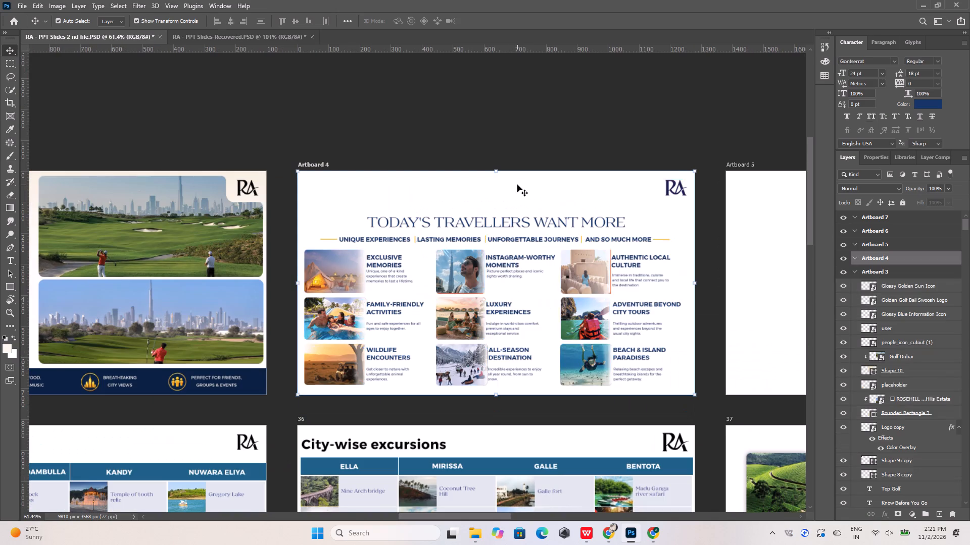
# In the recovered PSD, unlock Layer 4, the golden panels layer, the Today's Travellers Want More image layer and Layer 7.
pyautogui.click(272, 38)
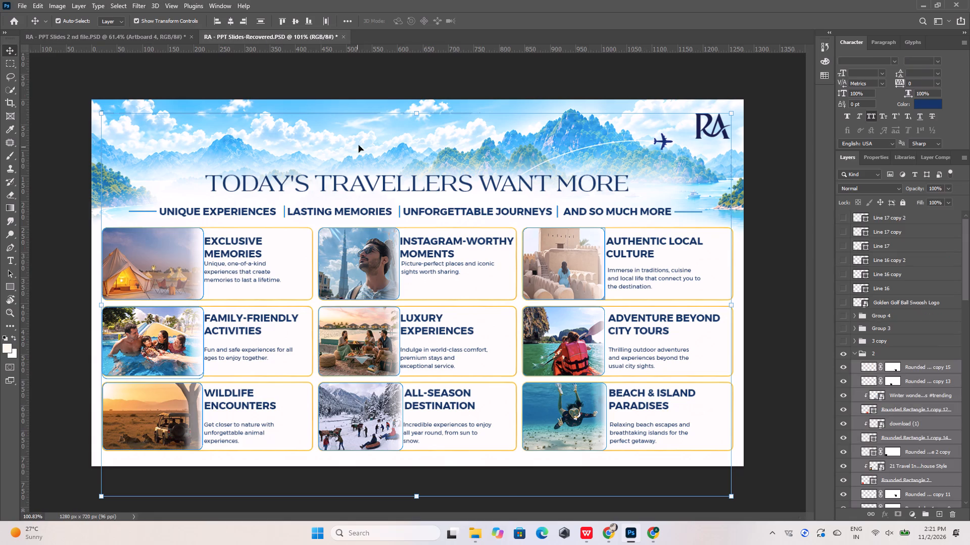
pyautogui.click(364, 138)
pyautogui.scroll(-5, 853, 332)
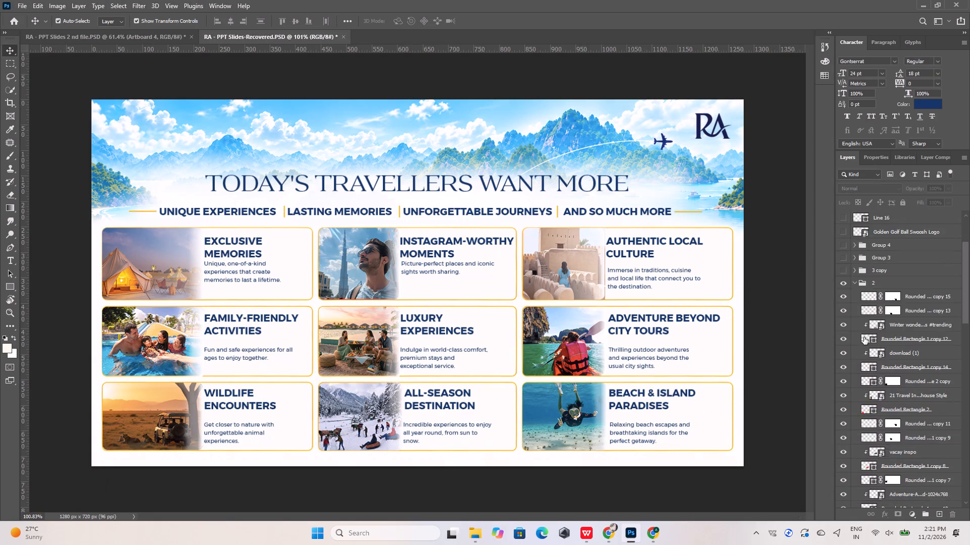
pyautogui.scroll(-20, 864, 337)
pyautogui.scroll(-20, 864, 337)
pyautogui.scroll(-4, 864, 337)
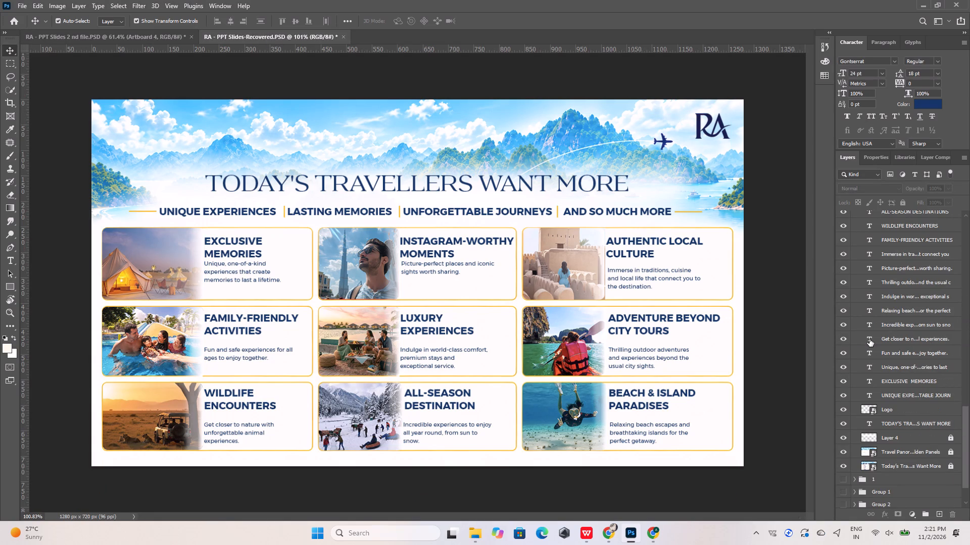
pyautogui.click(952, 424)
pyautogui.click(952, 439)
pyautogui.click(950, 452)
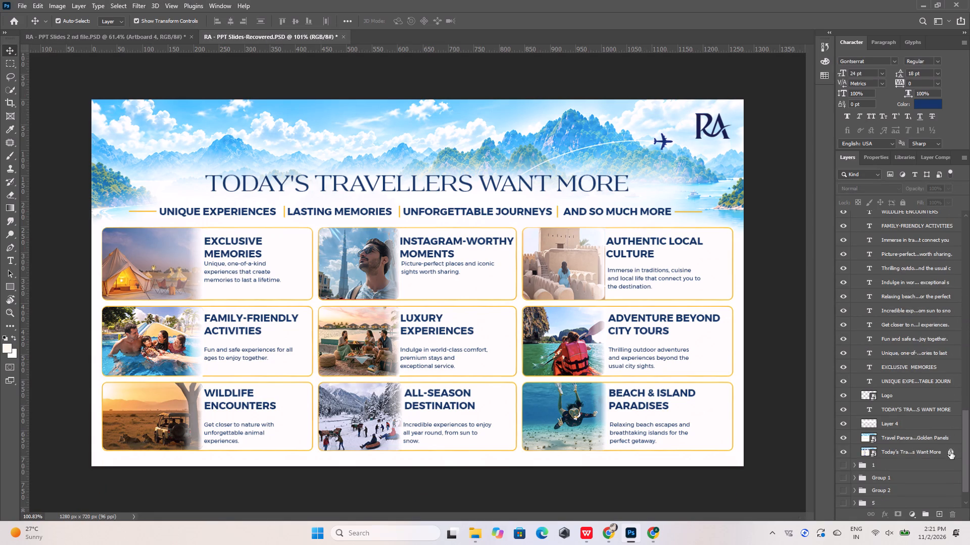
pyautogui.scroll(-14, 931, 442)
pyautogui.click(951, 500)
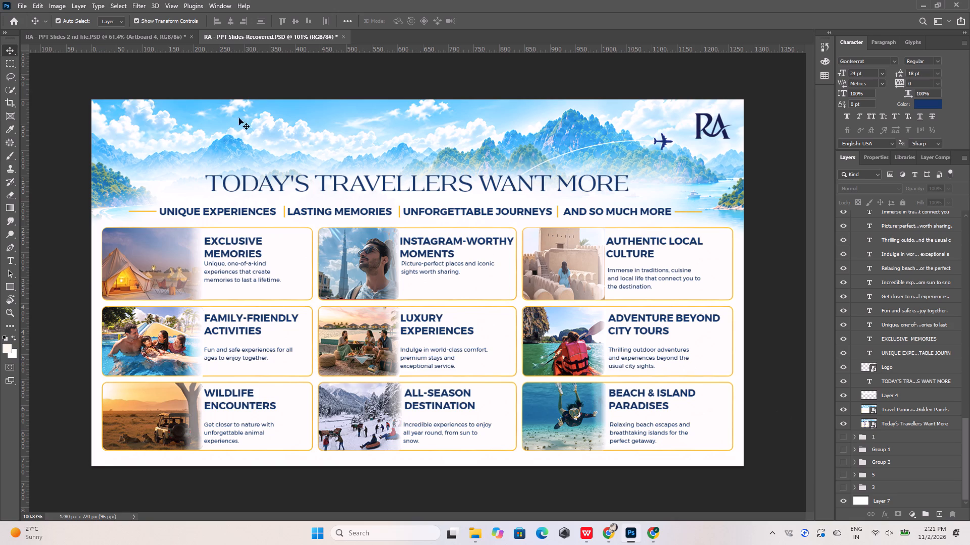
# Copy the whole Today's Travellers Want More slide including its backgrounds and paste it in place on Artboard 4 of the second file.
pyautogui.moveTo(72, 78); pyautogui.dragTo(754, 473)
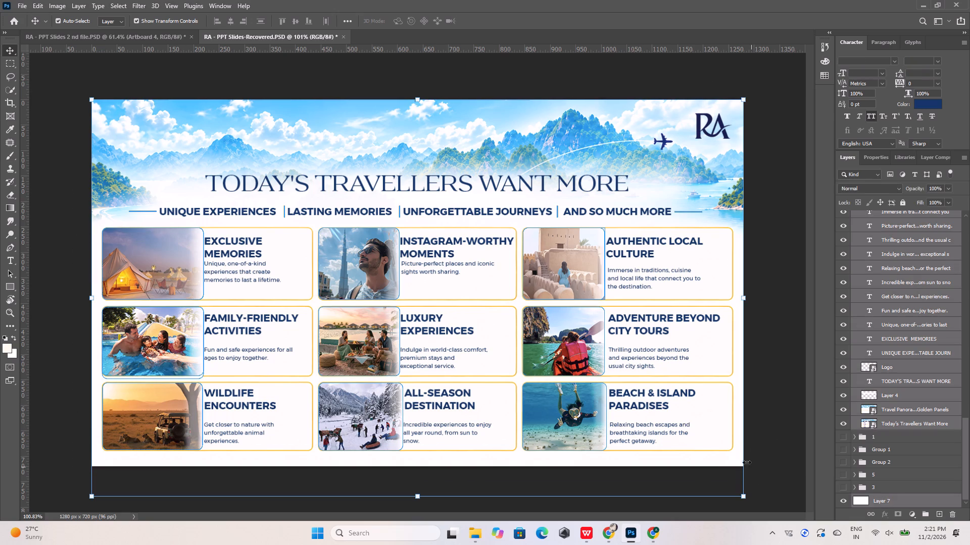
pyautogui.hotkey('ctrl', 'c')
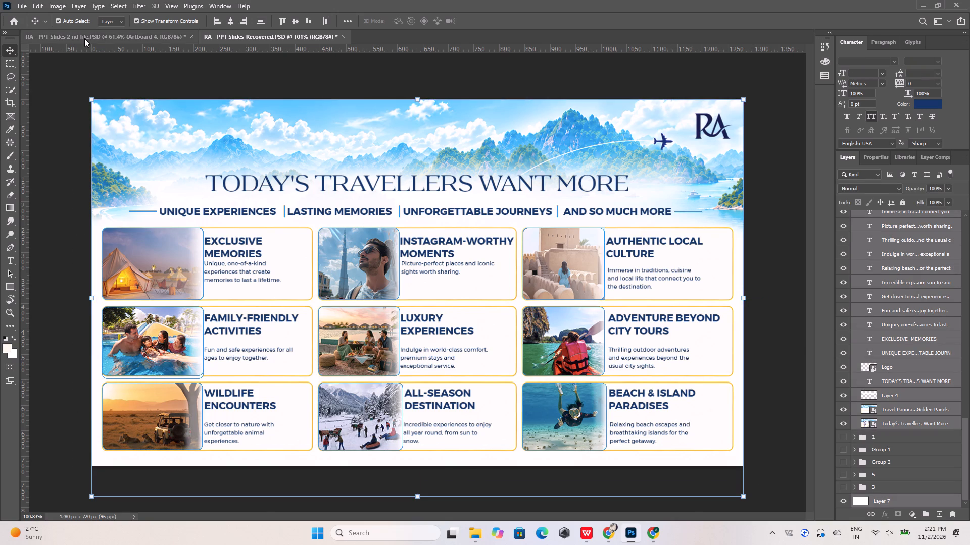
pyautogui.click(84, 38)
pyautogui.click(400, 252)
pyautogui.hotkey('ctrl', 'shift', 'v')
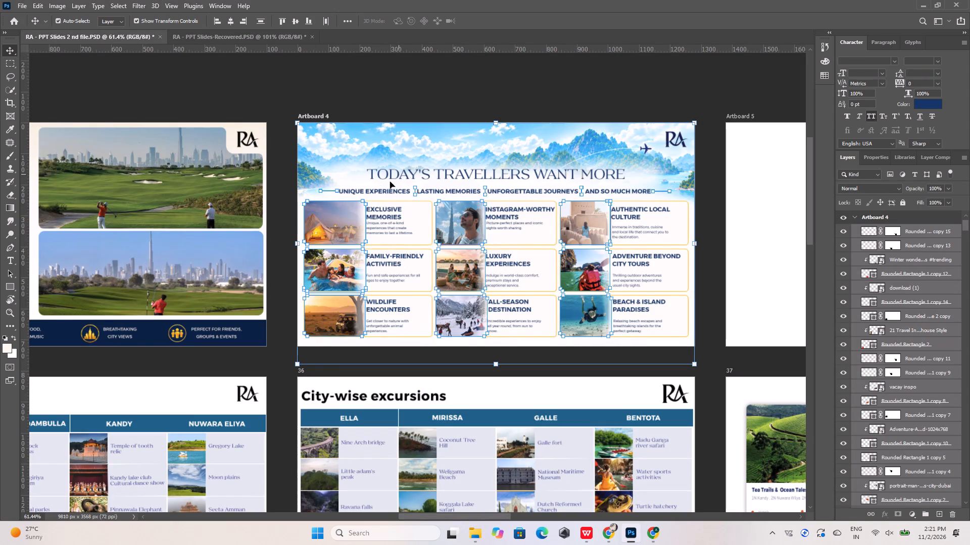
pyautogui.keyDown('alt'); pyautogui.scroll(-6, 301, 149); pyautogui.keyUp('alt')
pyautogui.click(391, 108)
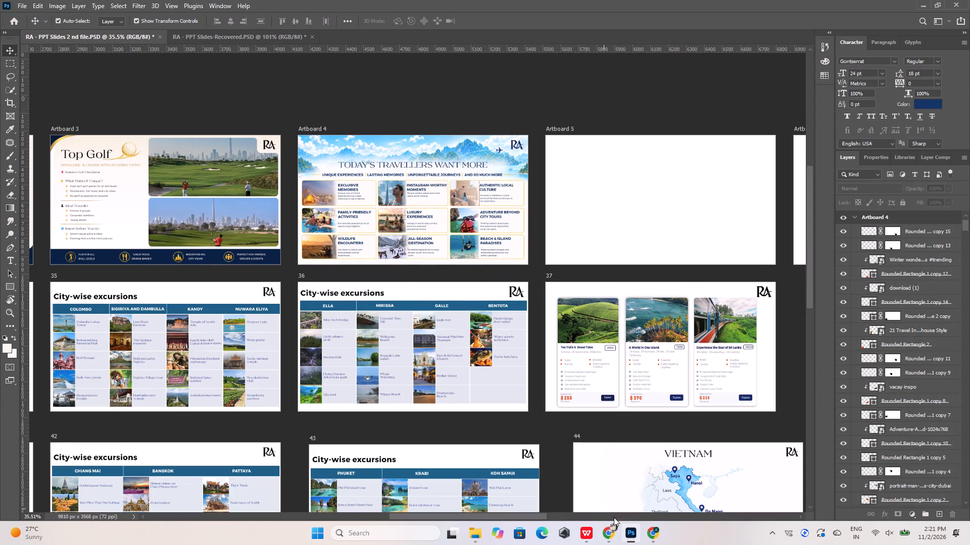
# In the recovered PSD, collapse and hide group 2 and show the Dubai slide's group 3 copy.
pyautogui.click(255, 34)
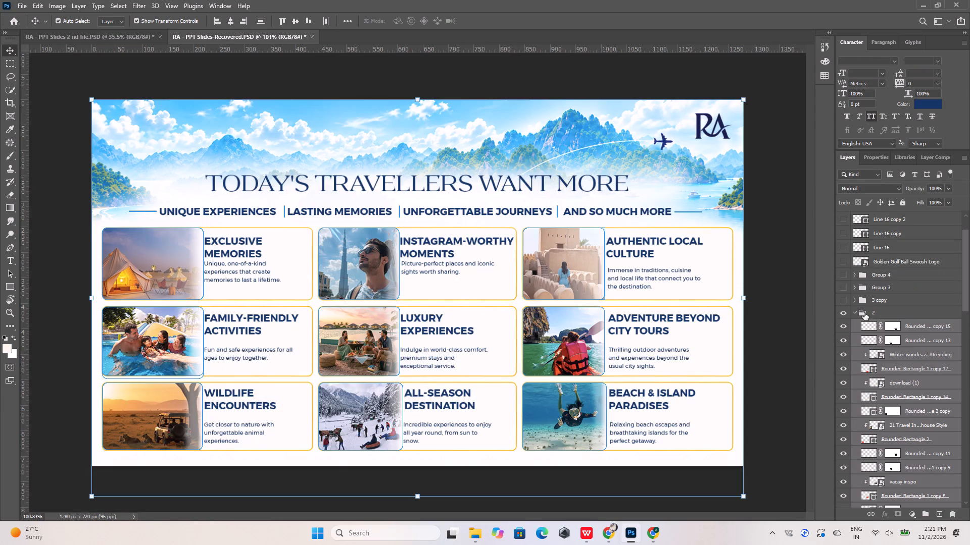
pyautogui.click(853, 313)
pyautogui.click(844, 352)
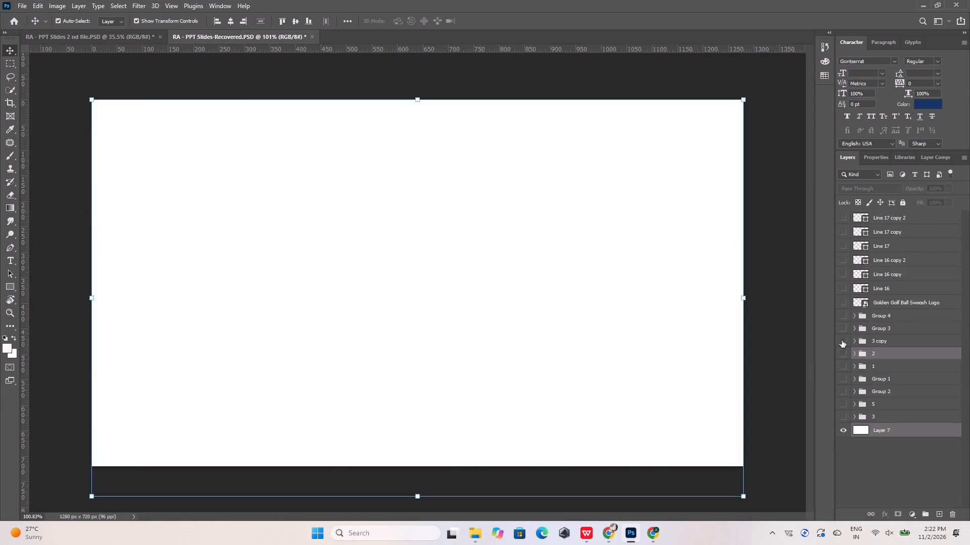
pyautogui.click(842, 339)
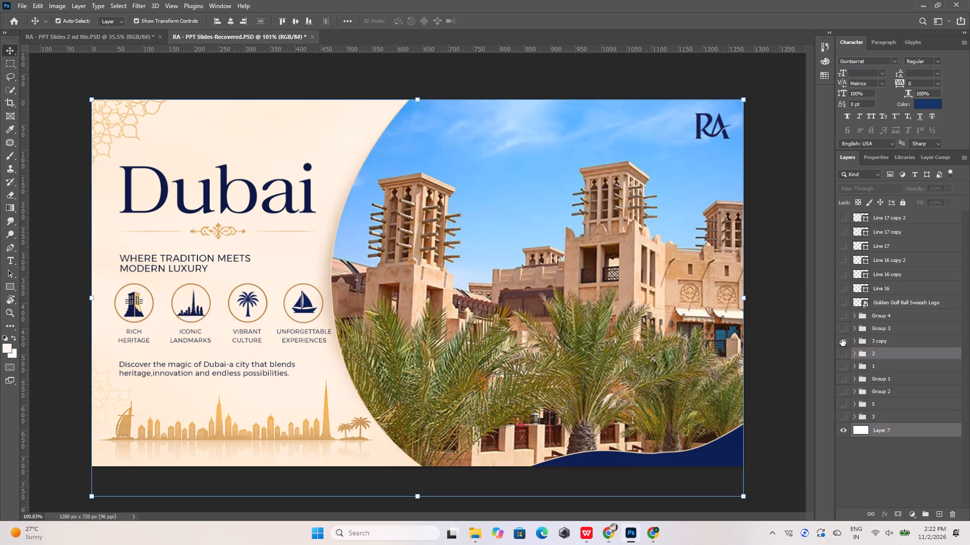
# Copy all elements of the Dubai slide and paste them in place on Artboard 5 of the second file.
pyautogui.keyDown('alt'); pyautogui.scroll(-3, 403, 198); pyautogui.keyUp('alt')
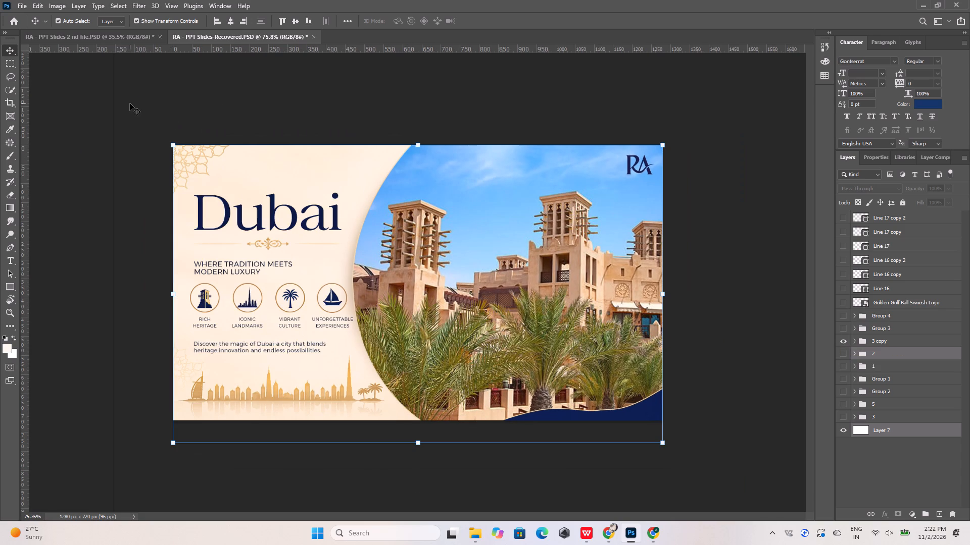
pyautogui.moveTo(132, 105); pyautogui.dragTo(692, 439)
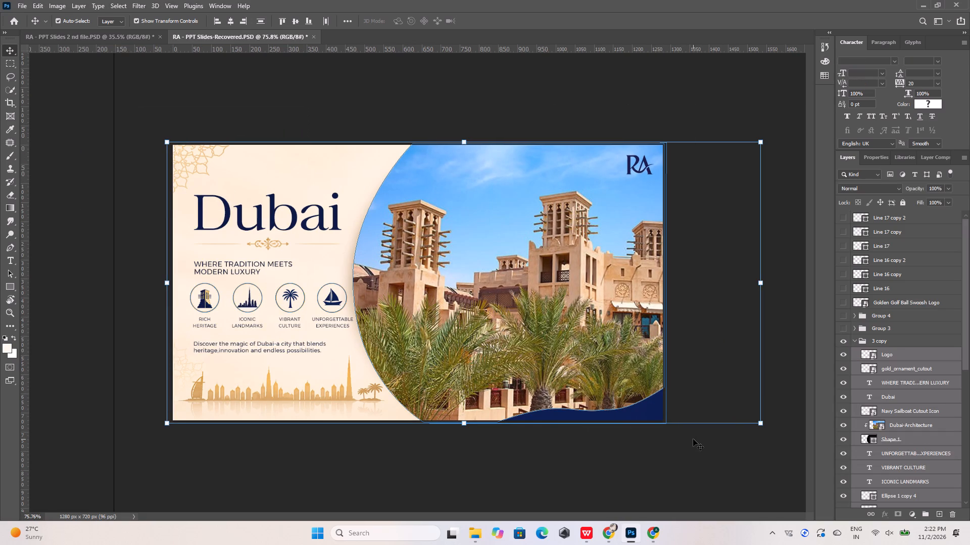
pyautogui.hotkey('ctrl', 'c')
pyautogui.click(136, 36)
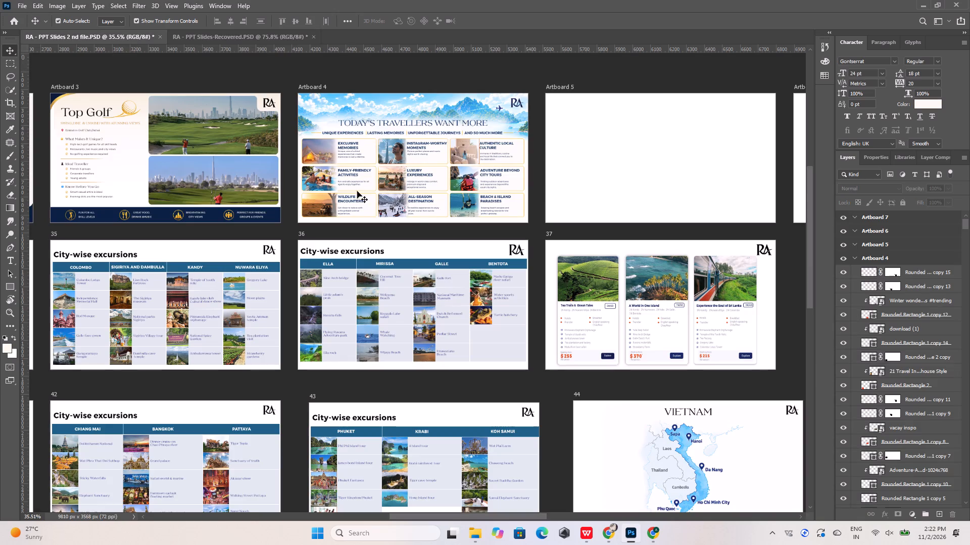
pyautogui.click(573, 172)
pyautogui.hotkey('ctrl', 'shift', 'v')
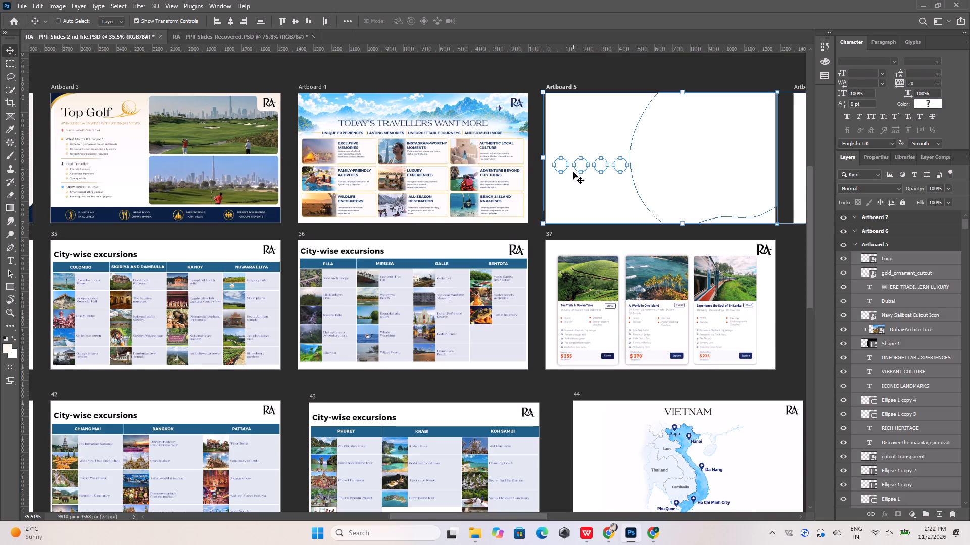
pyautogui.keyDown('alt'); pyautogui.scroll(-12, 335, 184); pyautogui.keyUp('alt')
pyautogui.keyDown('alt'); pyautogui.scroll(2, 529, 156); pyautogui.keyUp('alt')
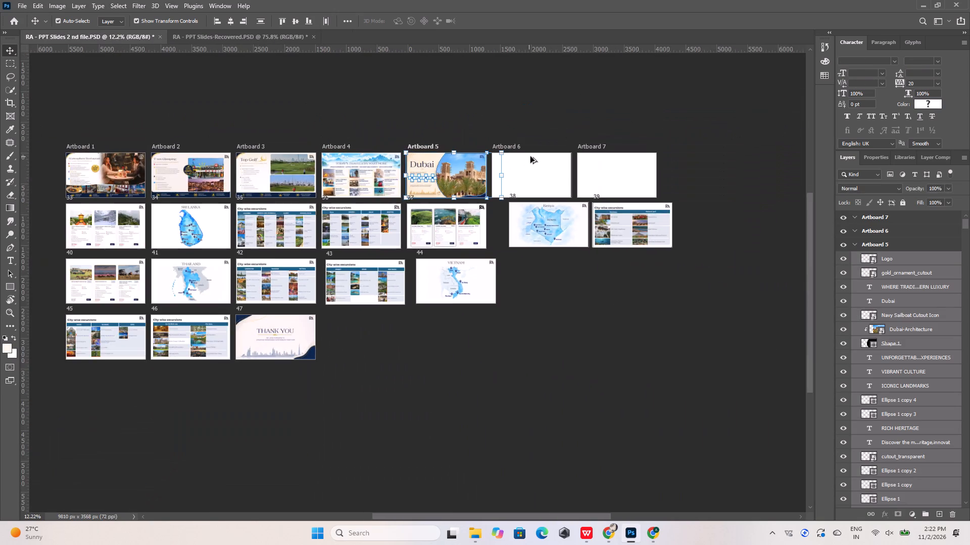
# Select Artboard 6 and collapse the layer contents of Artboard 5 and Artboard 4, leaving both artboards visible.
pyautogui.keyDown('alt'); pyautogui.scroll(8, 530, 156); pyautogui.keyUp('alt')
pyautogui.click(532, 159)
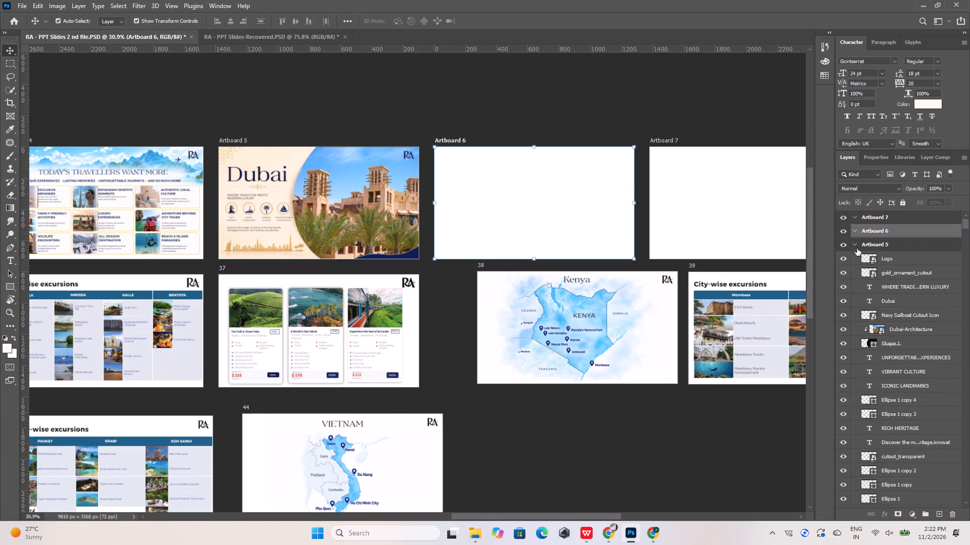
pyautogui.click(855, 244)
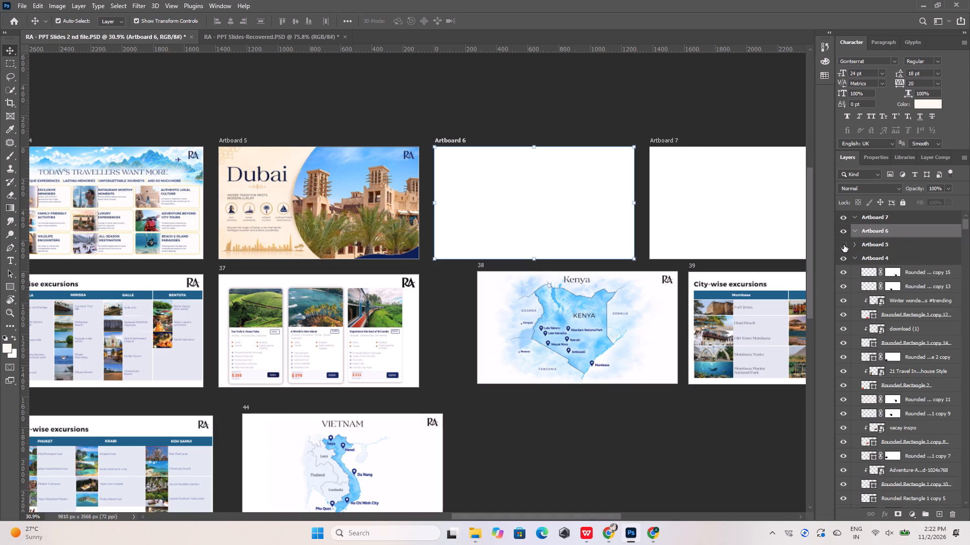
pyautogui.click(844, 245)
pyautogui.click(843, 259)
pyautogui.click(853, 259)
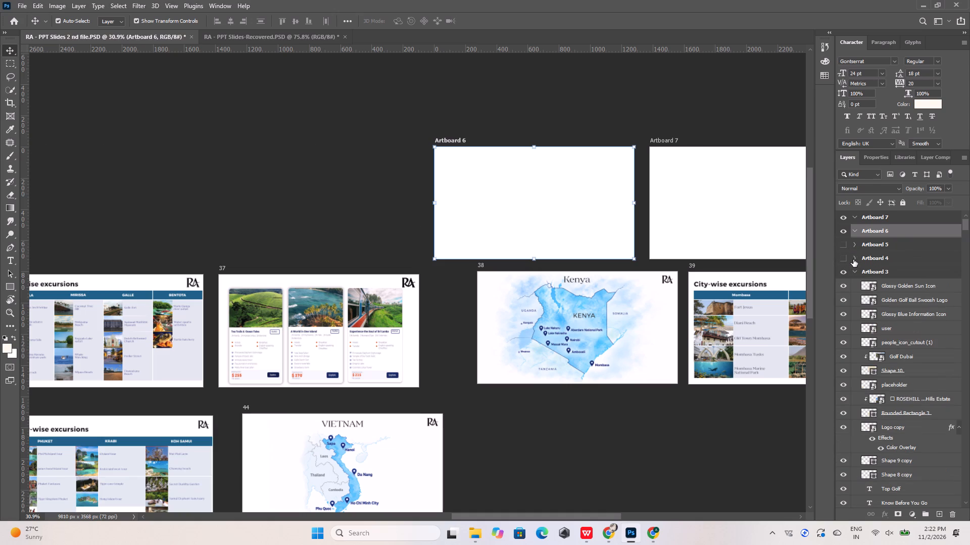
pyautogui.click(845, 259)
pyautogui.click(843, 244)
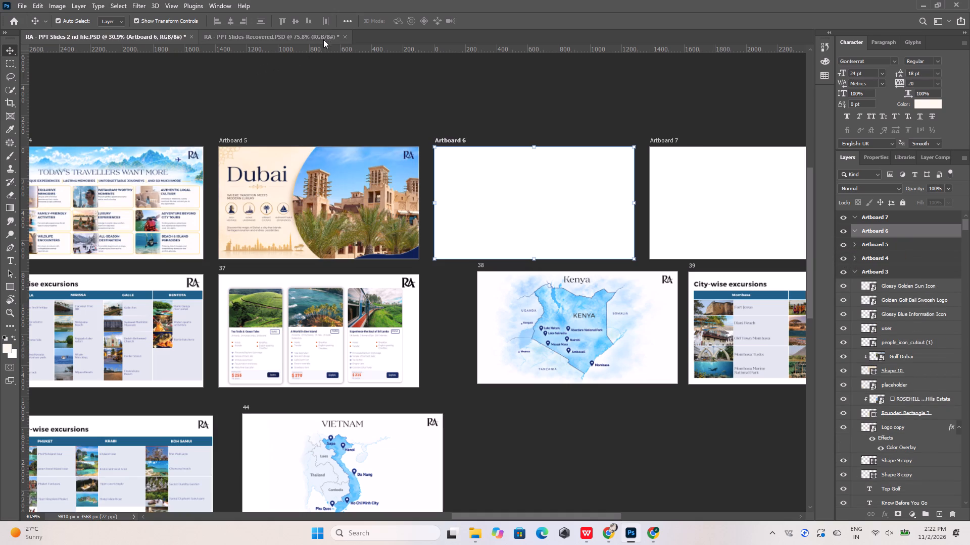
# In the recovered PSD, collapse and hide group 3 copy and show the Camelicious slide's Group 3.
pyautogui.click(300, 39)
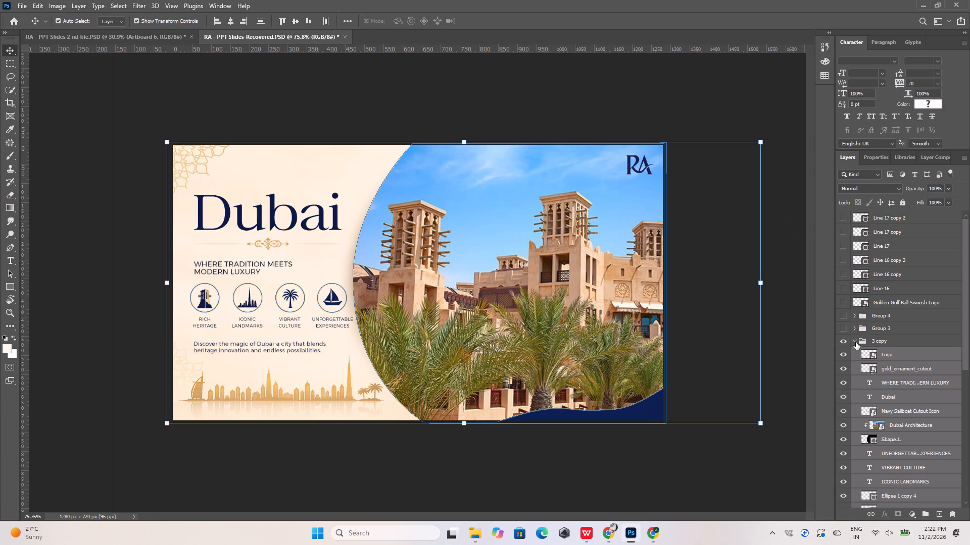
pyautogui.click(856, 341)
pyautogui.click(844, 341)
pyautogui.click(844, 328)
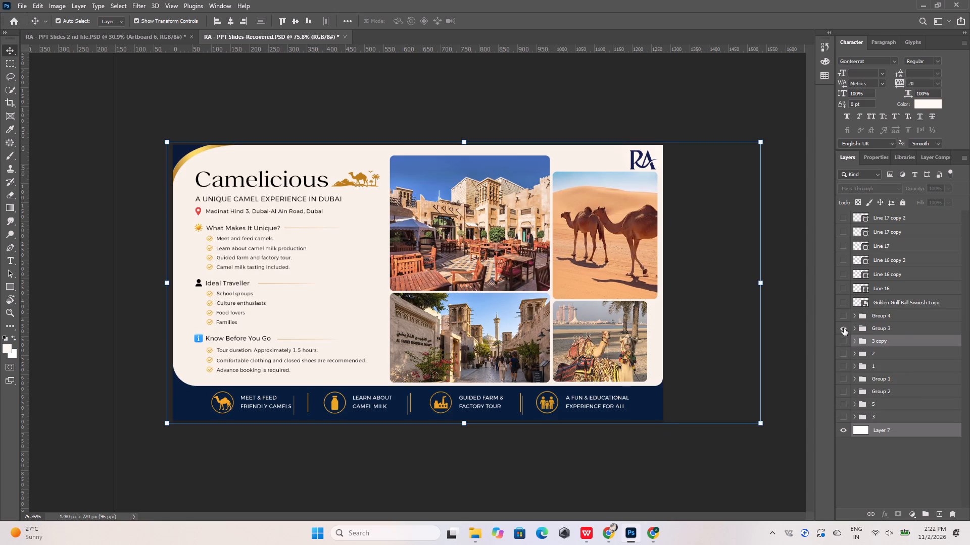
# Delete the golden camel and palms graphic beside the Camelicious title.
pyautogui.keyDown('alt'); pyautogui.scroll(5, 361, 182); pyautogui.keyUp('alt')
pyautogui.keyDown('alt'); pyautogui.scroll(-3, 361, 182); pyautogui.keyUp('alt')
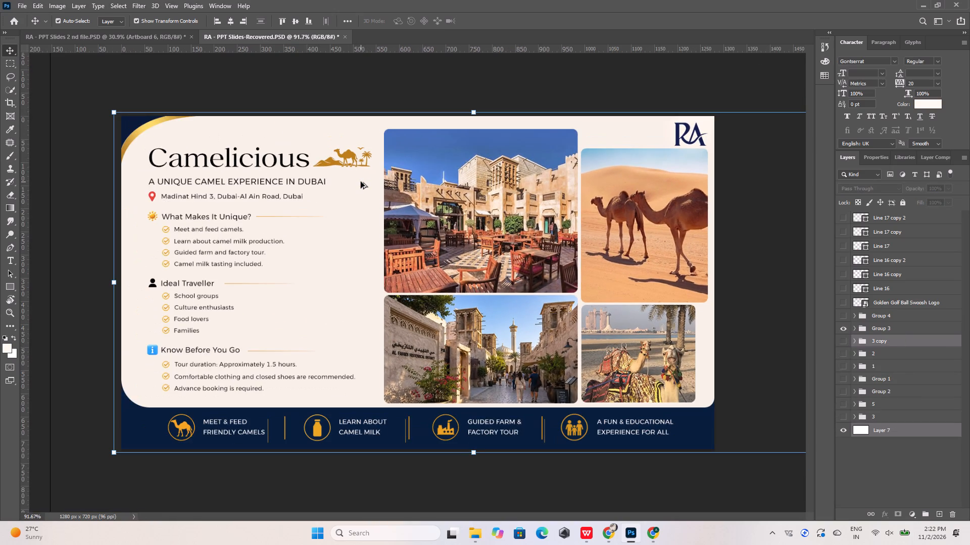
pyautogui.click(347, 158)
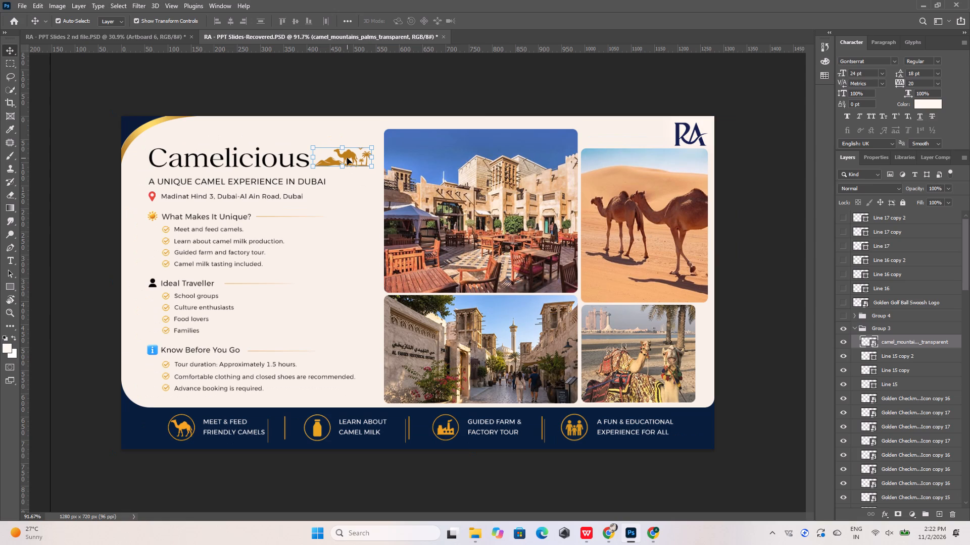
pyautogui.press('Delete')
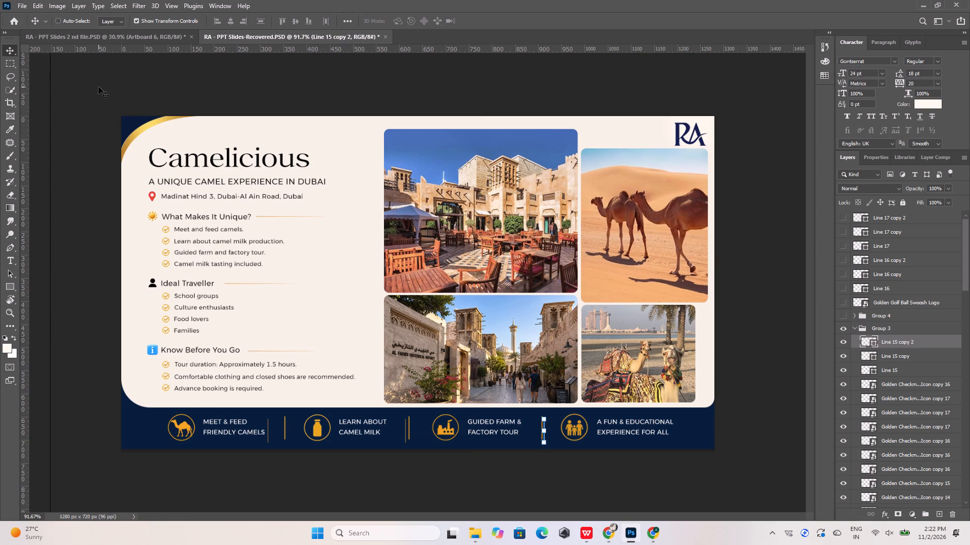
pyautogui.hotkey('ctrl', 'z')
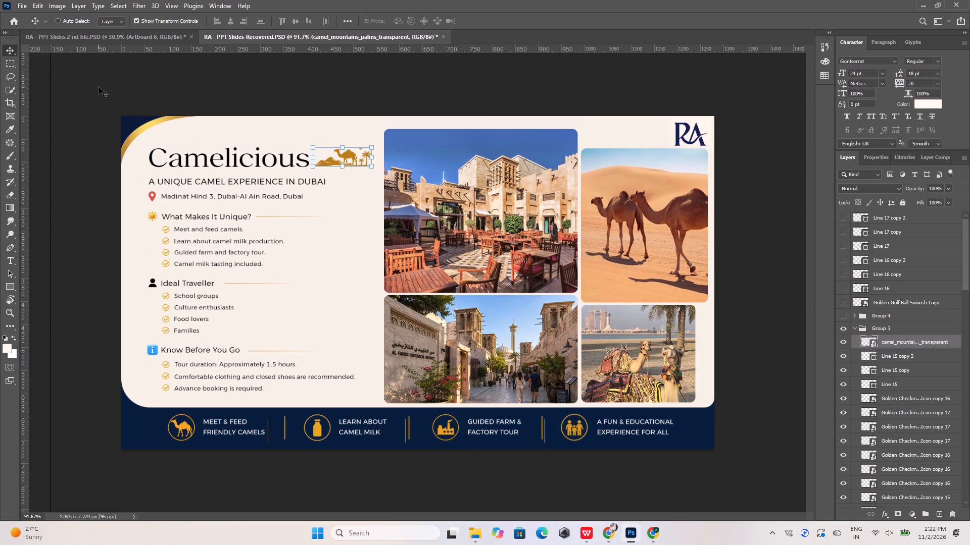
pyautogui.press('Delete')
# Copy the whole Camelicious slide, paste it in place on Artboard 6 of the second file and collapse that artboard's layers.
pyautogui.moveTo(99, 87); pyautogui.dragTo(752, 483)
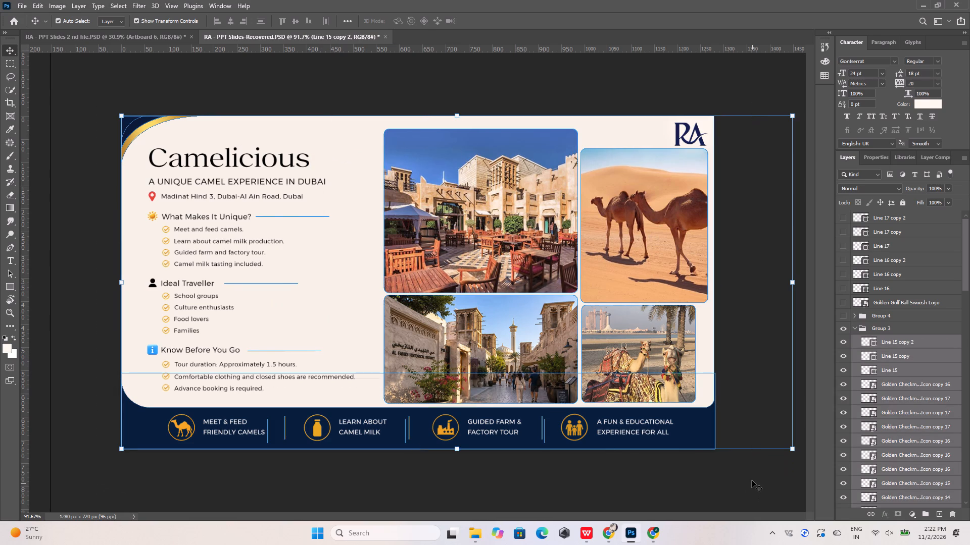
pyautogui.hotkey('ctrl', 'c')
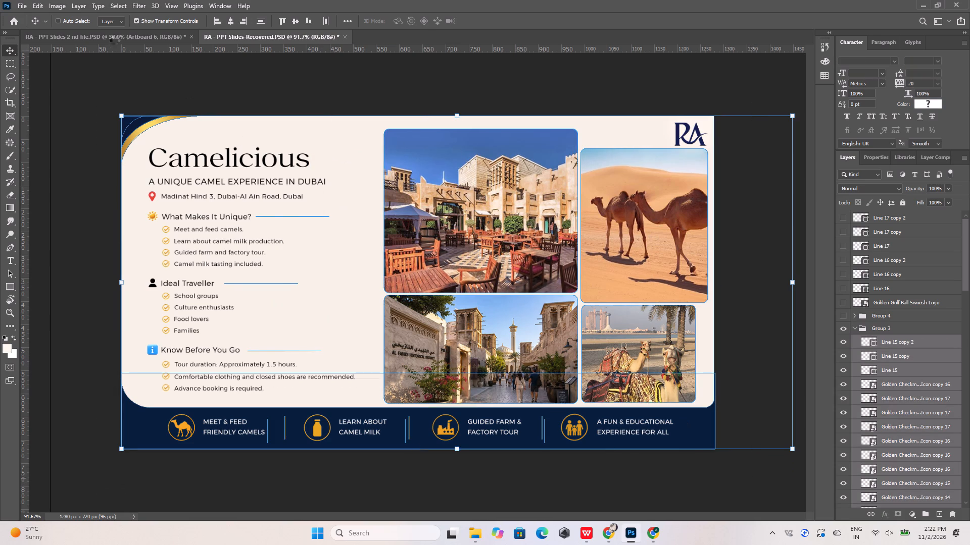
pyautogui.click(118, 39)
pyautogui.click(472, 143)
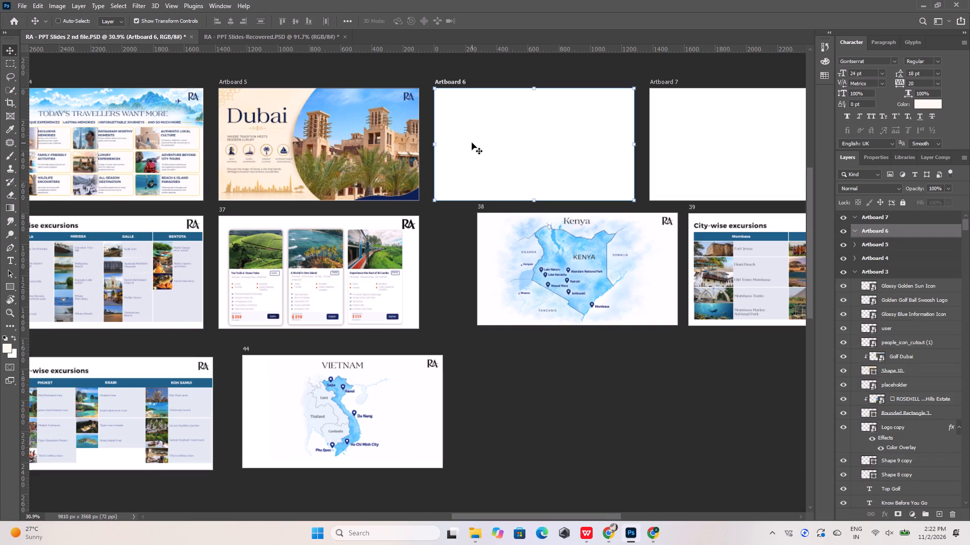
pyautogui.hotkey('ctrl', 'shift', 'v')
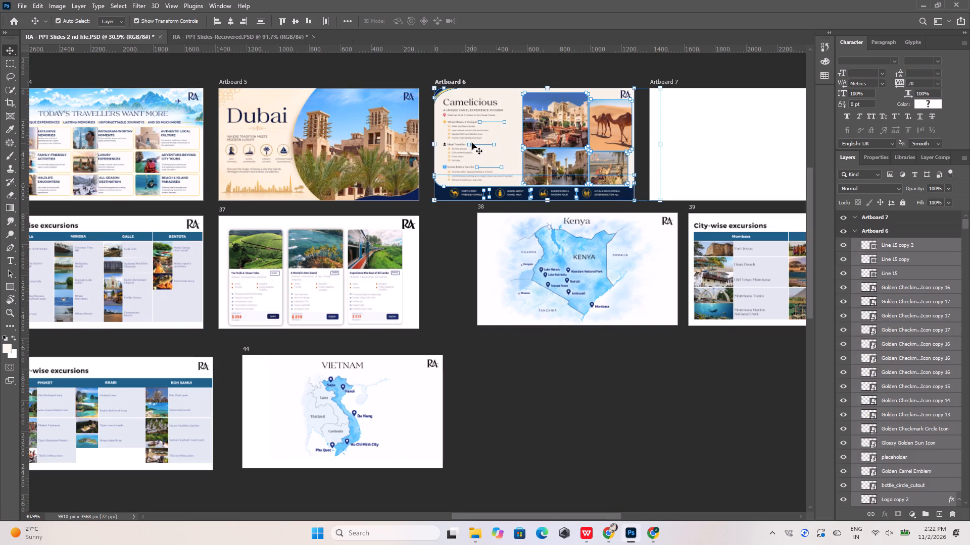
pyautogui.keyDown('alt'); pyautogui.scroll(-5, 354, 173); pyautogui.keyUp('alt')
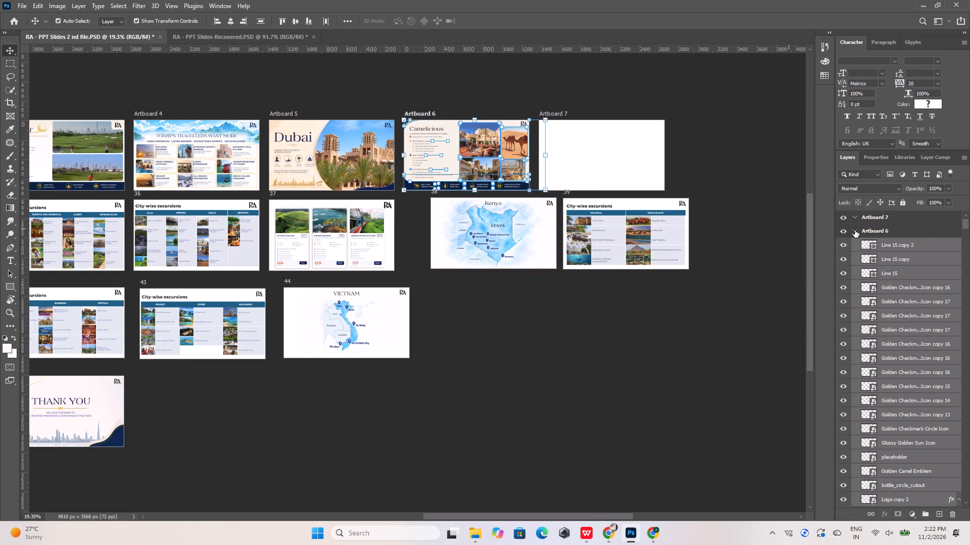
pyautogui.click(855, 230)
# Select Artboard 7, and in the recovered PSD hide Group 3 and show the Dubai Safari Park slide's Group 4.
pyautogui.click(575, 149)
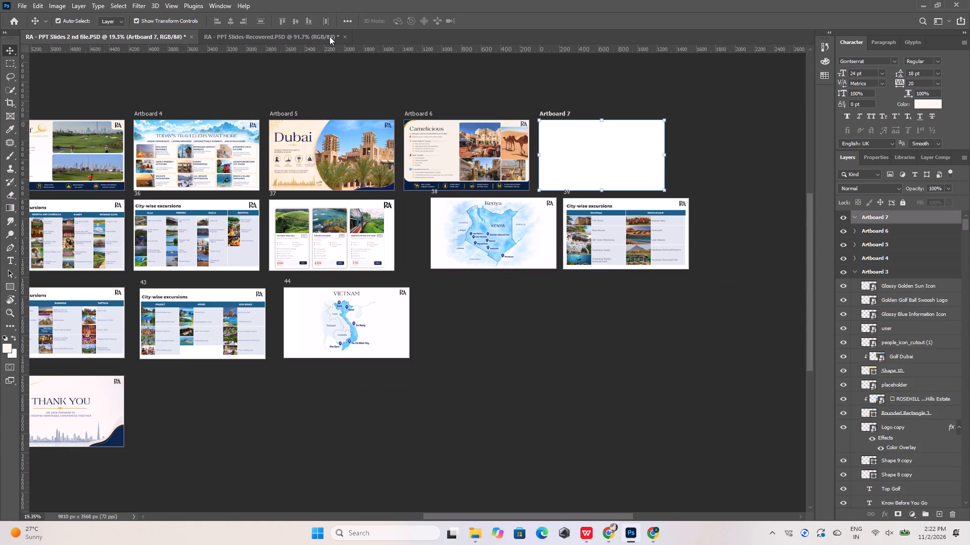
pyautogui.click(283, 32)
pyautogui.click(854, 328)
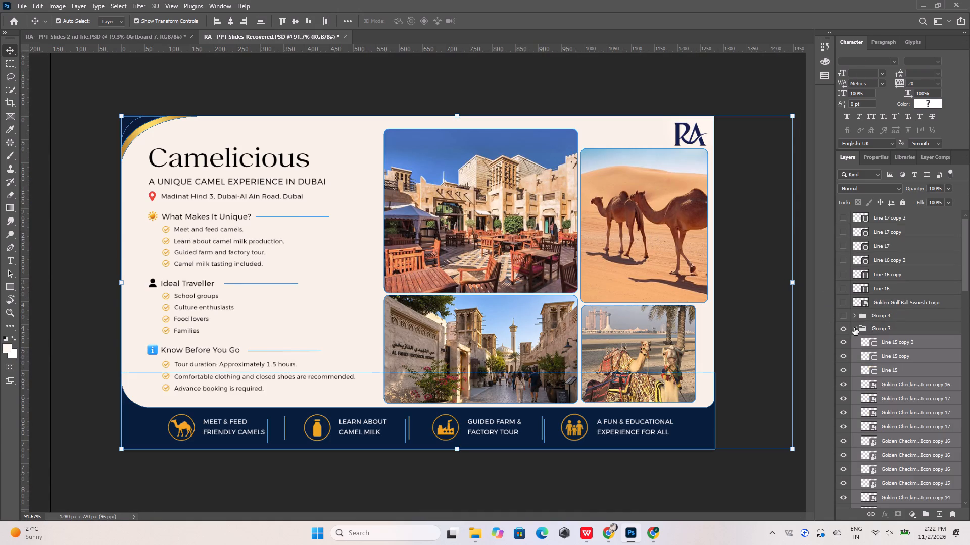
pyautogui.click(843, 329)
pyautogui.click(843, 316)
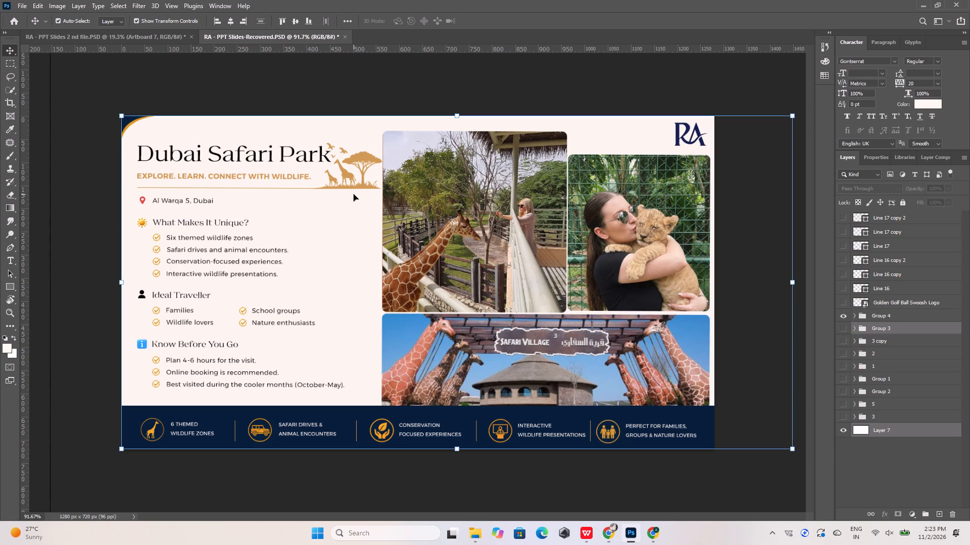
# Delete the golden safari silhouette emblem beside the Dubai Safari Park title.
pyautogui.click(364, 156)
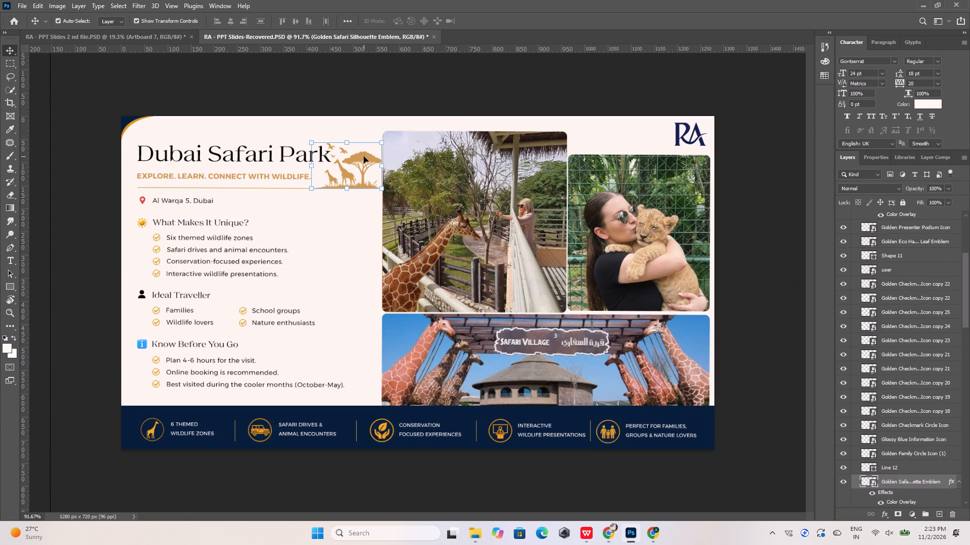
pyautogui.press('Delete')
# Copy the whole Dubai Safari Park slide and paste it in place on Artboard 7 of the second file.
pyautogui.click(362, 108)
pyautogui.moveTo(98, 86); pyautogui.dragTo(131, 175)
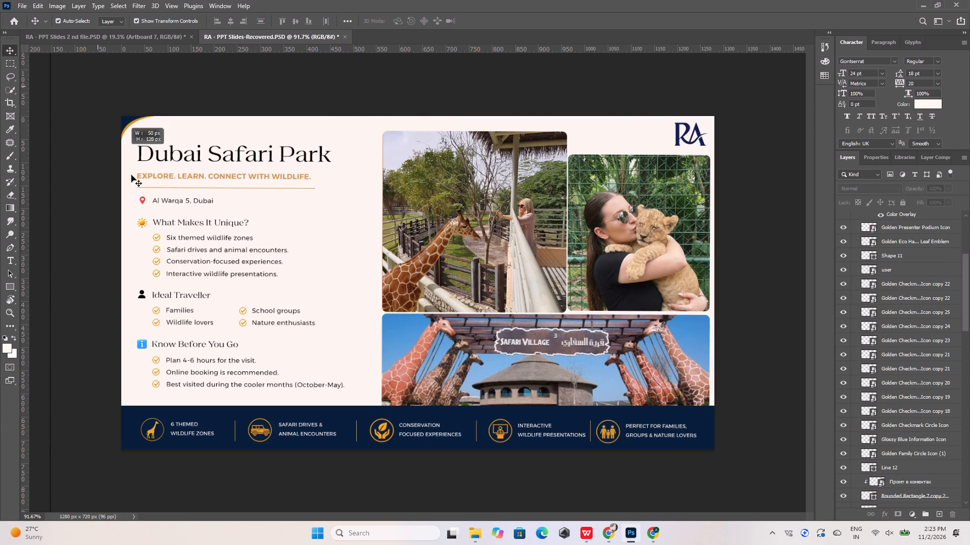
pyautogui.moveTo(131, 175); pyautogui.dragTo(738, 468)
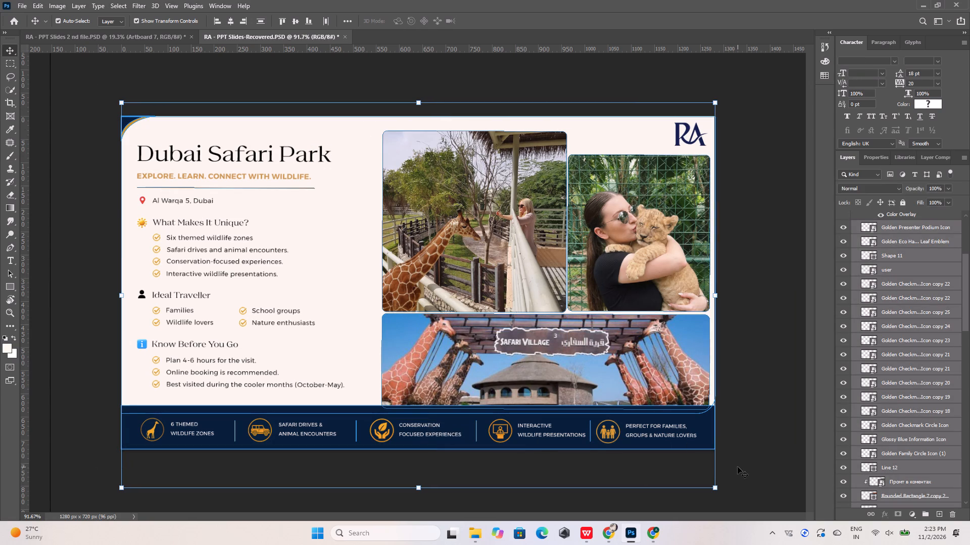
pyautogui.hotkey('ctrl', 'c')
pyautogui.click(115, 38)
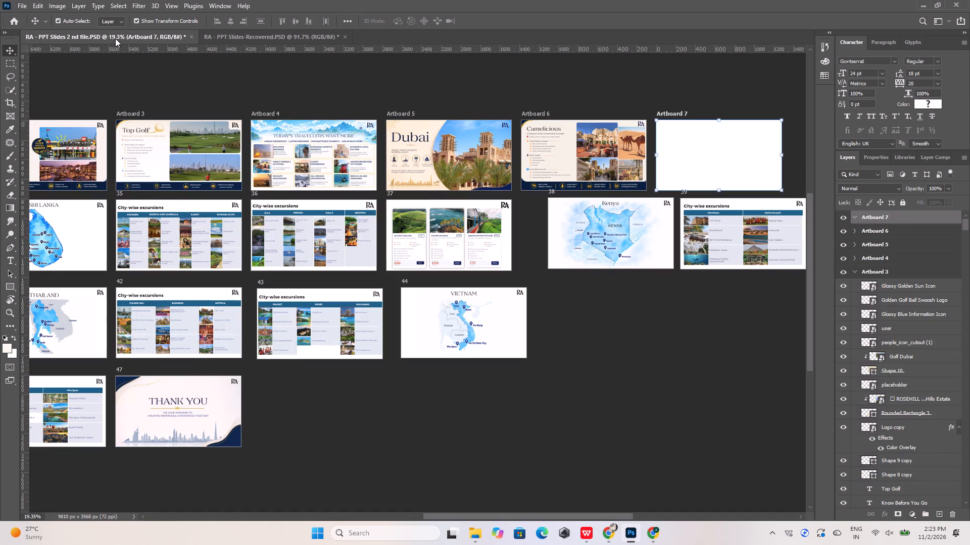
pyautogui.click(700, 159)
pyautogui.hotkey('ctrl', 'shift', 'v')
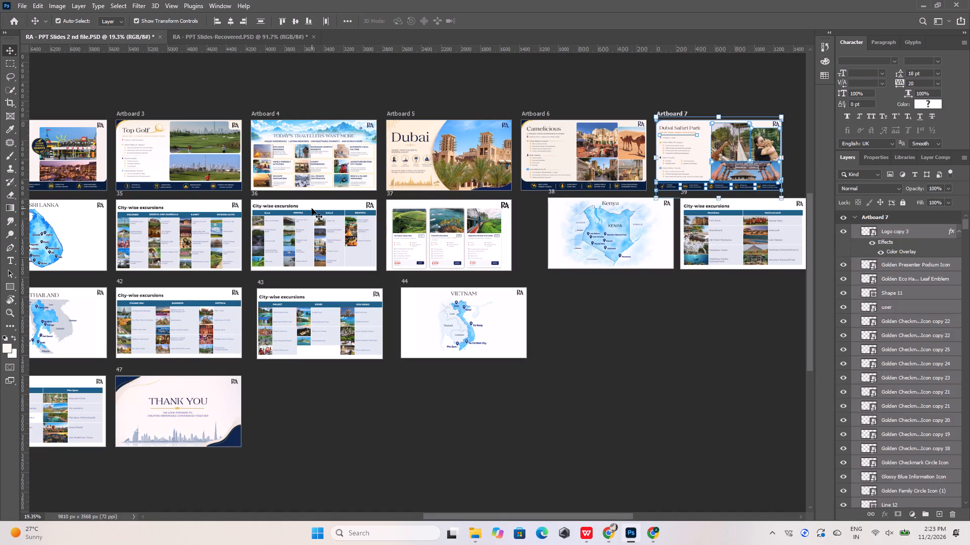
# Add a blank 1280 x 720 px artboard directly to the right of Artboard 7.
pyautogui.keyDown('alt'); pyautogui.scroll(-9, 312, 208); pyautogui.keyUp('alt')
pyautogui.keyDown('alt'); pyautogui.scroll(13, 590, 156); pyautogui.keyUp('alt')
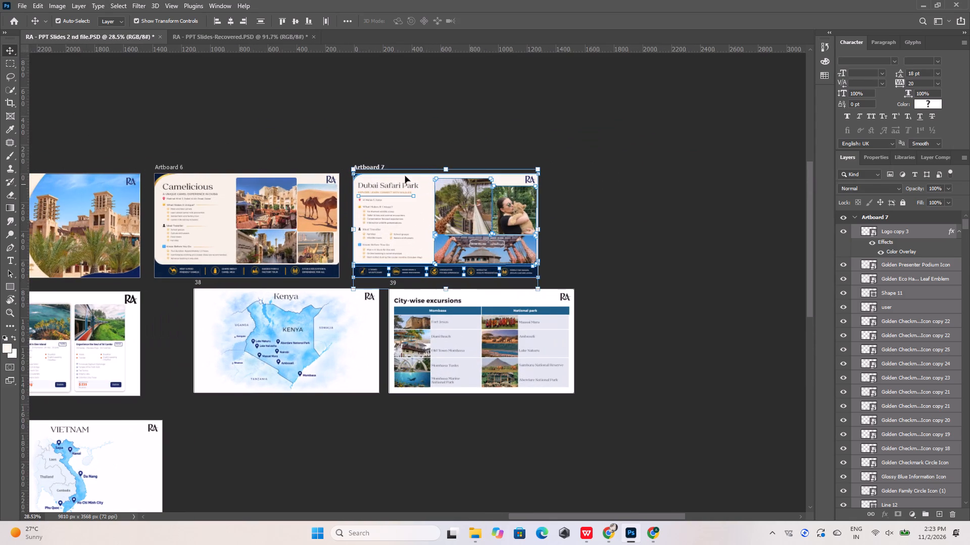
pyautogui.click(364, 143)
pyautogui.click(366, 167)
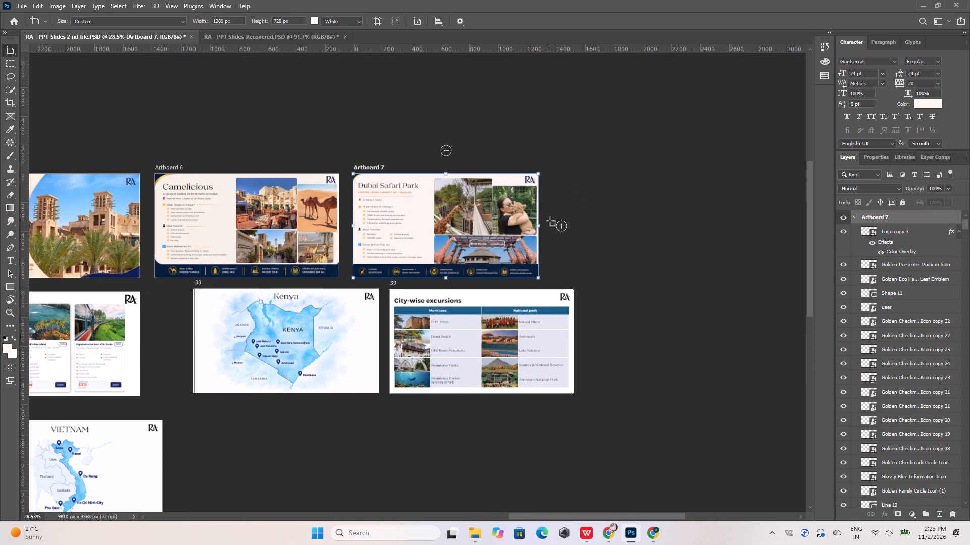
pyautogui.click(557, 225)
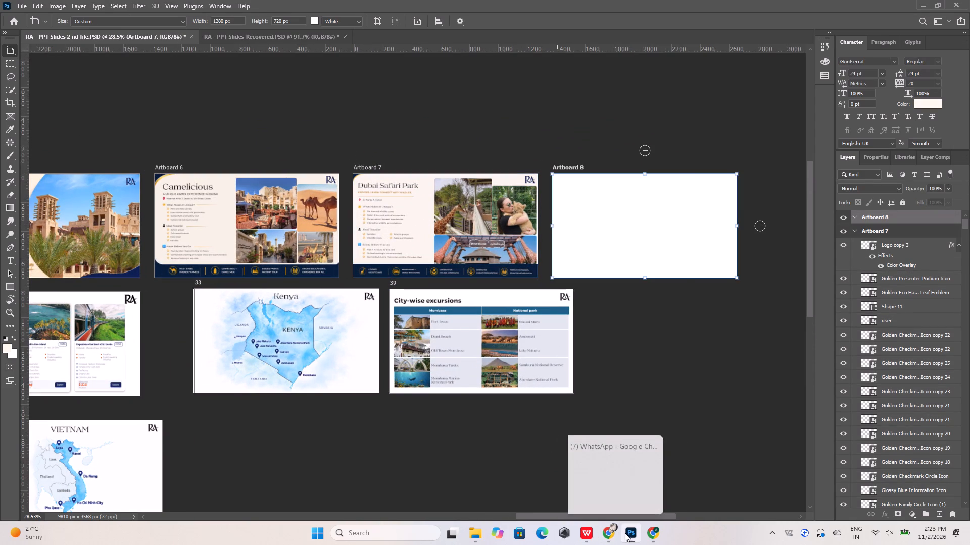
# In the recovered PSD, collapse and hide Group 4, which holds the Dubai Safari Park slide.
pyautogui.click(265, 37)
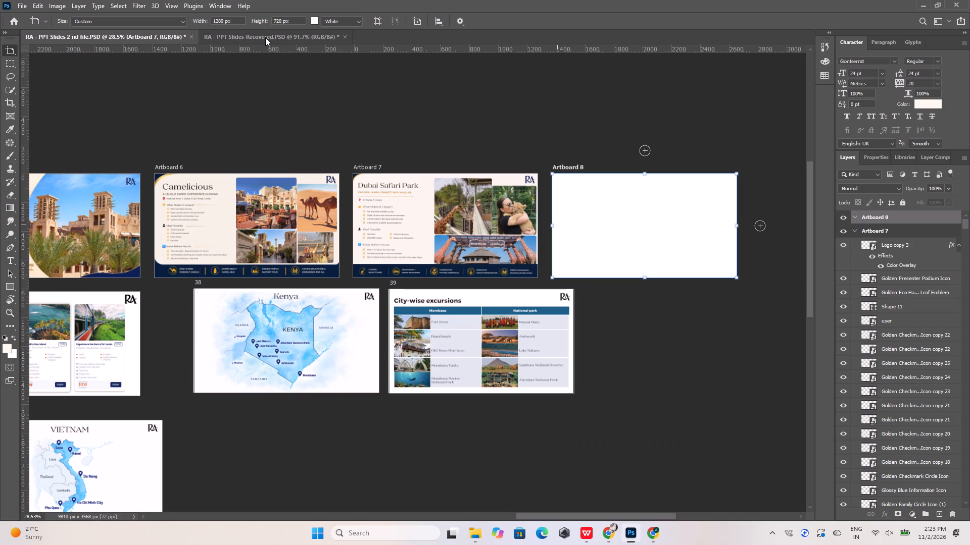
pyautogui.click(265, 37)
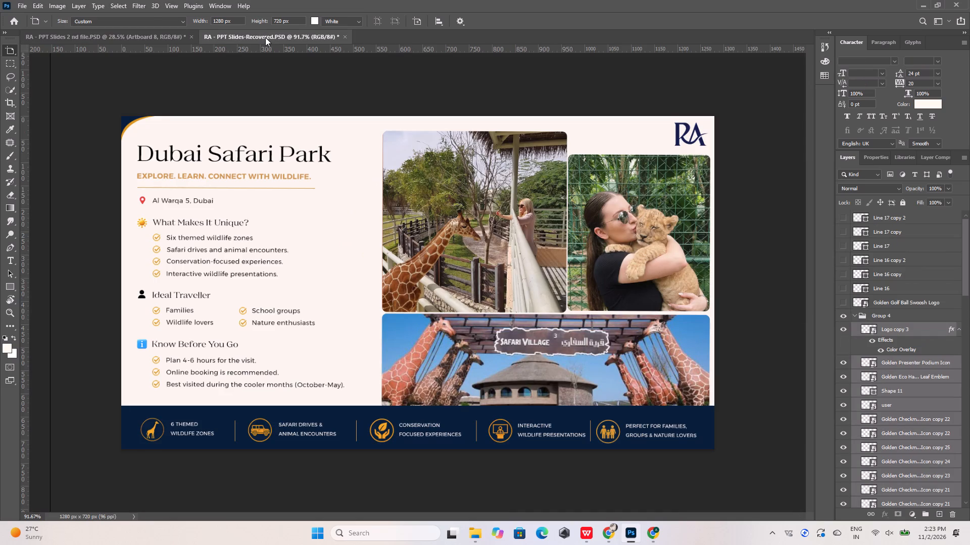
pyautogui.click(856, 316)
pyautogui.click(843, 317)
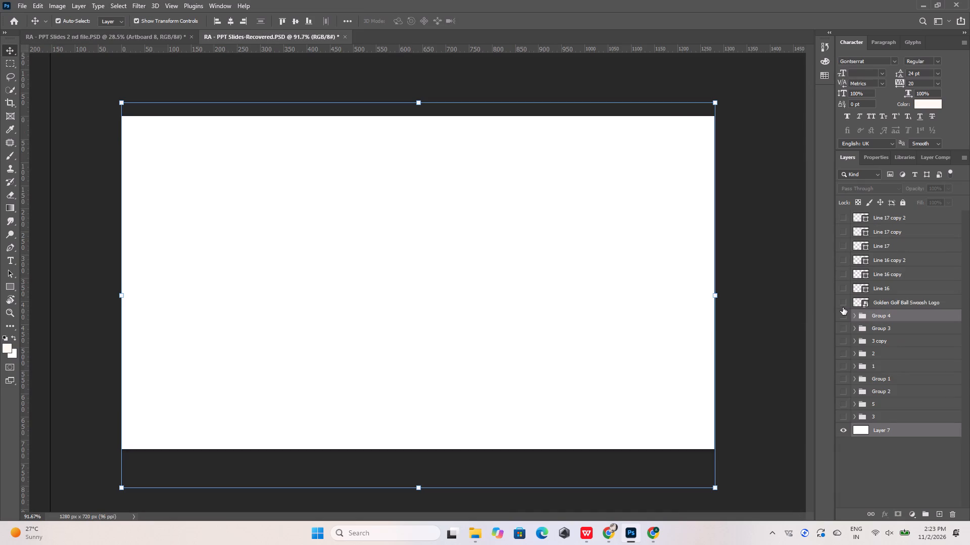
# Toggle the visibility of the loose Golden Golf Ball Swoosh Logo and Line 16 layers to check their content, leaving Line 16 shown.
pyautogui.click(842, 302)
pyautogui.click(842, 302)
pyautogui.click(844, 287)
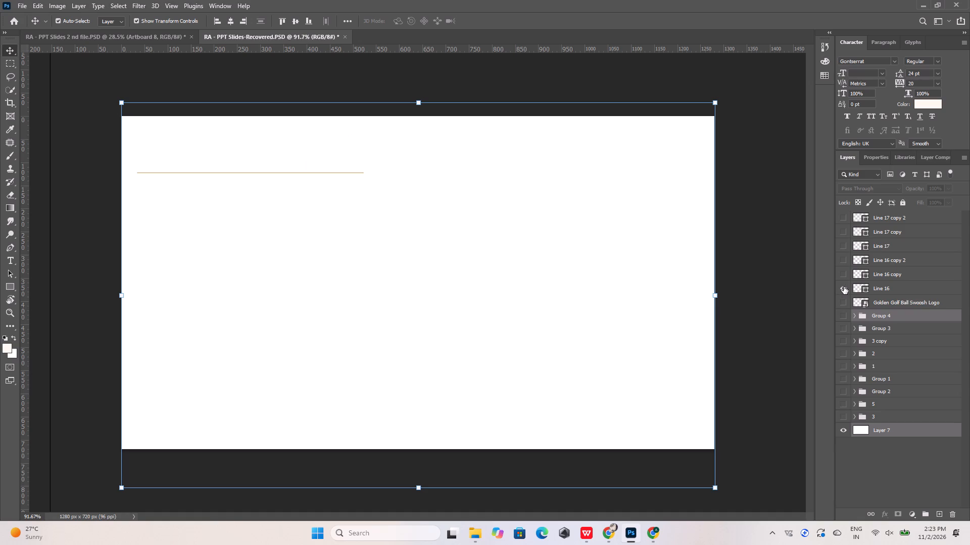
pyautogui.click(844, 287)
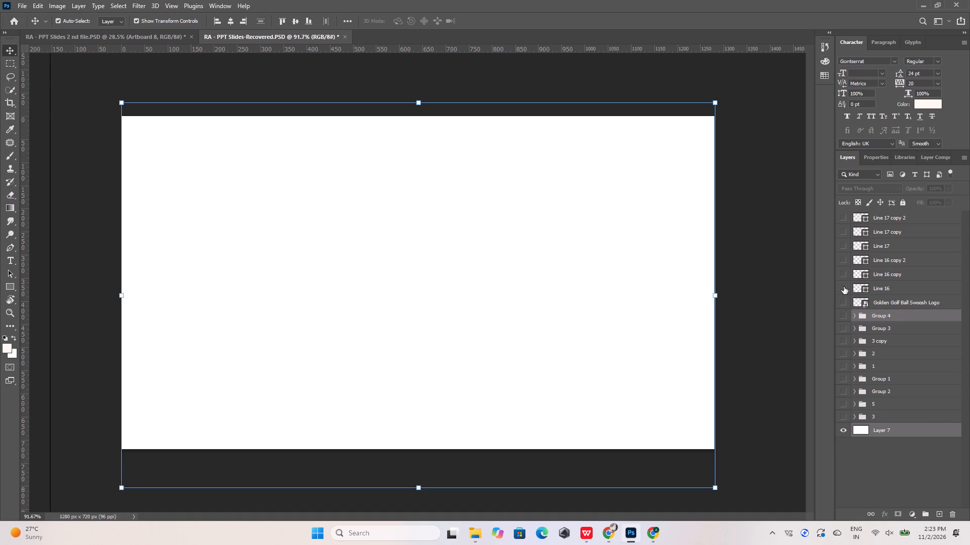
pyautogui.click(844, 287)
# Go back to the second slides file and look over the assembled artboards, including the Top Golf slide on Artboard 3.
pyautogui.click(158, 35)
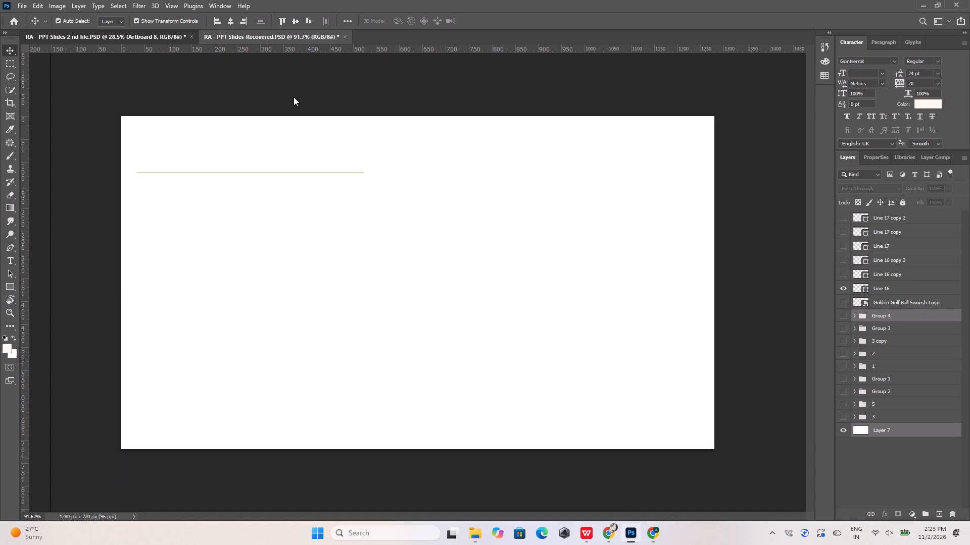
pyautogui.click(164, 38)
pyautogui.click(865, 328)
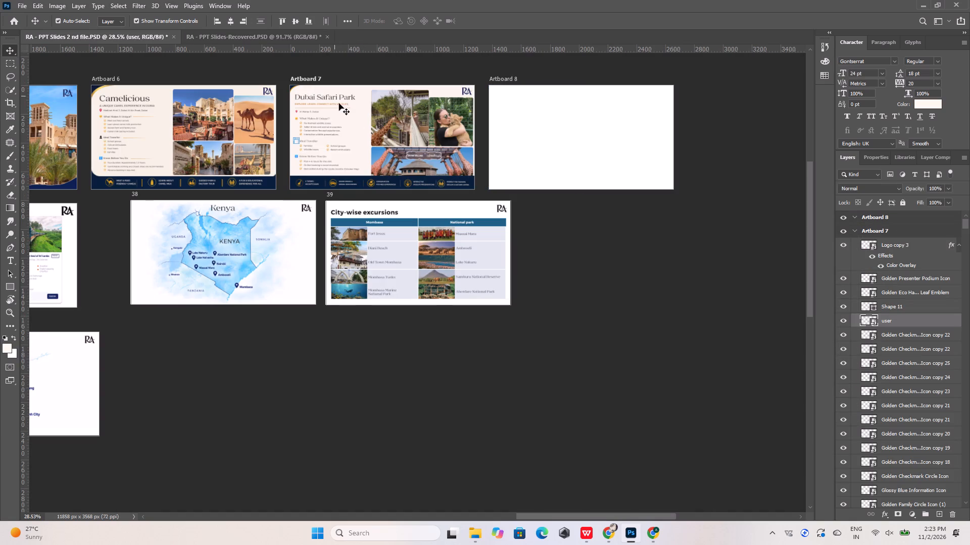
pyautogui.keyDown('alt'); pyautogui.scroll(-11, 493, 186); pyautogui.keyUp('alt')
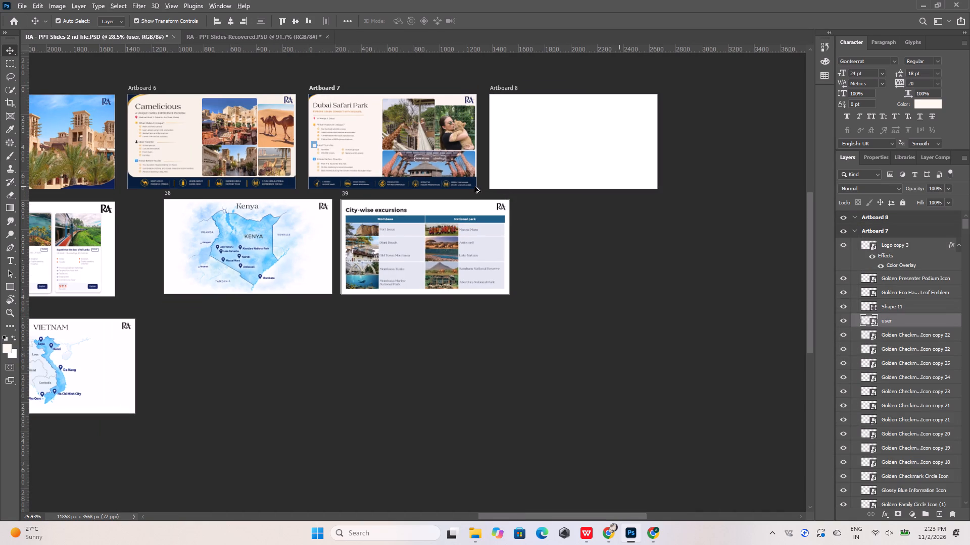
pyautogui.keyDown('alt'); pyautogui.scroll(-4, 476, 187); pyautogui.keyUp('alt')
pyautogui.keyDown('alt'); pyautogui.scroll(7, 166, 159); pyautogui.keyUp('alt')
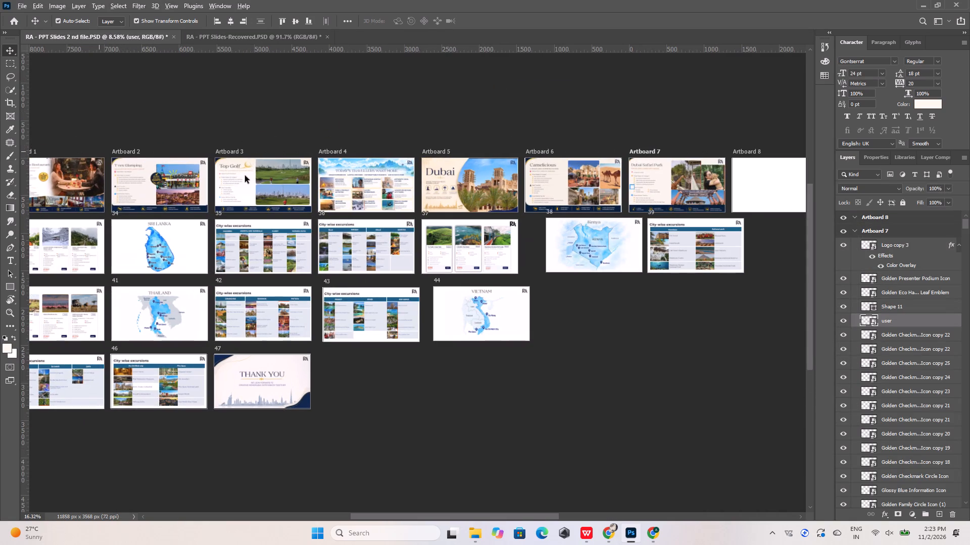
pyautogui.keyDown('alt'); pyautogui.scroll(11, 246, 176); pyautogui.keyUp('alt')
pyautogui.keyDown('alt'); pyautogui.scroll(-4, 249, 180); pyautogui.keyUp('alt')
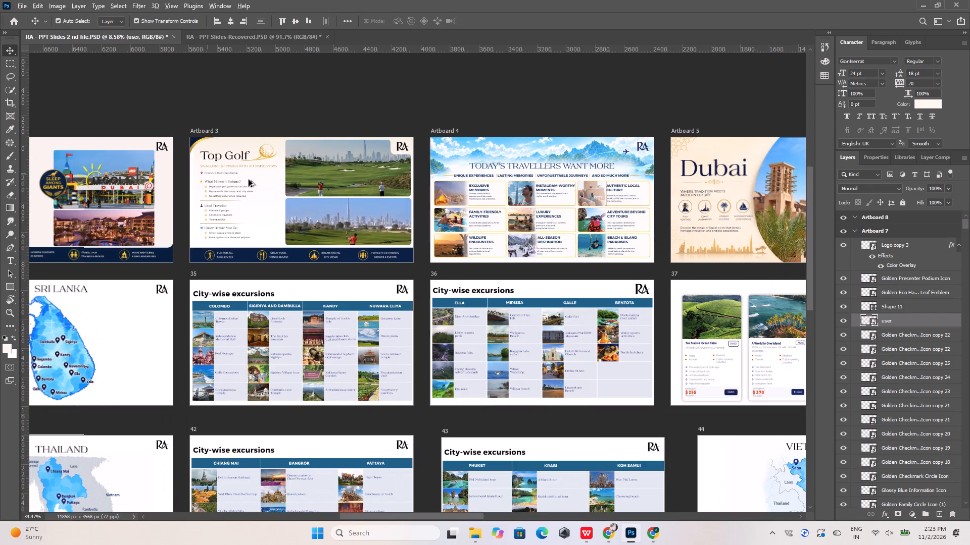
pyautogui.keyDown('alt'); pyautogui.scroll(-4, 257, 174); pyautogui.keyUp('alt')
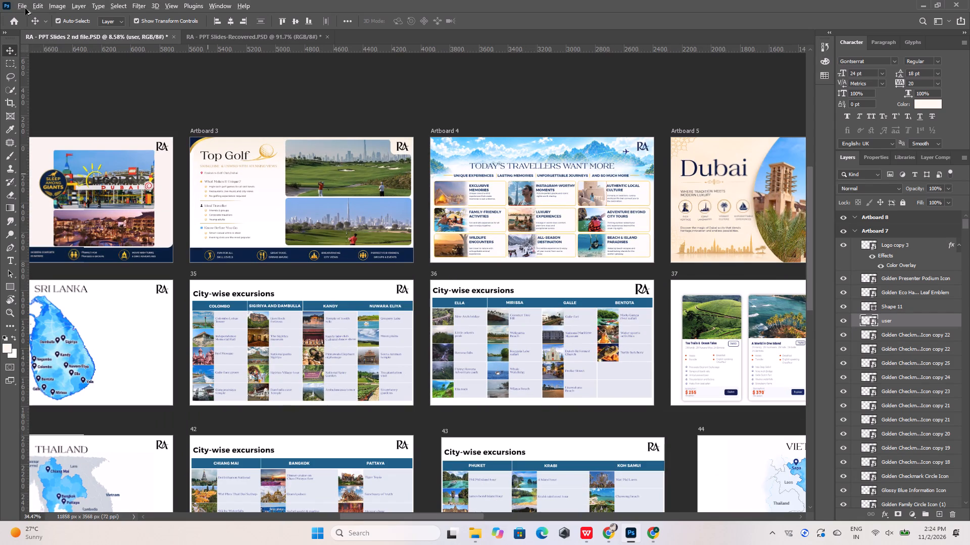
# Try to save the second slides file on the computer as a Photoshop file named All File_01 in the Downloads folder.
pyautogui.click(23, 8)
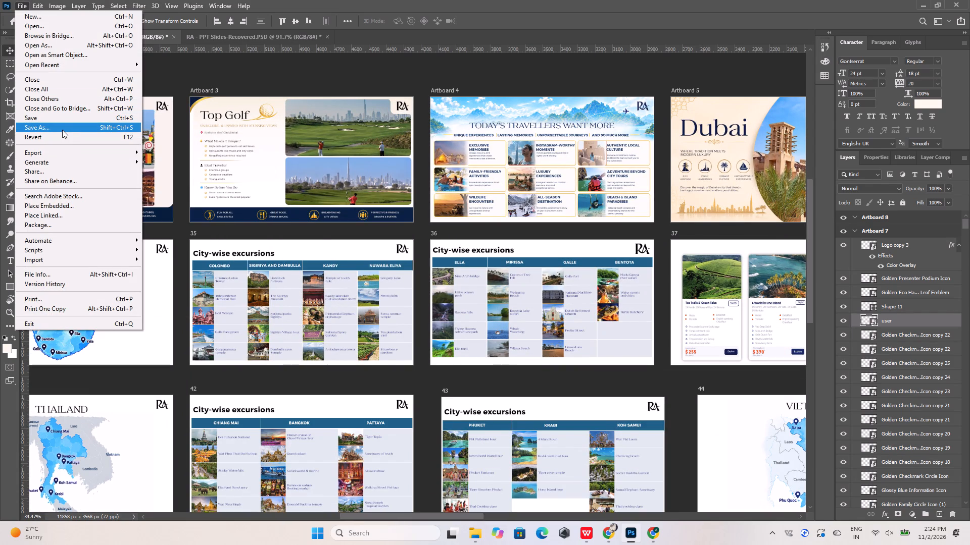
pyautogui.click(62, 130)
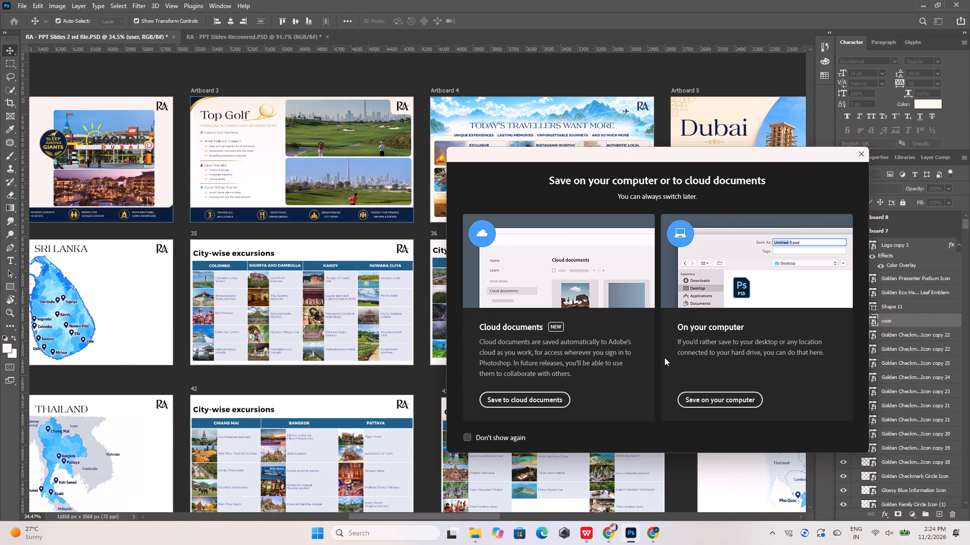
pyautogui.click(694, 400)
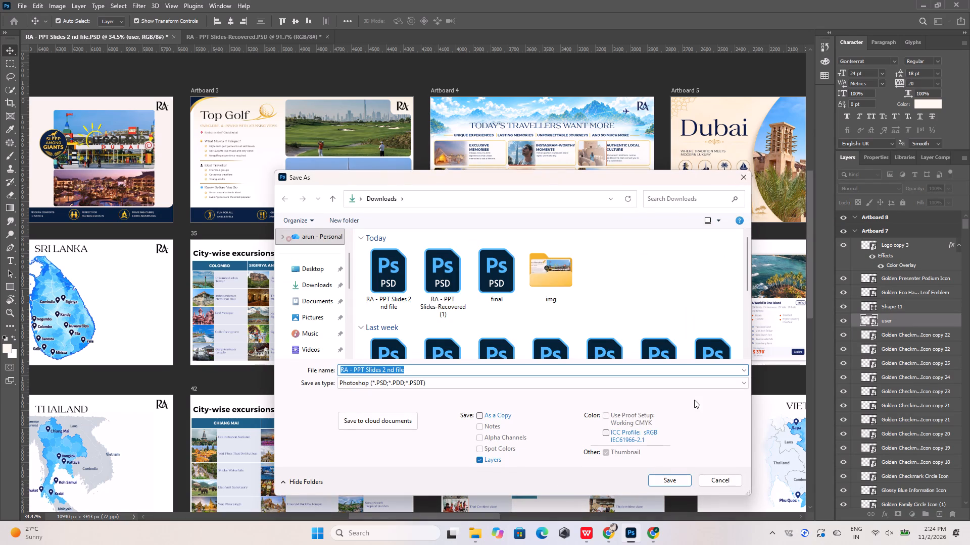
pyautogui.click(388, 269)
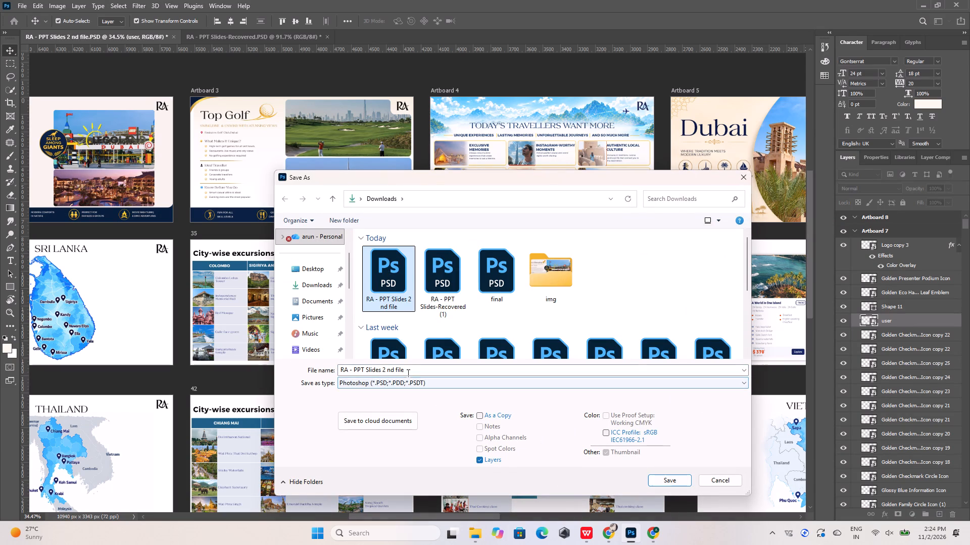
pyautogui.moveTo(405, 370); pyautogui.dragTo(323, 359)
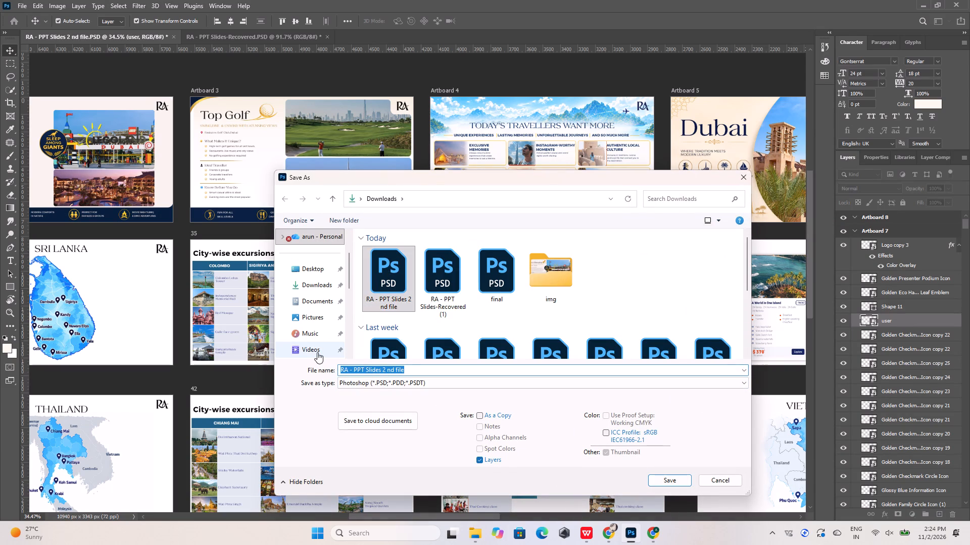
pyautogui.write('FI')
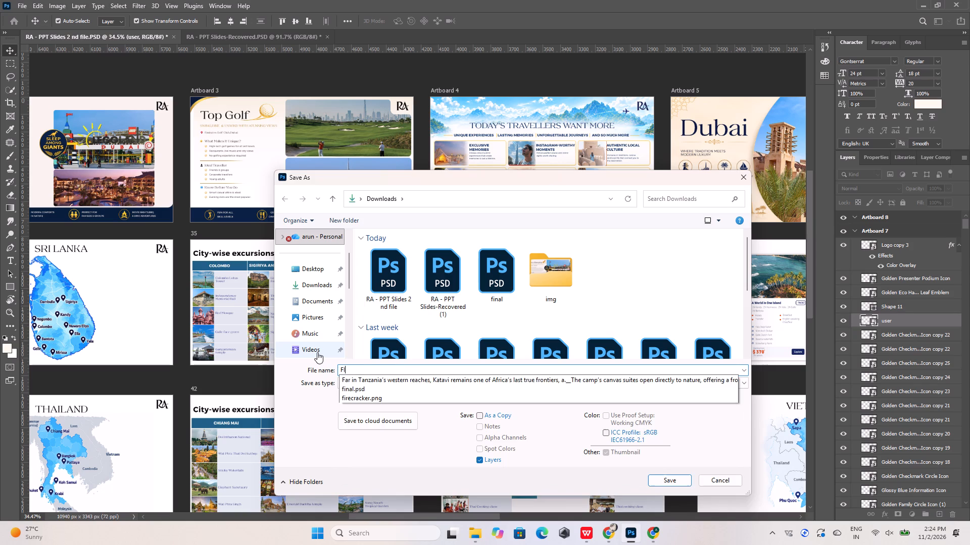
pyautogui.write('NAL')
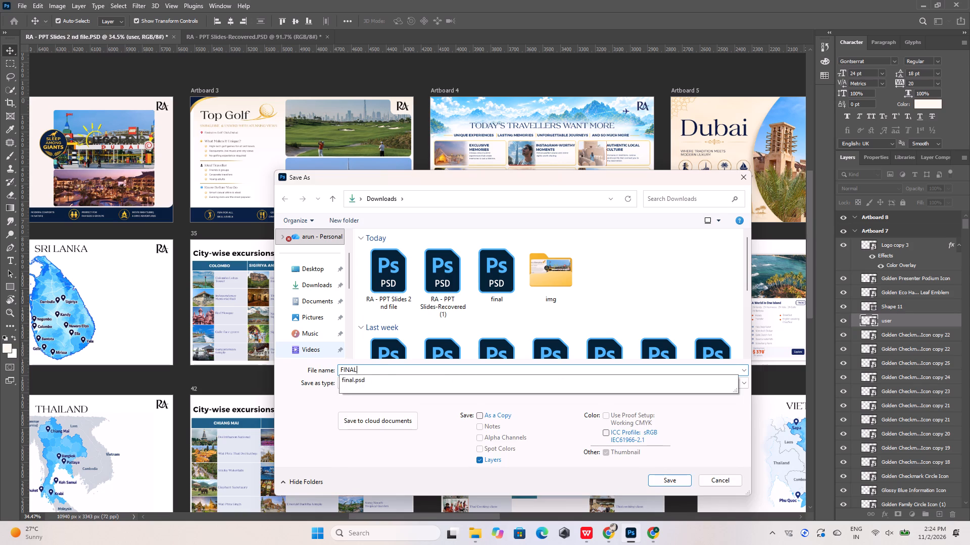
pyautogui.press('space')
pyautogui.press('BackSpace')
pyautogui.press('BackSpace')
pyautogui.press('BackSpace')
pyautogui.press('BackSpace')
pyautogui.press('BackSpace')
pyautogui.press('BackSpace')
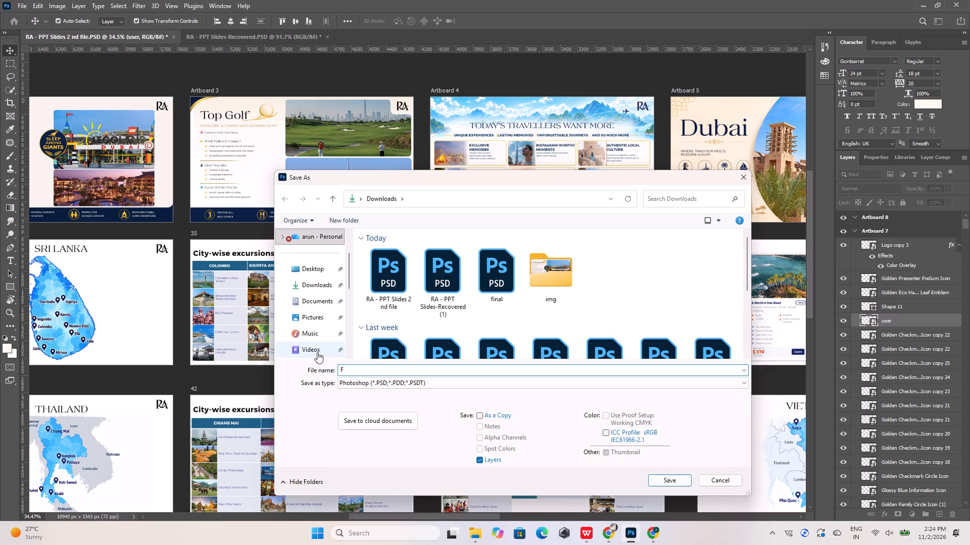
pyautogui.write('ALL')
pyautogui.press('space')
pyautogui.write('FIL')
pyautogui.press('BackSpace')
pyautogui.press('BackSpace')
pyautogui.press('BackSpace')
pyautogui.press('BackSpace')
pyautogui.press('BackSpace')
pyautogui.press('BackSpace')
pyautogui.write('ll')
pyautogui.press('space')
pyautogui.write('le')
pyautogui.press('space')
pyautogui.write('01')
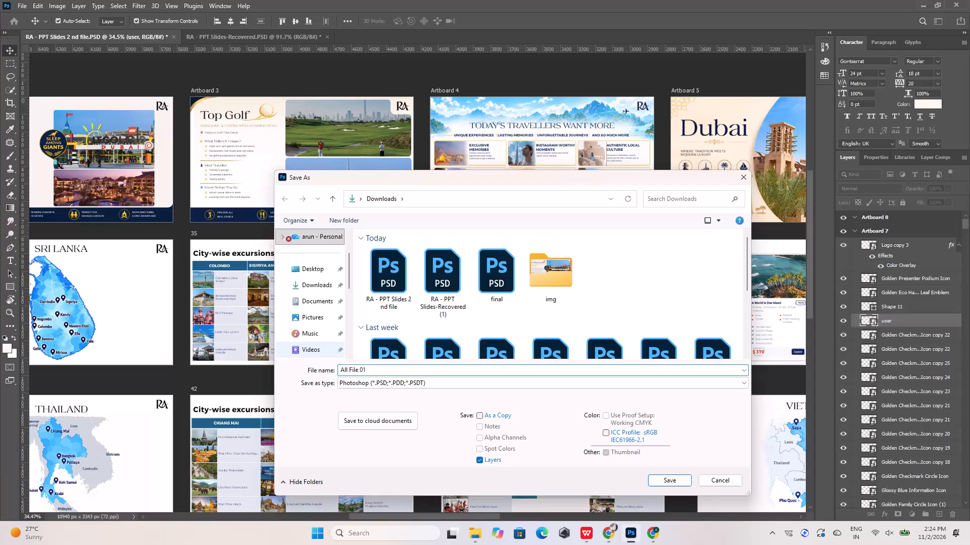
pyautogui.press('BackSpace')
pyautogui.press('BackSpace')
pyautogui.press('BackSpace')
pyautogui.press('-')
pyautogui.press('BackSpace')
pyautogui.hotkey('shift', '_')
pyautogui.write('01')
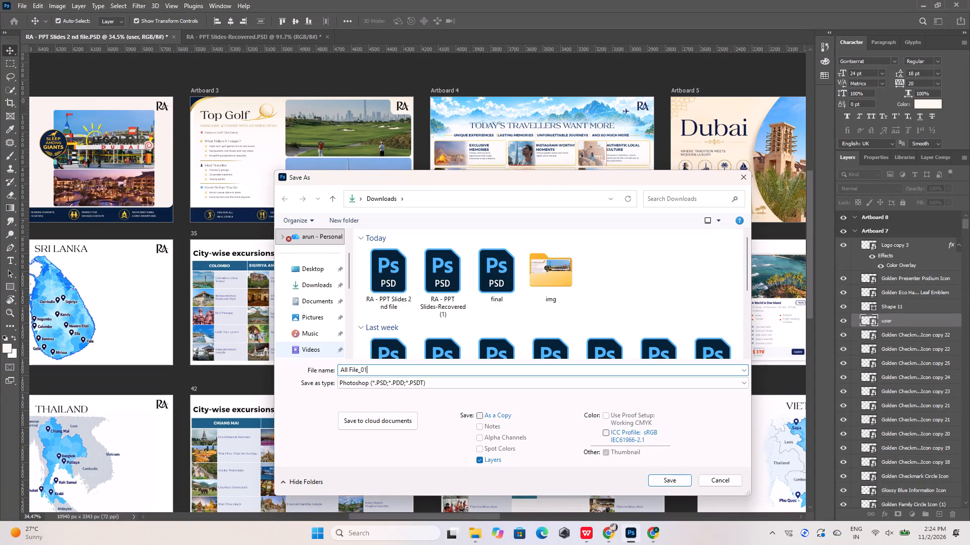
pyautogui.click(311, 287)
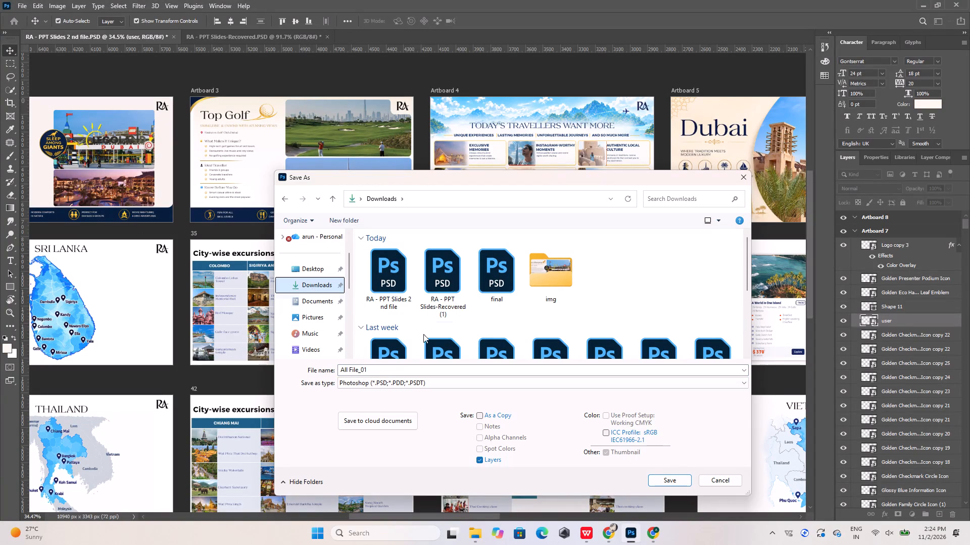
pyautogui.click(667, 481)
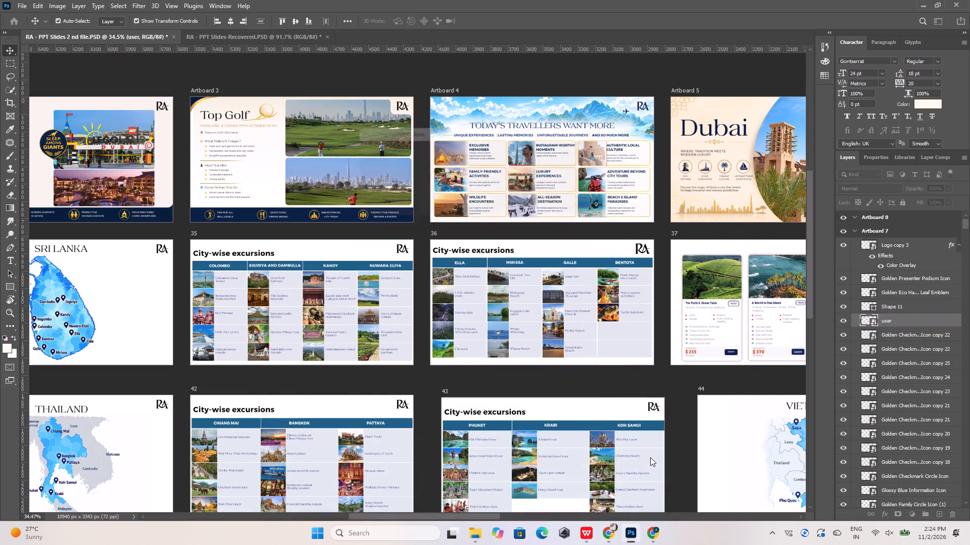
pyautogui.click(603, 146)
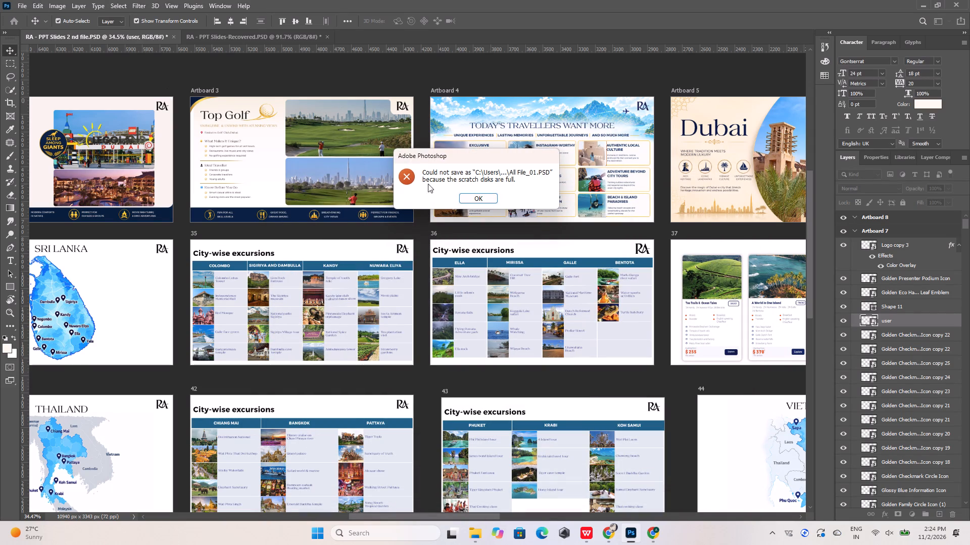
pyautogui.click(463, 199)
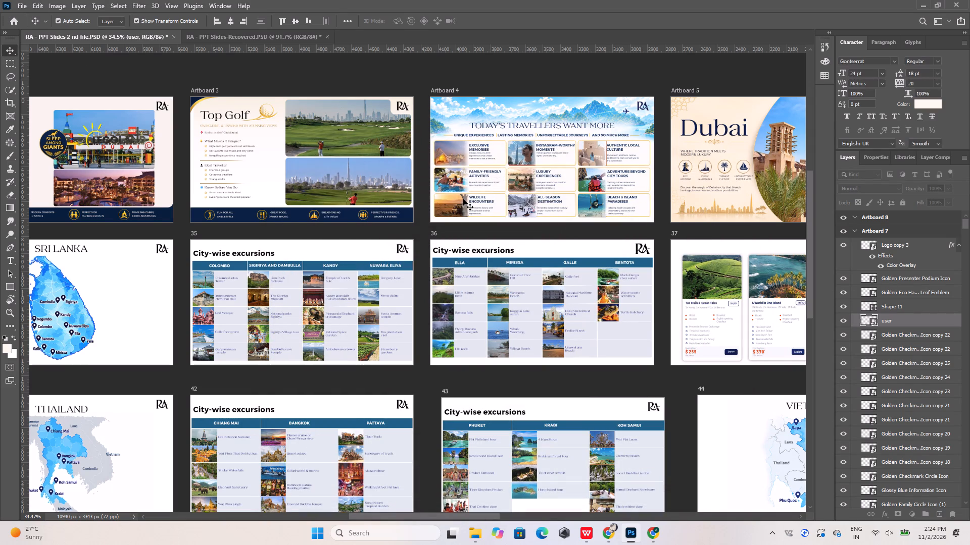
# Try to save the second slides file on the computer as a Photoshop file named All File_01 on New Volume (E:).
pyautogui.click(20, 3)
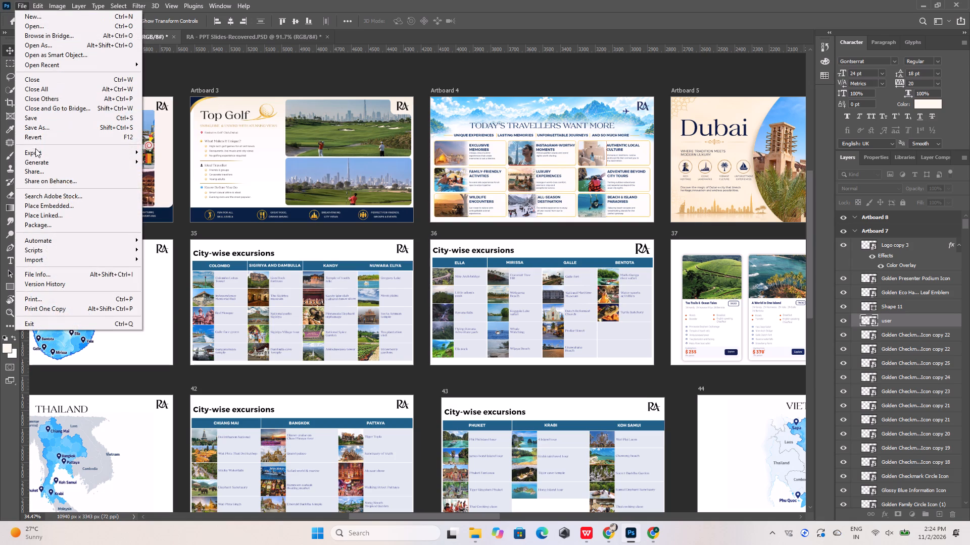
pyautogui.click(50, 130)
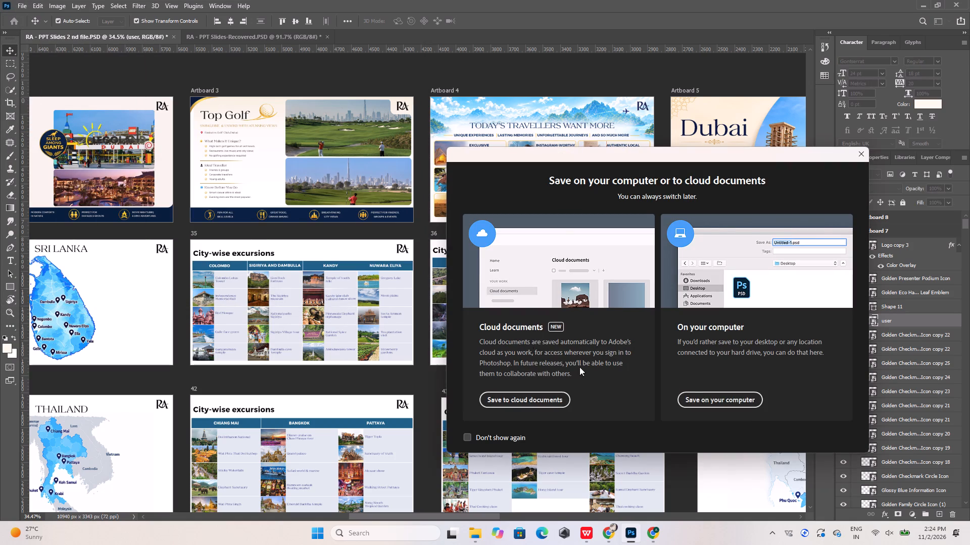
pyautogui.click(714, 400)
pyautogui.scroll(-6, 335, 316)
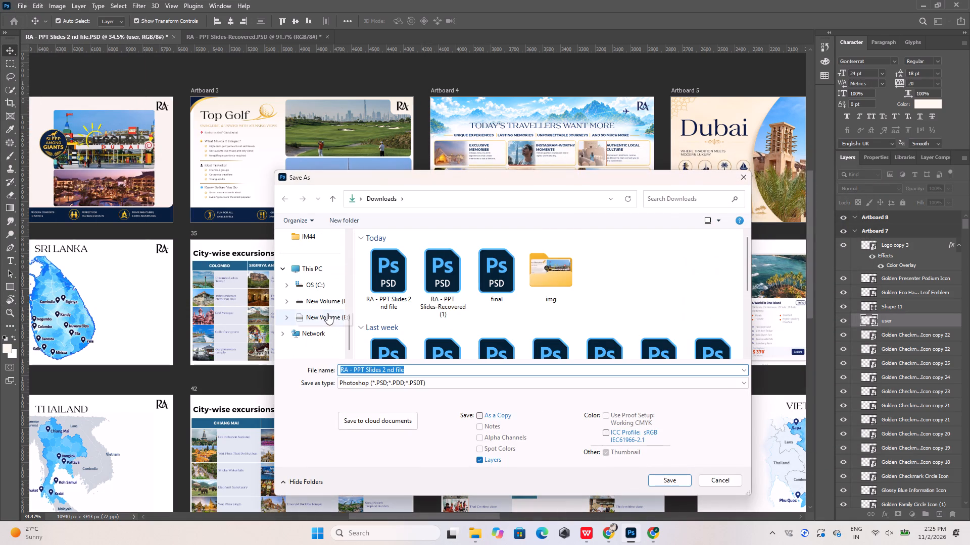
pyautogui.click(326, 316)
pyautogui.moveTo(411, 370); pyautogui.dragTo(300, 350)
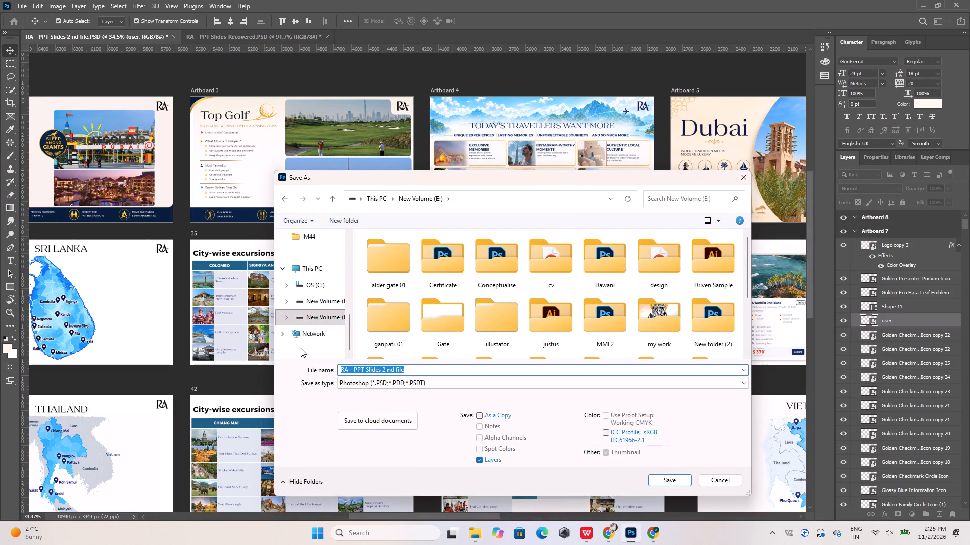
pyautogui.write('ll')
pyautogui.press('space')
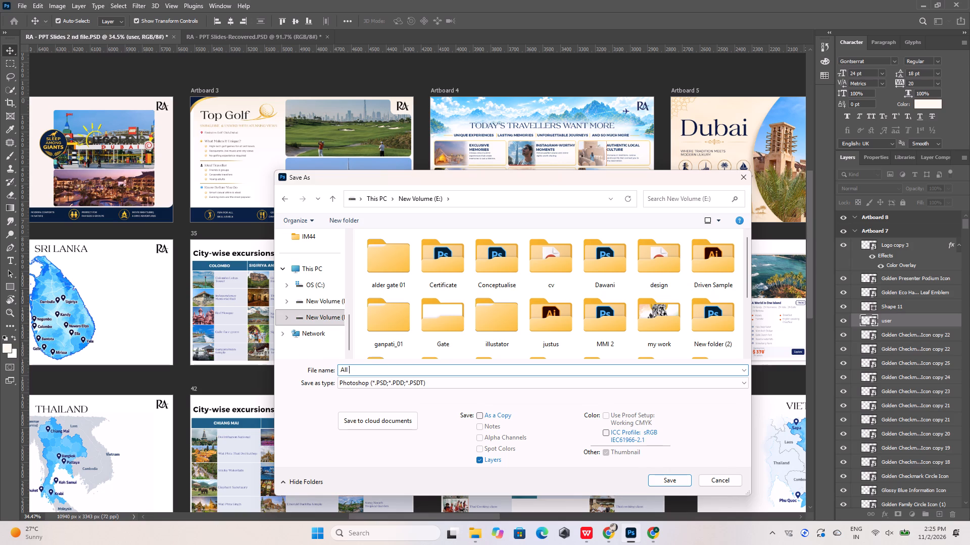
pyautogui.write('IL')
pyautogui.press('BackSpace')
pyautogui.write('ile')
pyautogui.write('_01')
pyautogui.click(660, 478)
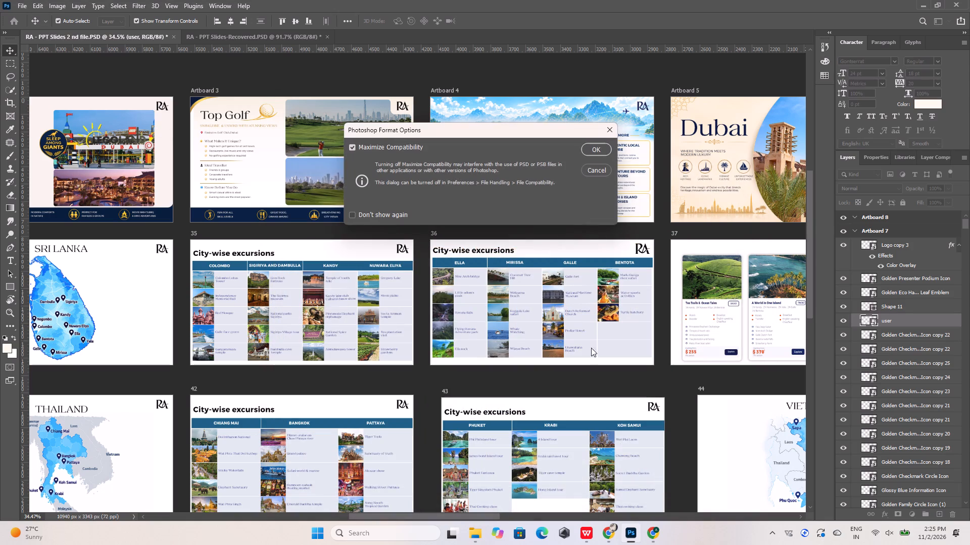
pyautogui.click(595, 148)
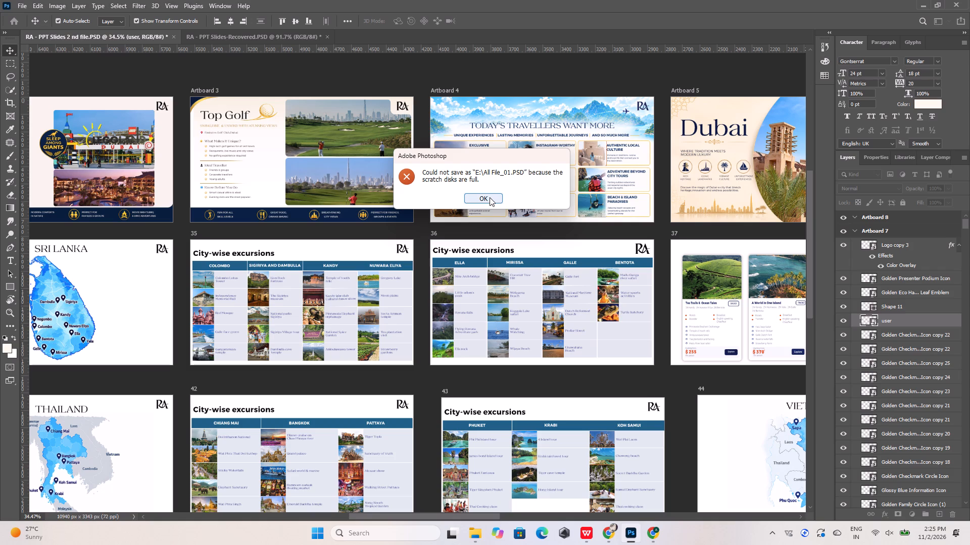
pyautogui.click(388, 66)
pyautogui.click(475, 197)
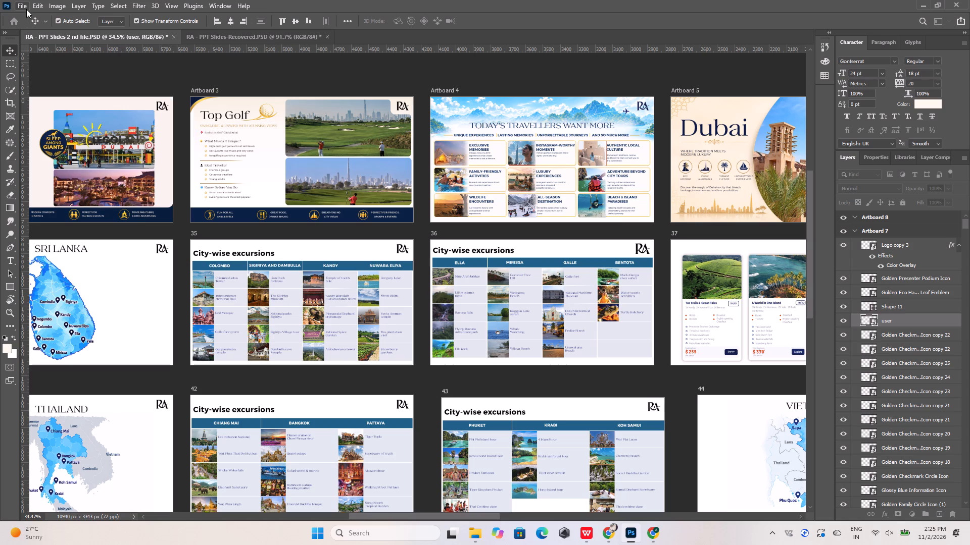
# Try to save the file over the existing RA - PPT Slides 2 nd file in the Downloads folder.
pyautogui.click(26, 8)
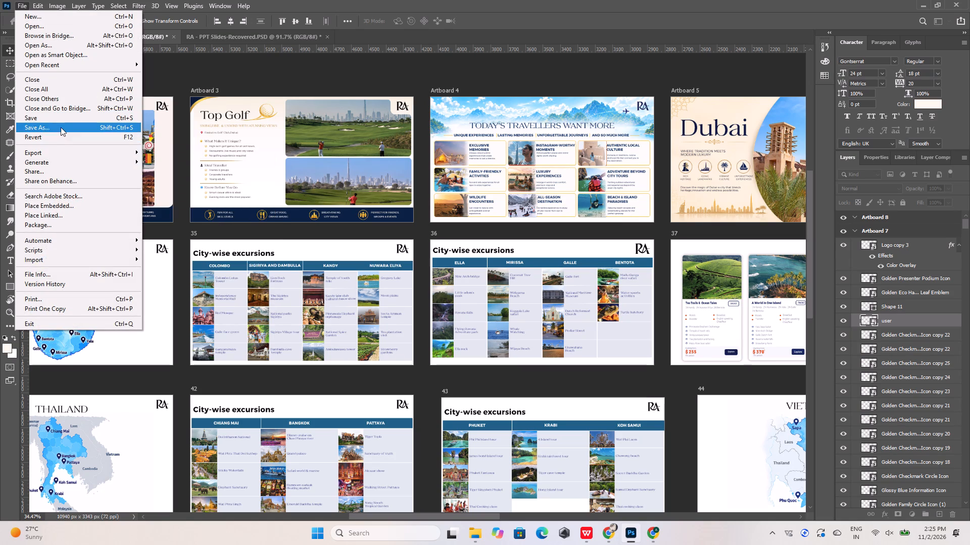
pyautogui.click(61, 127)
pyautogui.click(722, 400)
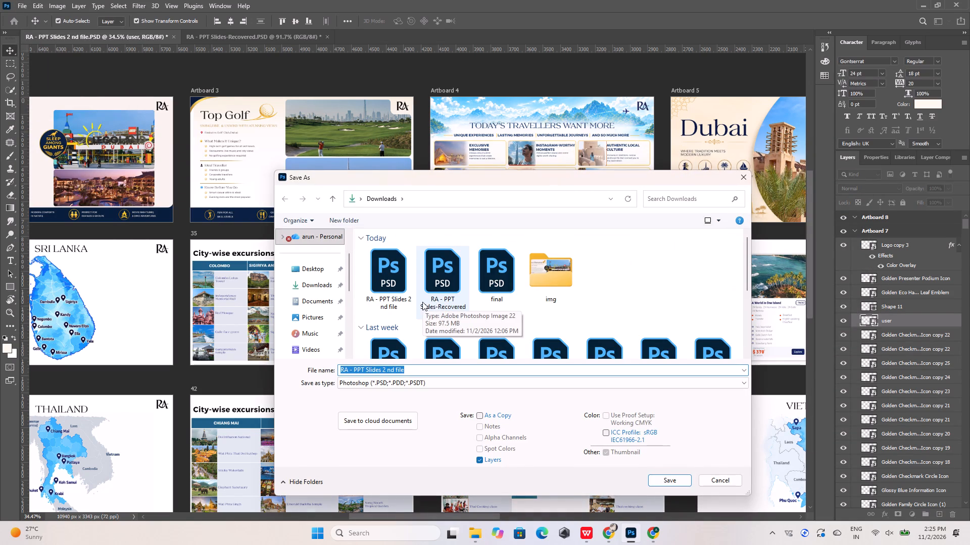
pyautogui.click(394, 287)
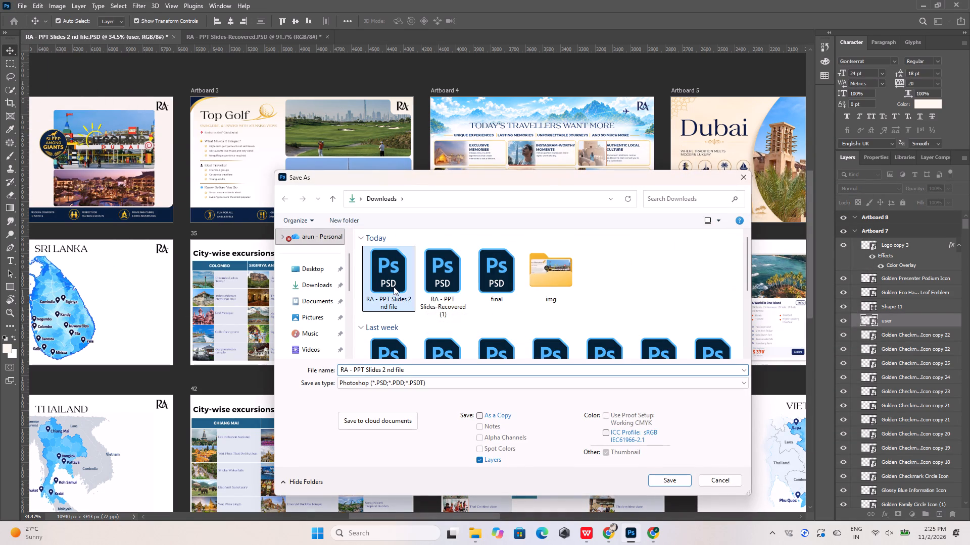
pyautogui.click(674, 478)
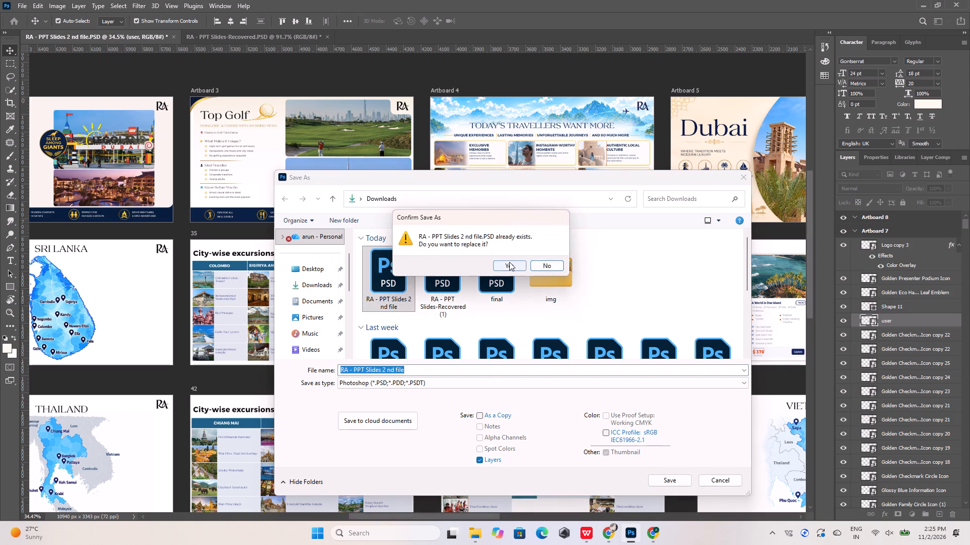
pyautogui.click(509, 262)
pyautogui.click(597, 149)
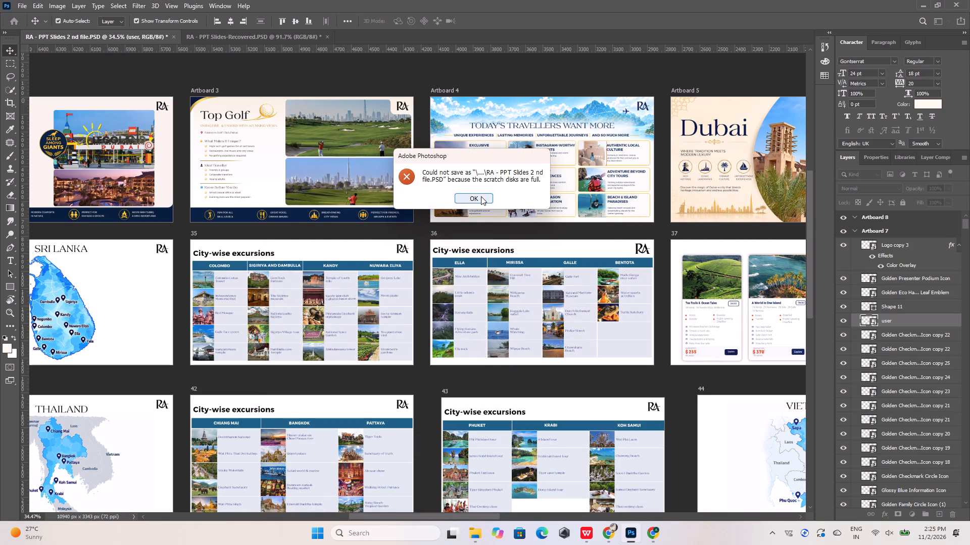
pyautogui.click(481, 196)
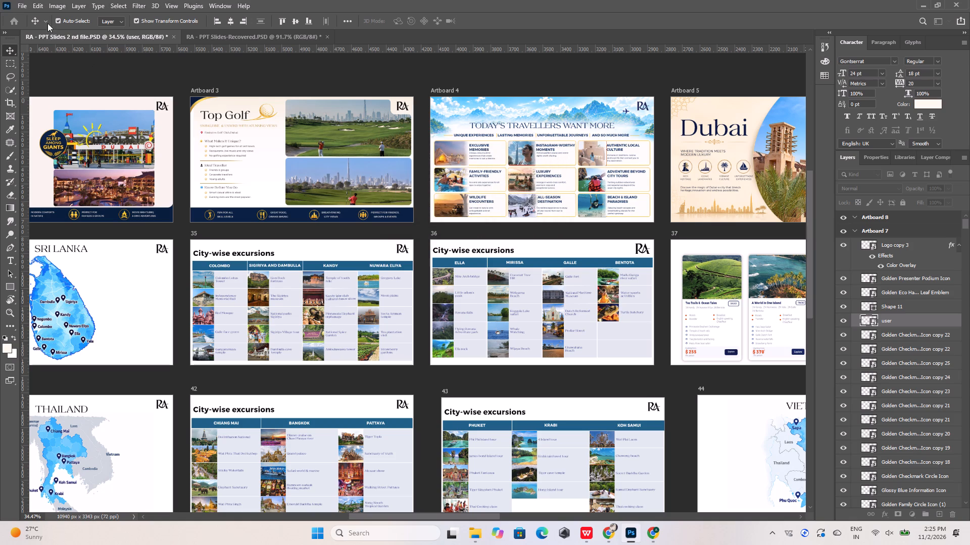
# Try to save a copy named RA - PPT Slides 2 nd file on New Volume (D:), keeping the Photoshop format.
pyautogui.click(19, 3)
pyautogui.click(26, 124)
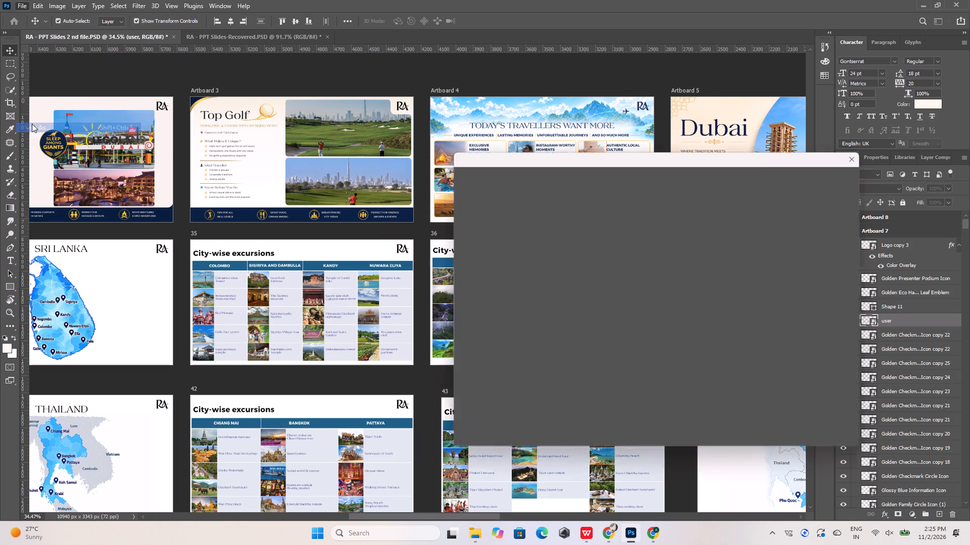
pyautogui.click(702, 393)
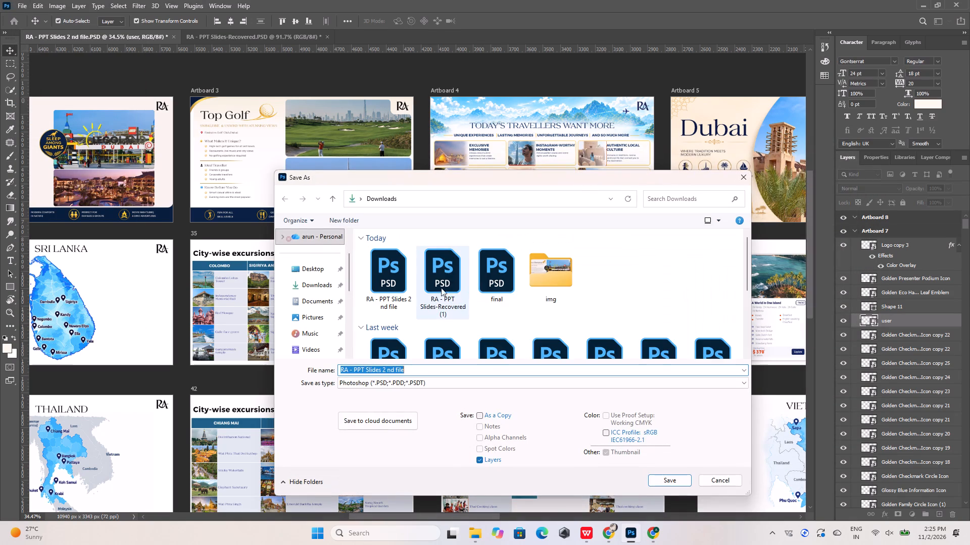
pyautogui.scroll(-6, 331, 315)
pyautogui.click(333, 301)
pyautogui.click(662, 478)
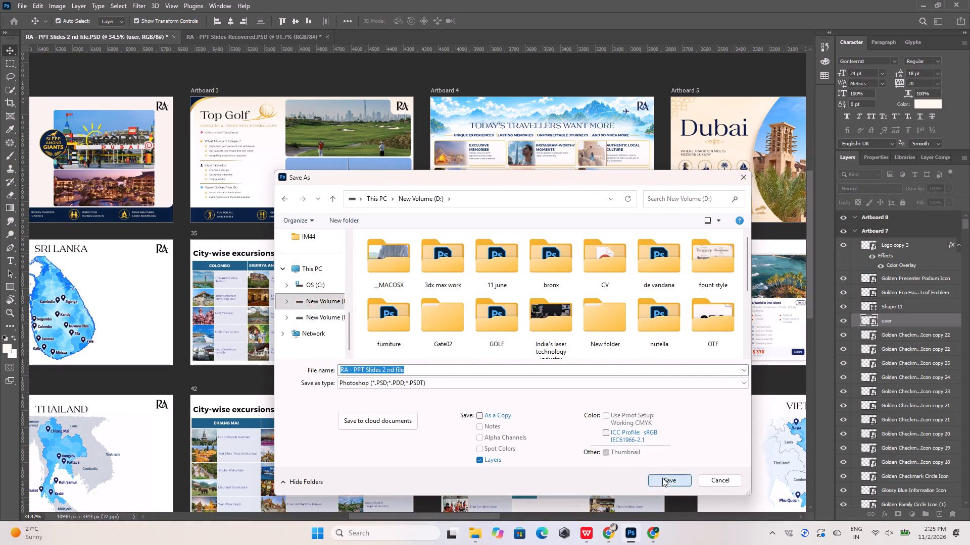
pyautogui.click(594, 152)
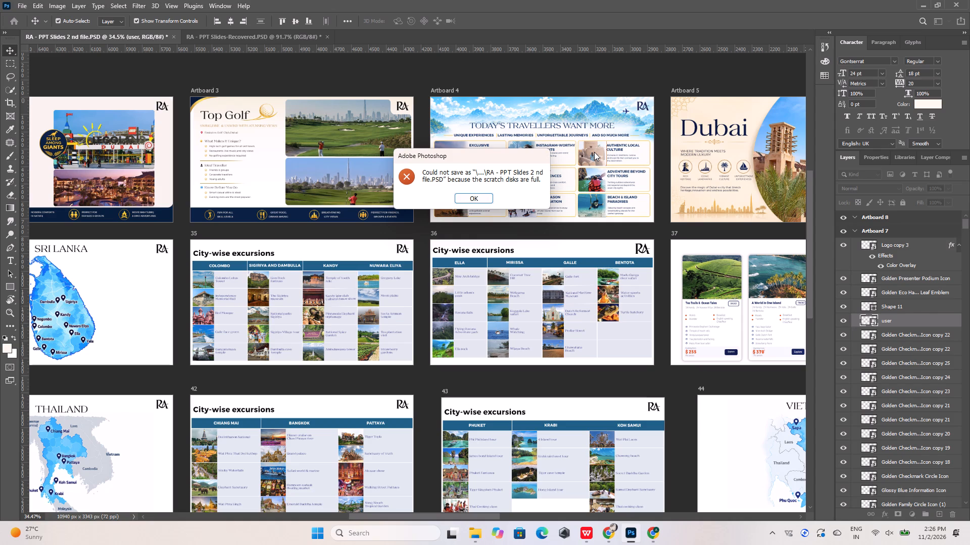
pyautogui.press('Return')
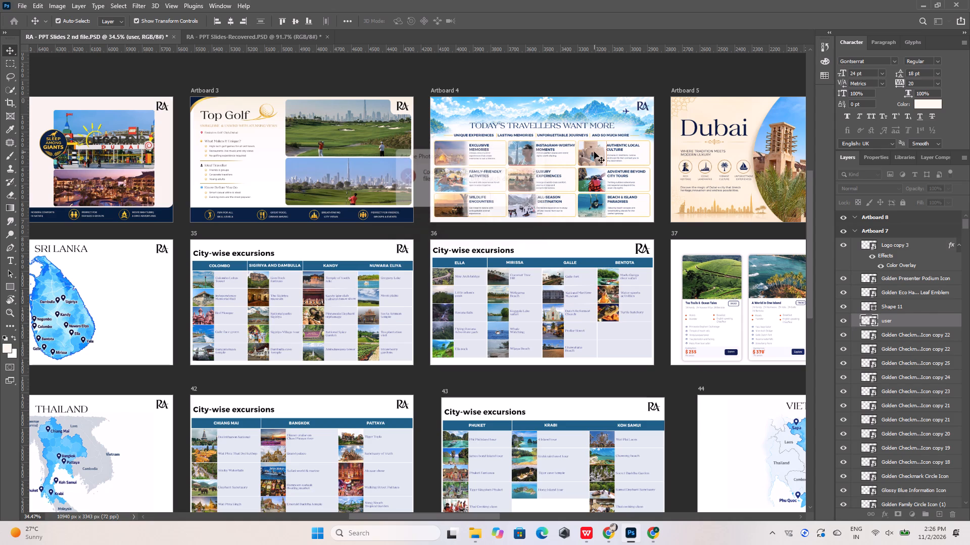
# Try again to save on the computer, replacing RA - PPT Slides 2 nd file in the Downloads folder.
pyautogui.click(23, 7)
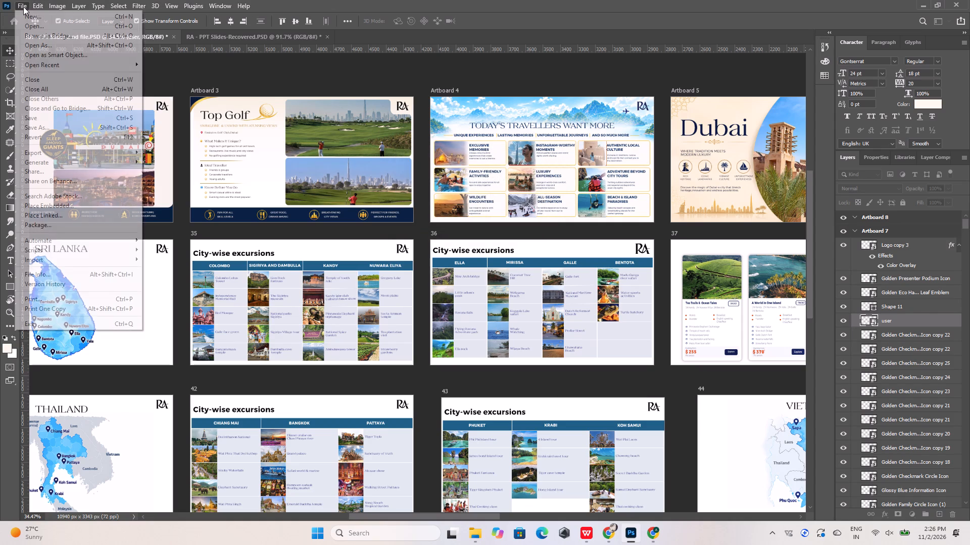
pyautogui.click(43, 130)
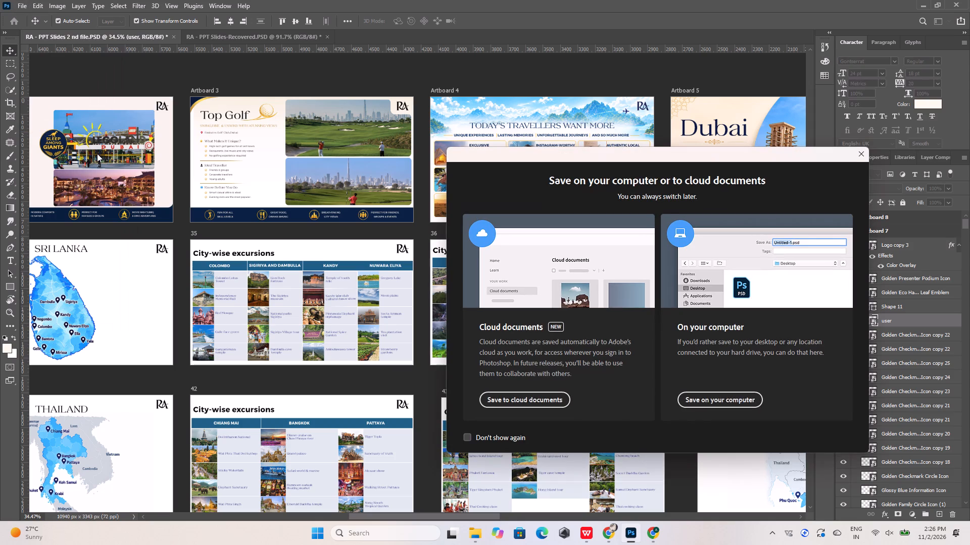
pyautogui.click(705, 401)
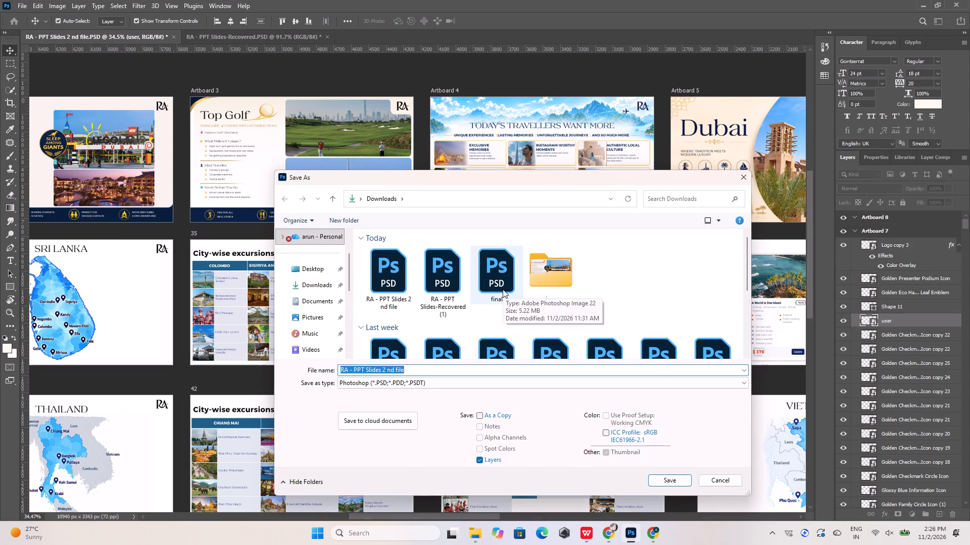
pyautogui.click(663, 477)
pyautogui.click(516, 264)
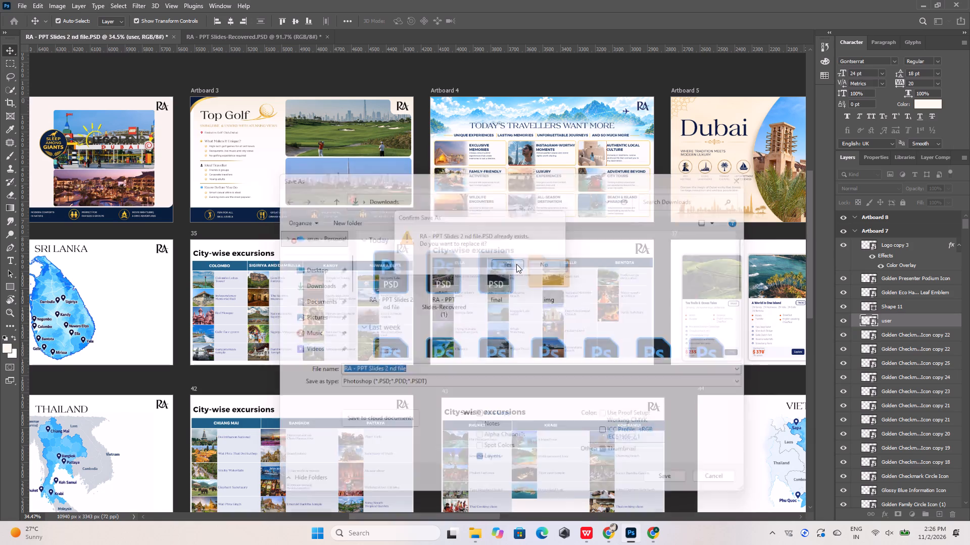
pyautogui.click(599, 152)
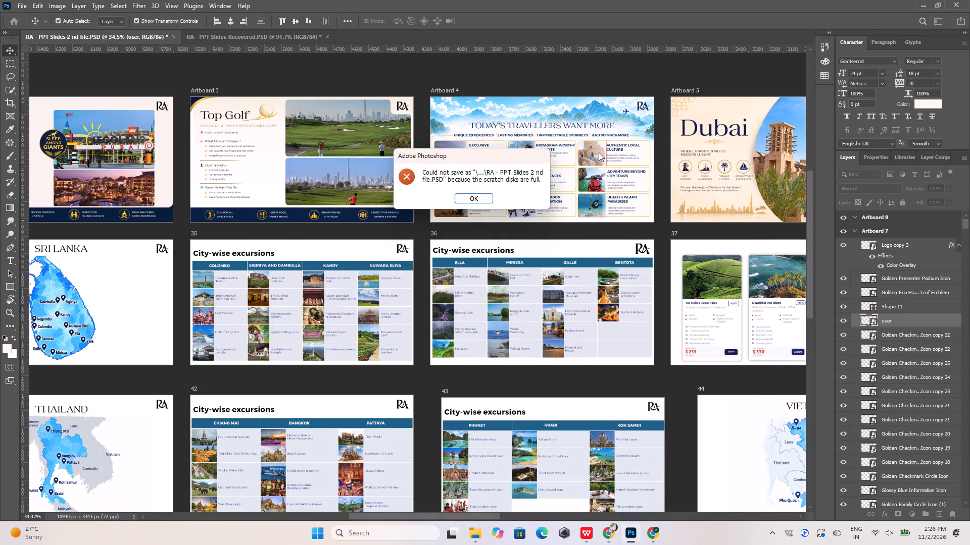
# Capture a screen snip of the save error dialog with the Snipping Tool.
pyautogui.press('Print')
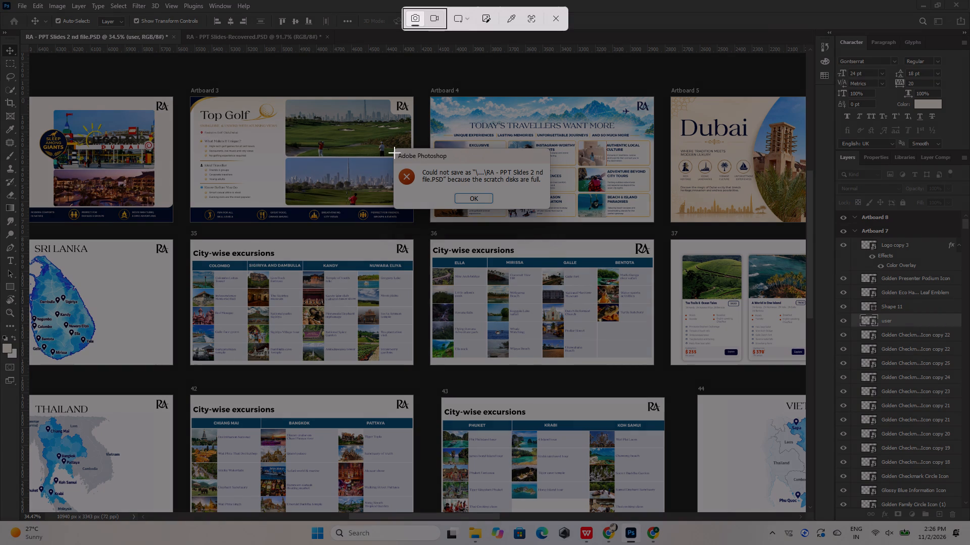
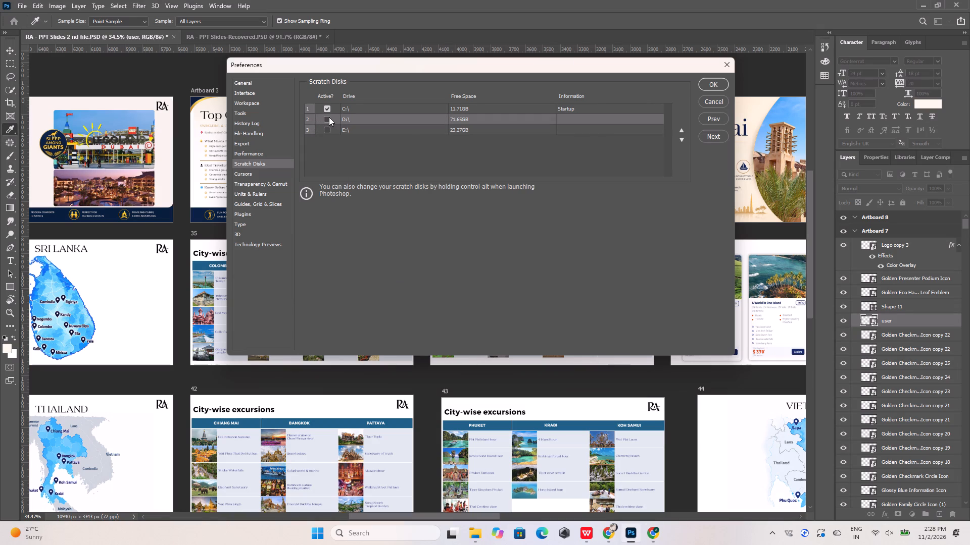
pyautogui.click(327, 118)
pyautogui.click(327, 109)
pyautogui.click(715, 84)
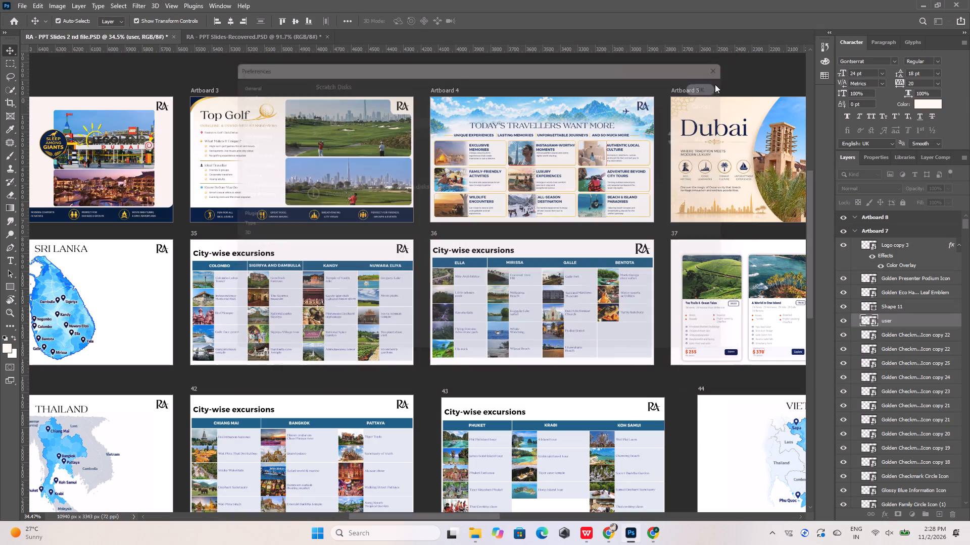
# Save the slides document on the computer in New Volume (D:), keeping the name RA - PPT Slides 2 nd file and Photoshop format.
pyautogui.click(19, 2)
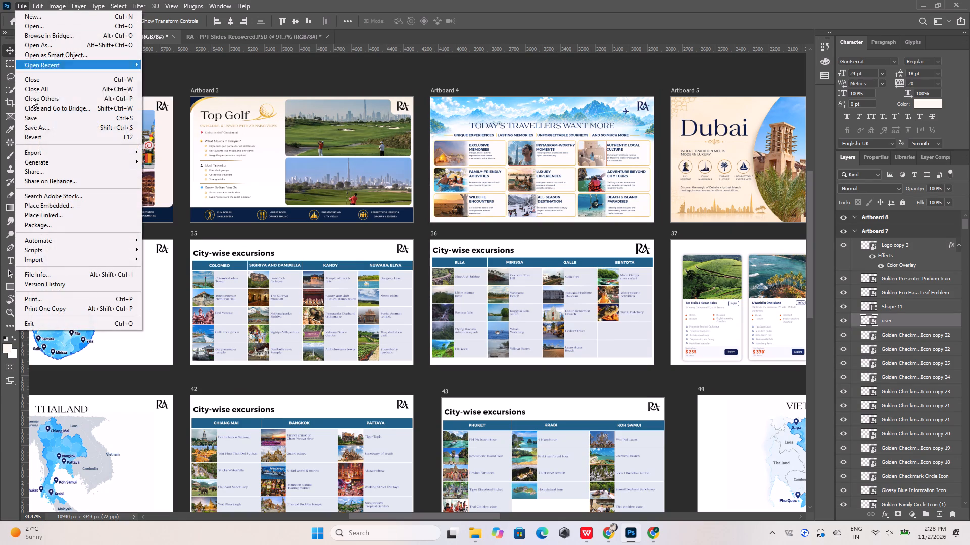
pyautogui.click(50, 129)
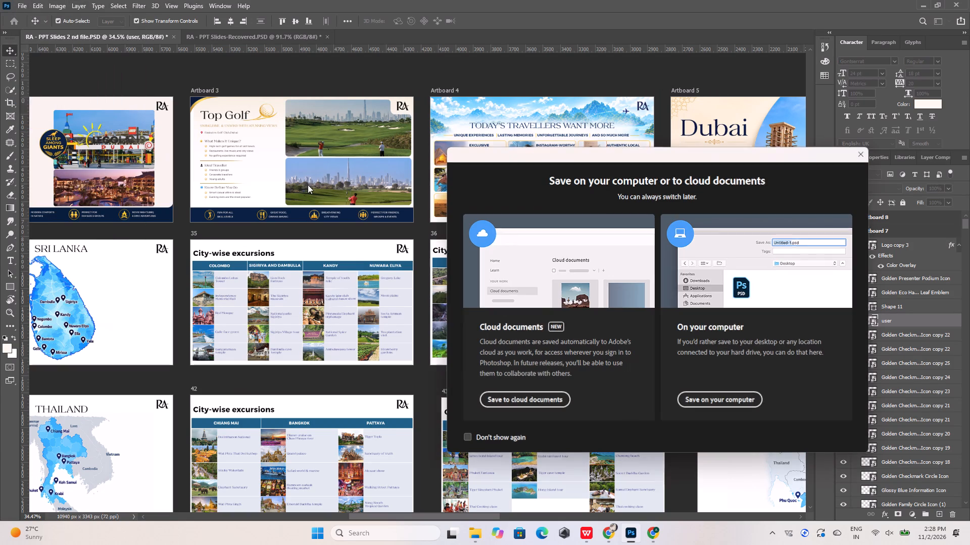
pyautogui.click(701, 399)
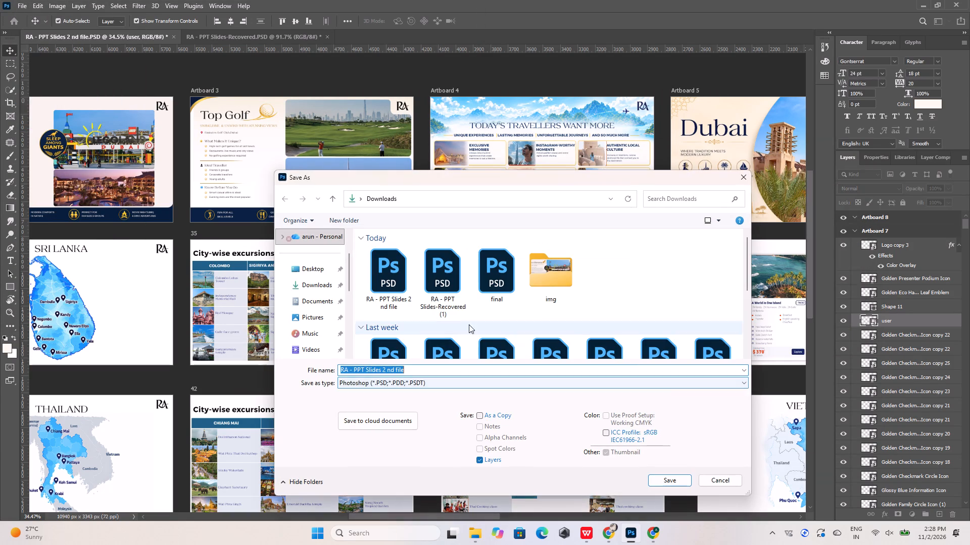
pyautogui.scroll(-6, 288, 319)
pyautogui.click(305, 317)
pyautogui.click(315, 304)
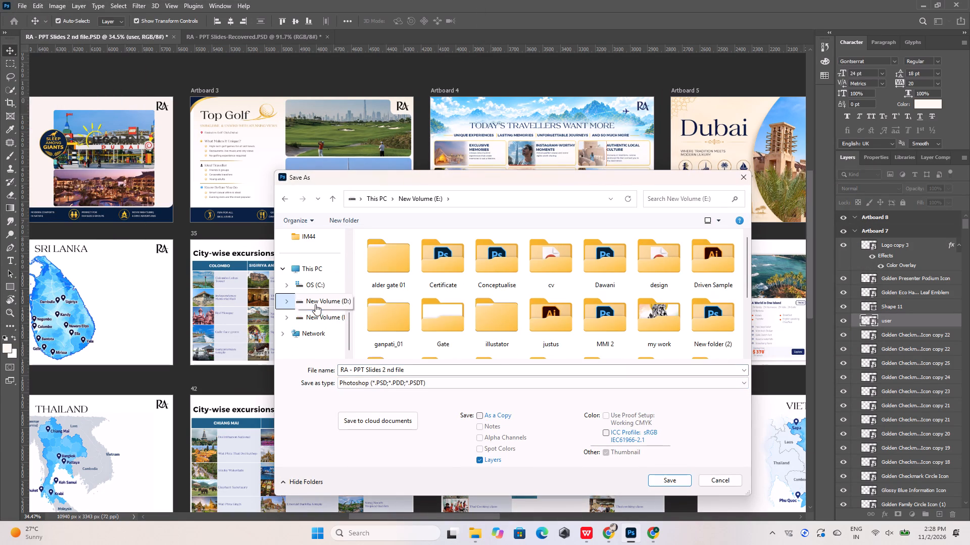
pyautogui.click(674, 476)
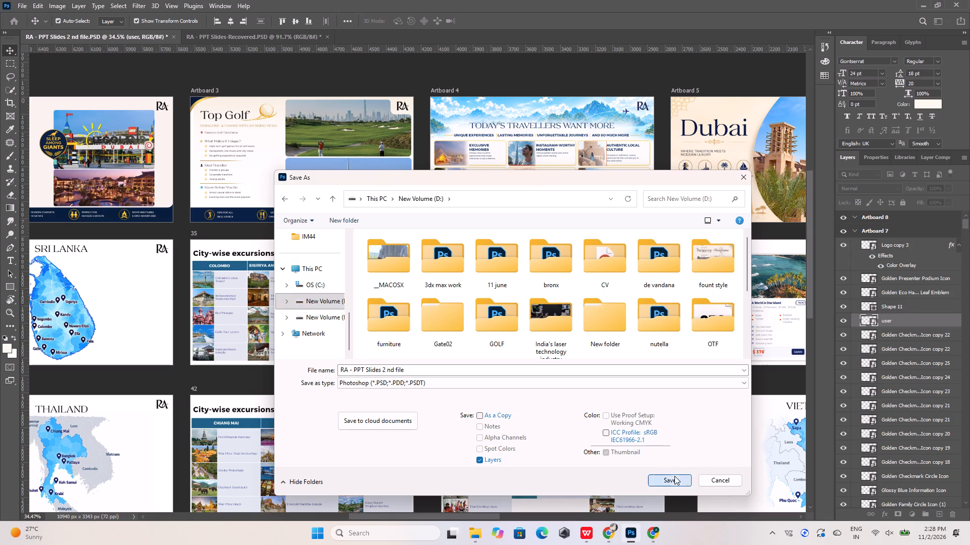
pyautogui.click(597, 146)
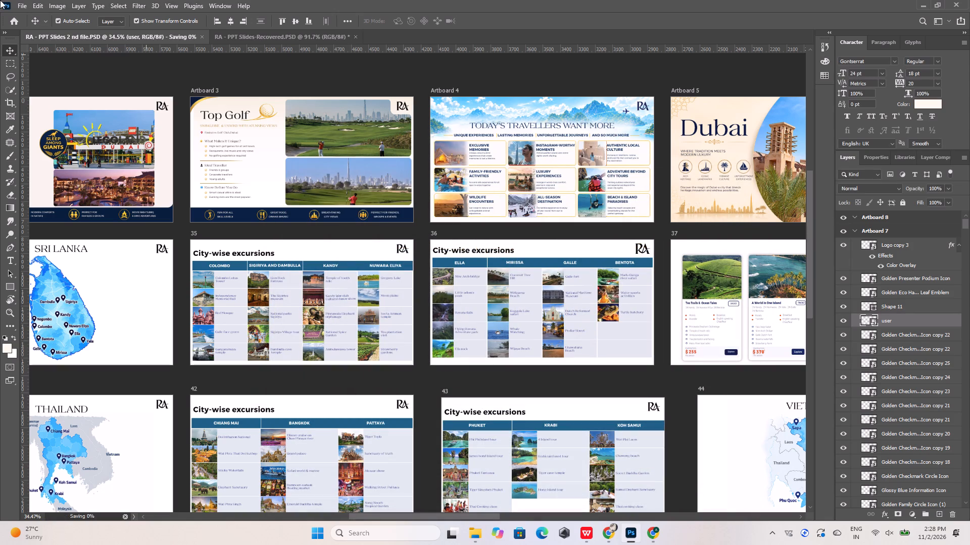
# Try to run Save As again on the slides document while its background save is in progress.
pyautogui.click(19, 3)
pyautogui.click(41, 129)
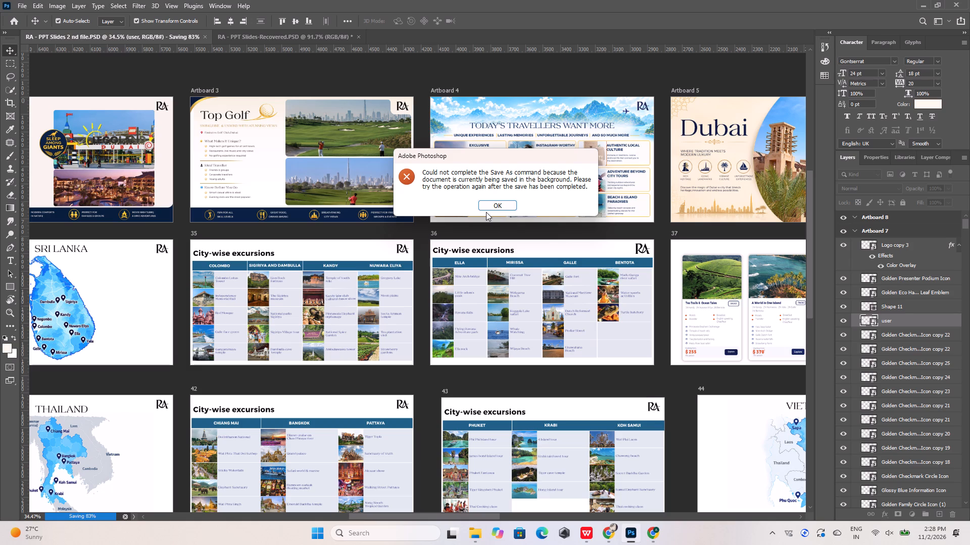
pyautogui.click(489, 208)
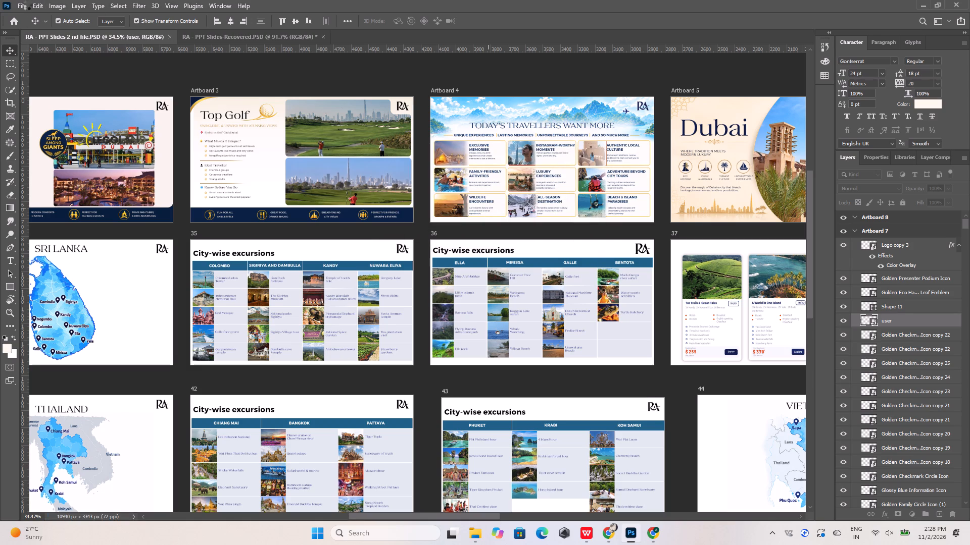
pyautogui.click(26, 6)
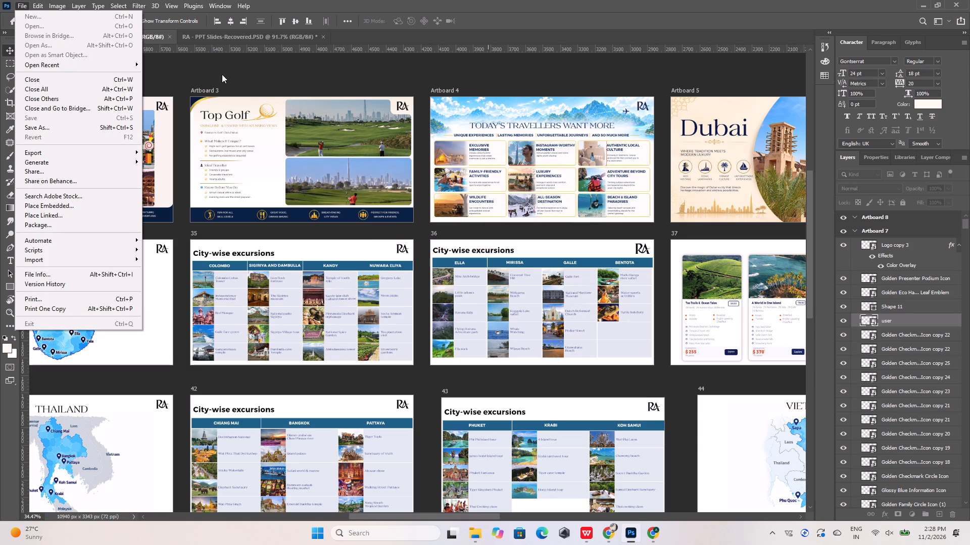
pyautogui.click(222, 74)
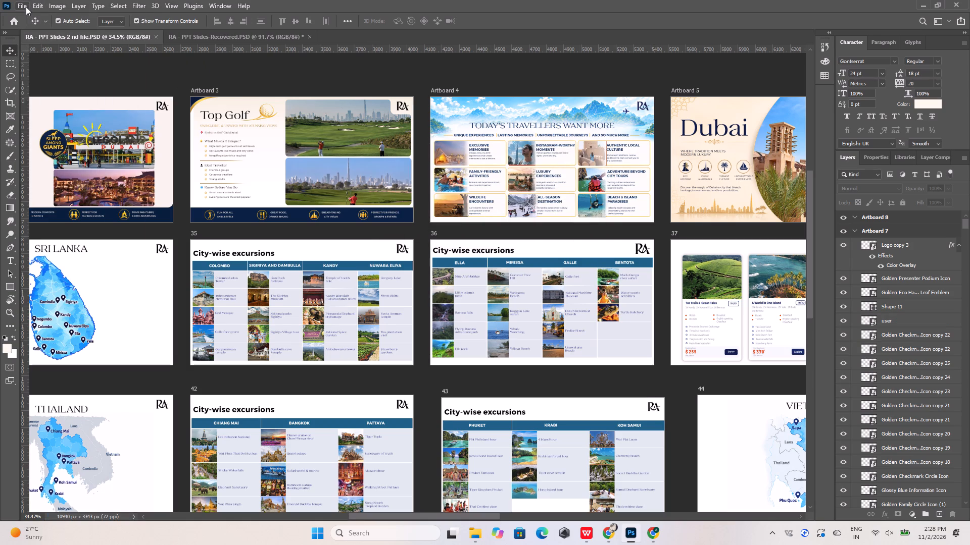
# Save the slides document on the computer as all file_01 in New Volume (D:), in Photoshop format with Maximize Compatibility on.
pyautogui.click(26, 7)
pyautogui.click(54, 125)
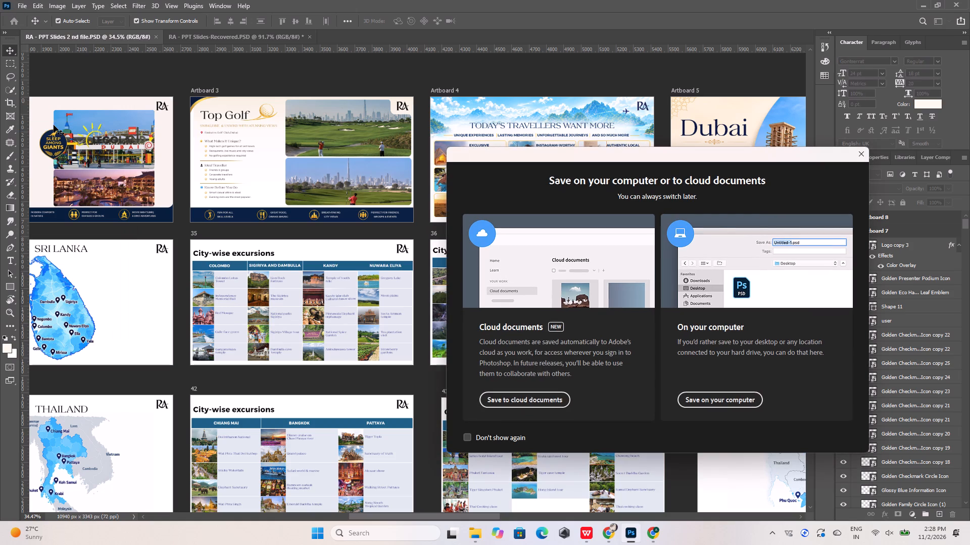
pyautogui.click(700, 402)
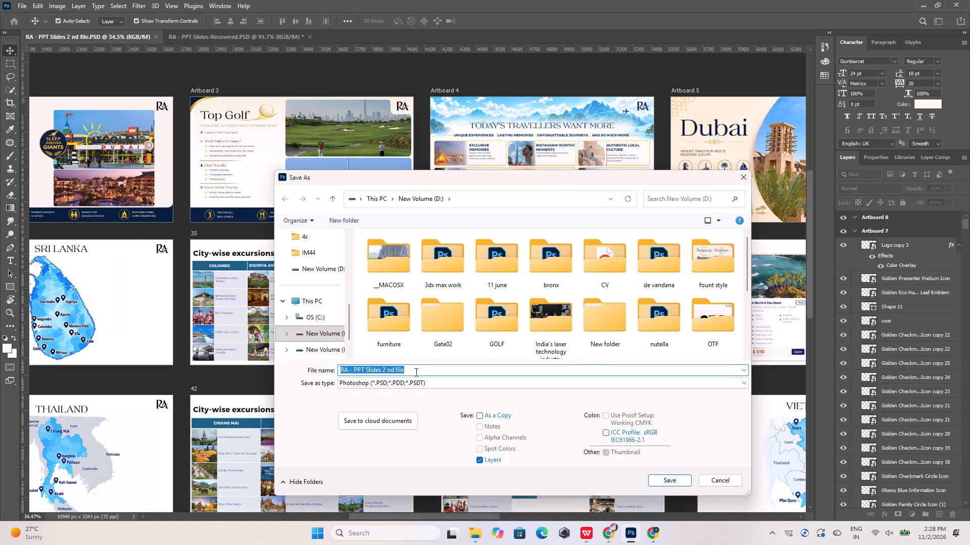
pyautogui.write('all file')
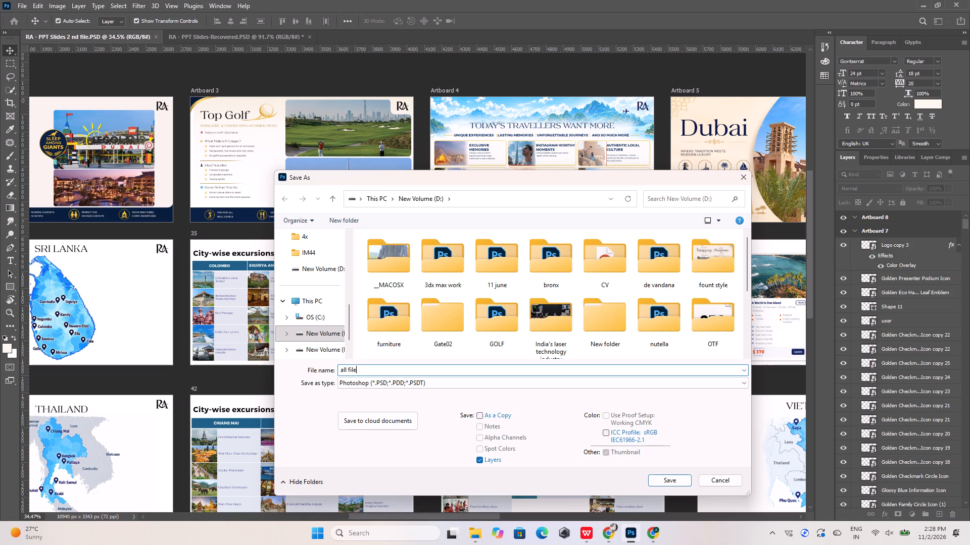
pyautogui.write('_01')
pyautogui.press('Return')
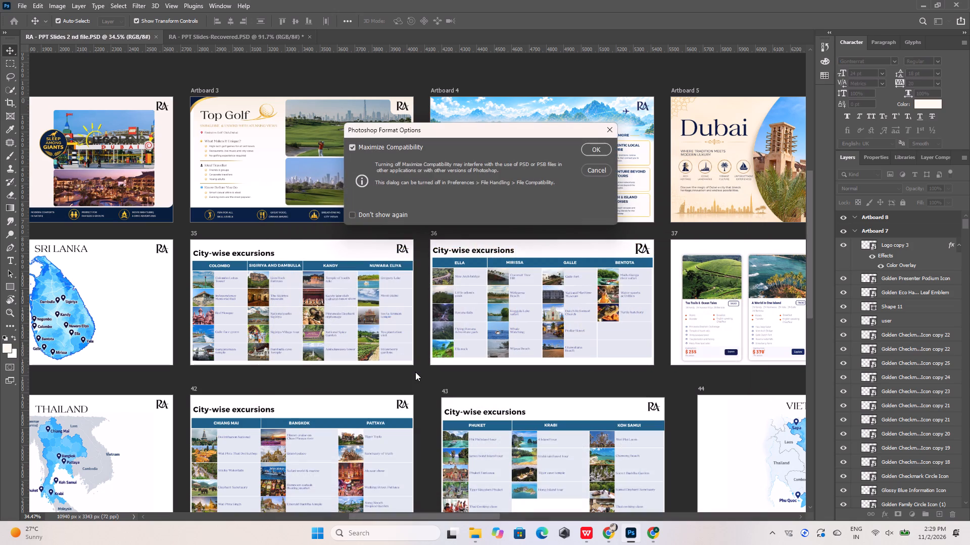
pyautogui.click(596, 149)
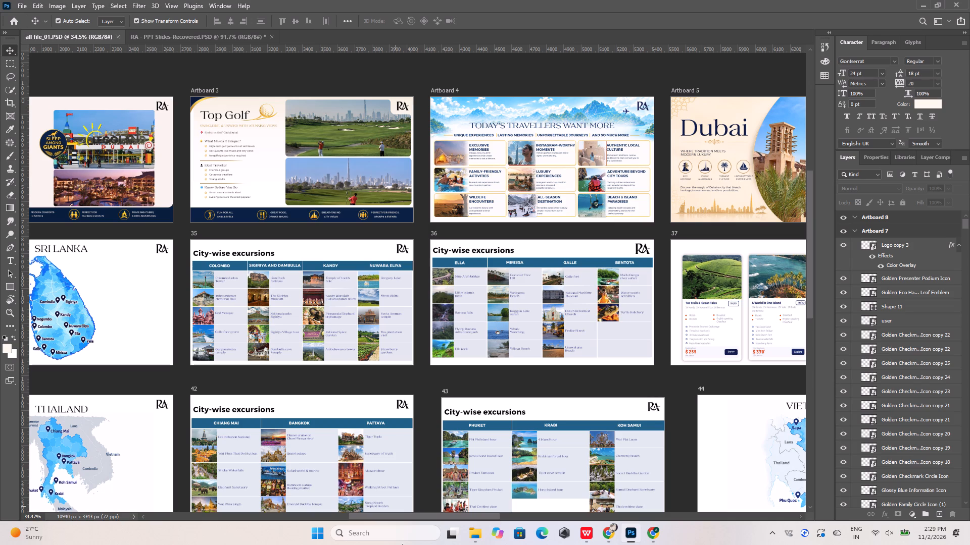
# Switch to File Explorer and open New Volume (D:) to check the saved PSD files.
pyautogui.click(479, 536)
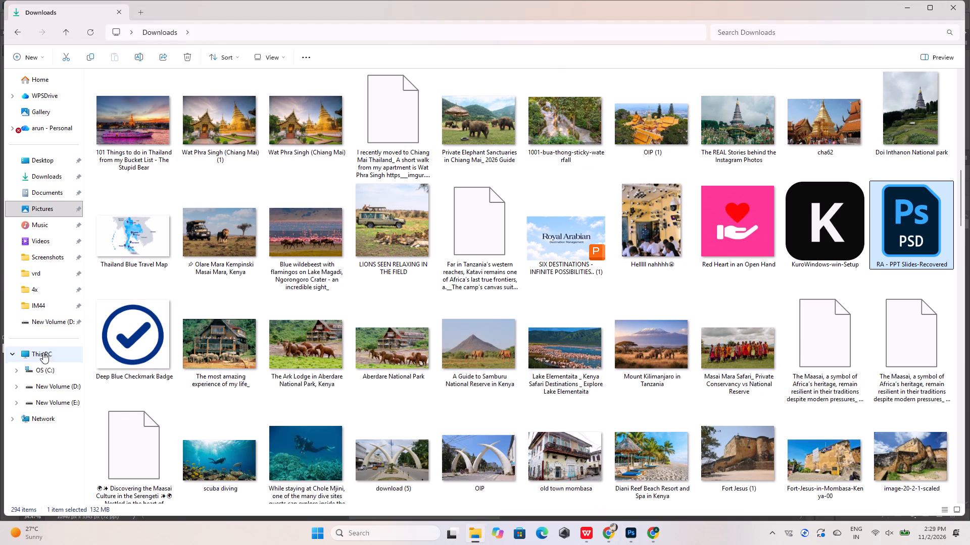
pyautogui.click(52, 382)
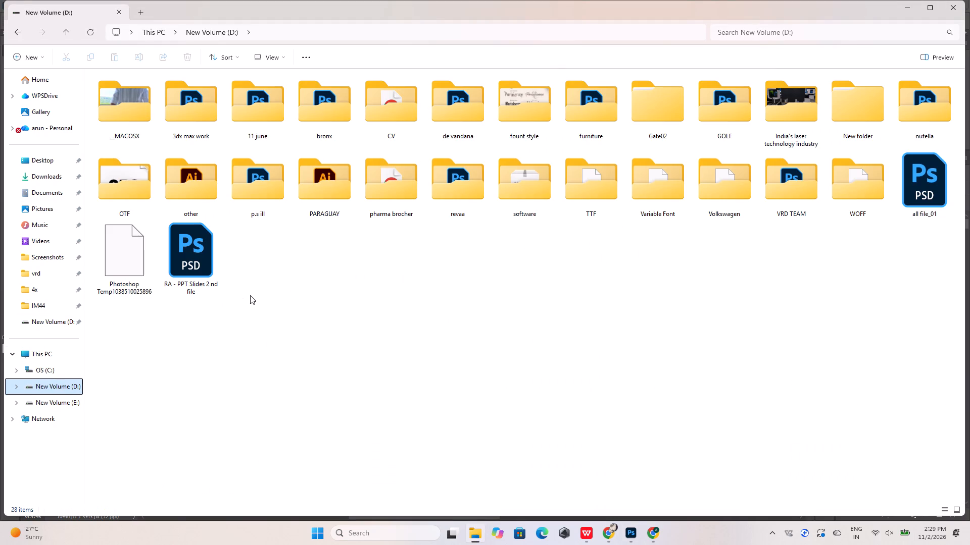
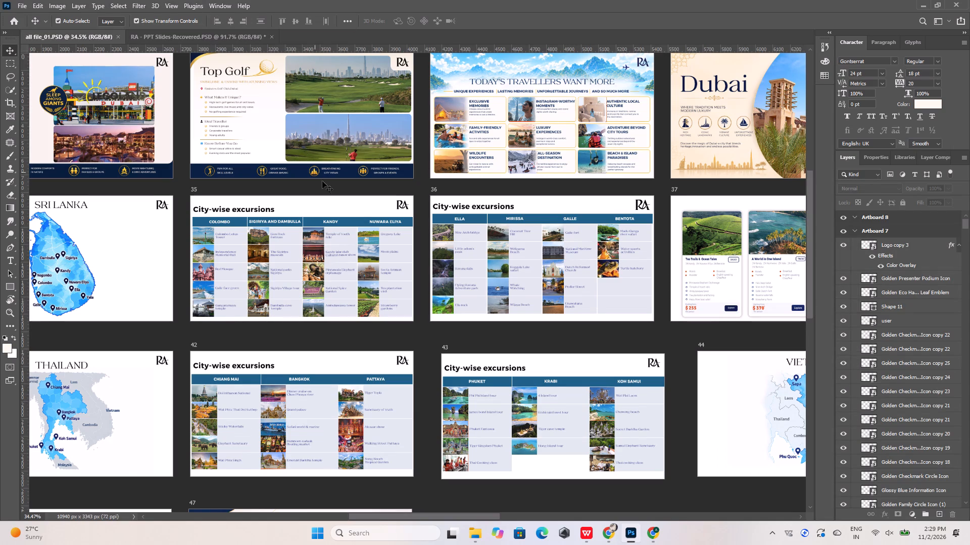
# Examine the complete set of artboards in the all file_01 document.
pyautogui.keyDown('alt'); pyautogui.scroll(-13, 382, 236); pyautogui.keyUp('alt')
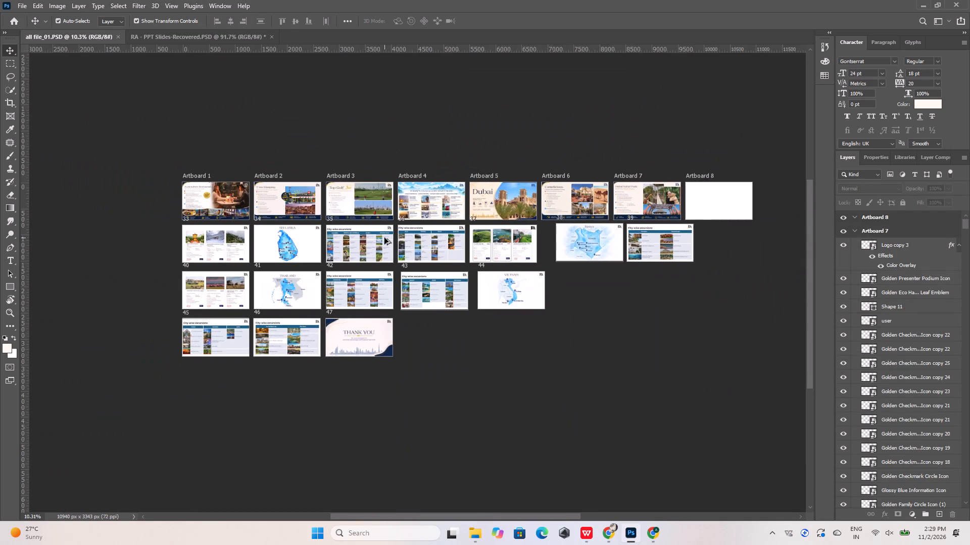
pyautogui.keyDown('alt'); pyautogui.scroll(-4, 384, 238); pyautogui.keyUp('alt')
pyautogui.keyDown('alt'); pyautogui.scroll(4, 384, 238); pyautogui.keyUp('alt')
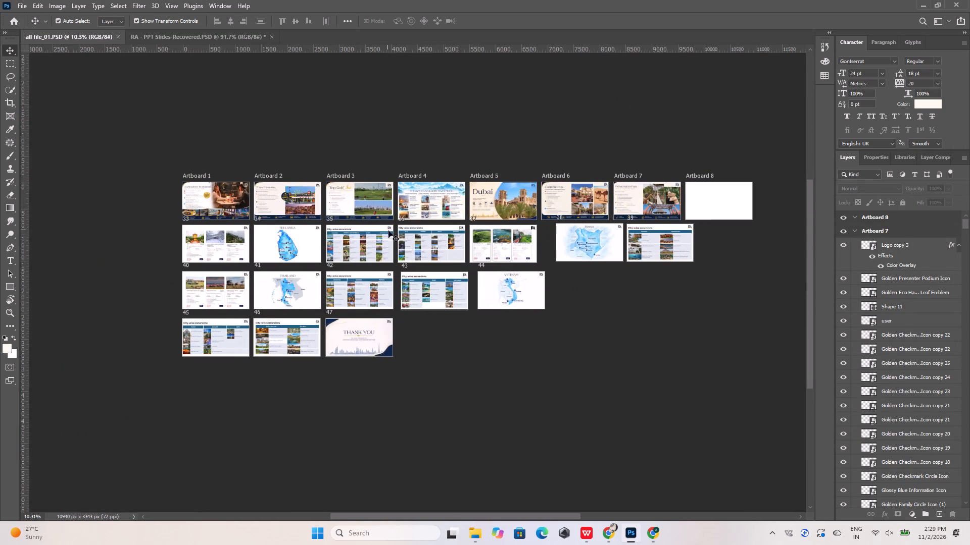
# Switch to File Explorer to check the saved PSD files in New Volume (D:), and return to Photoshop.
pyautogui.click(475, 535)
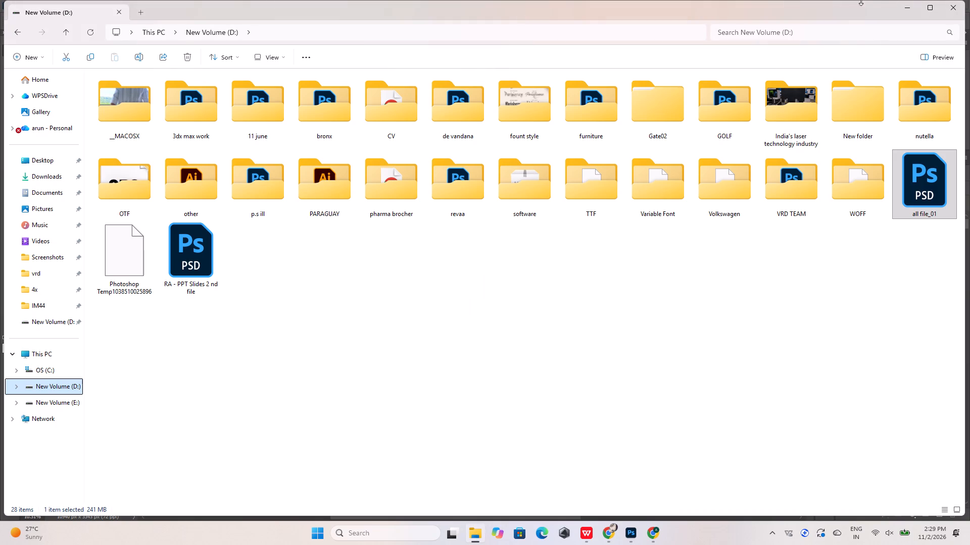
pyautogui.click(906, 8)
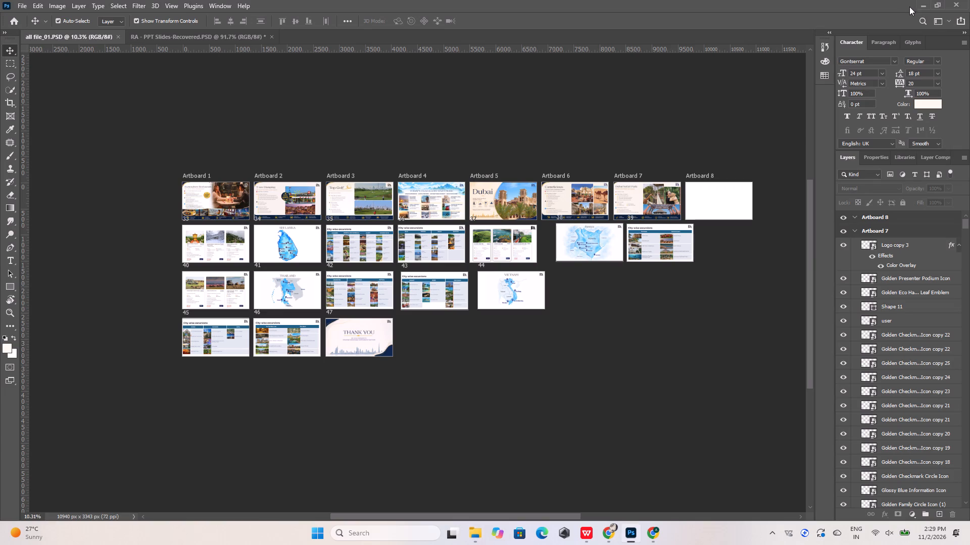